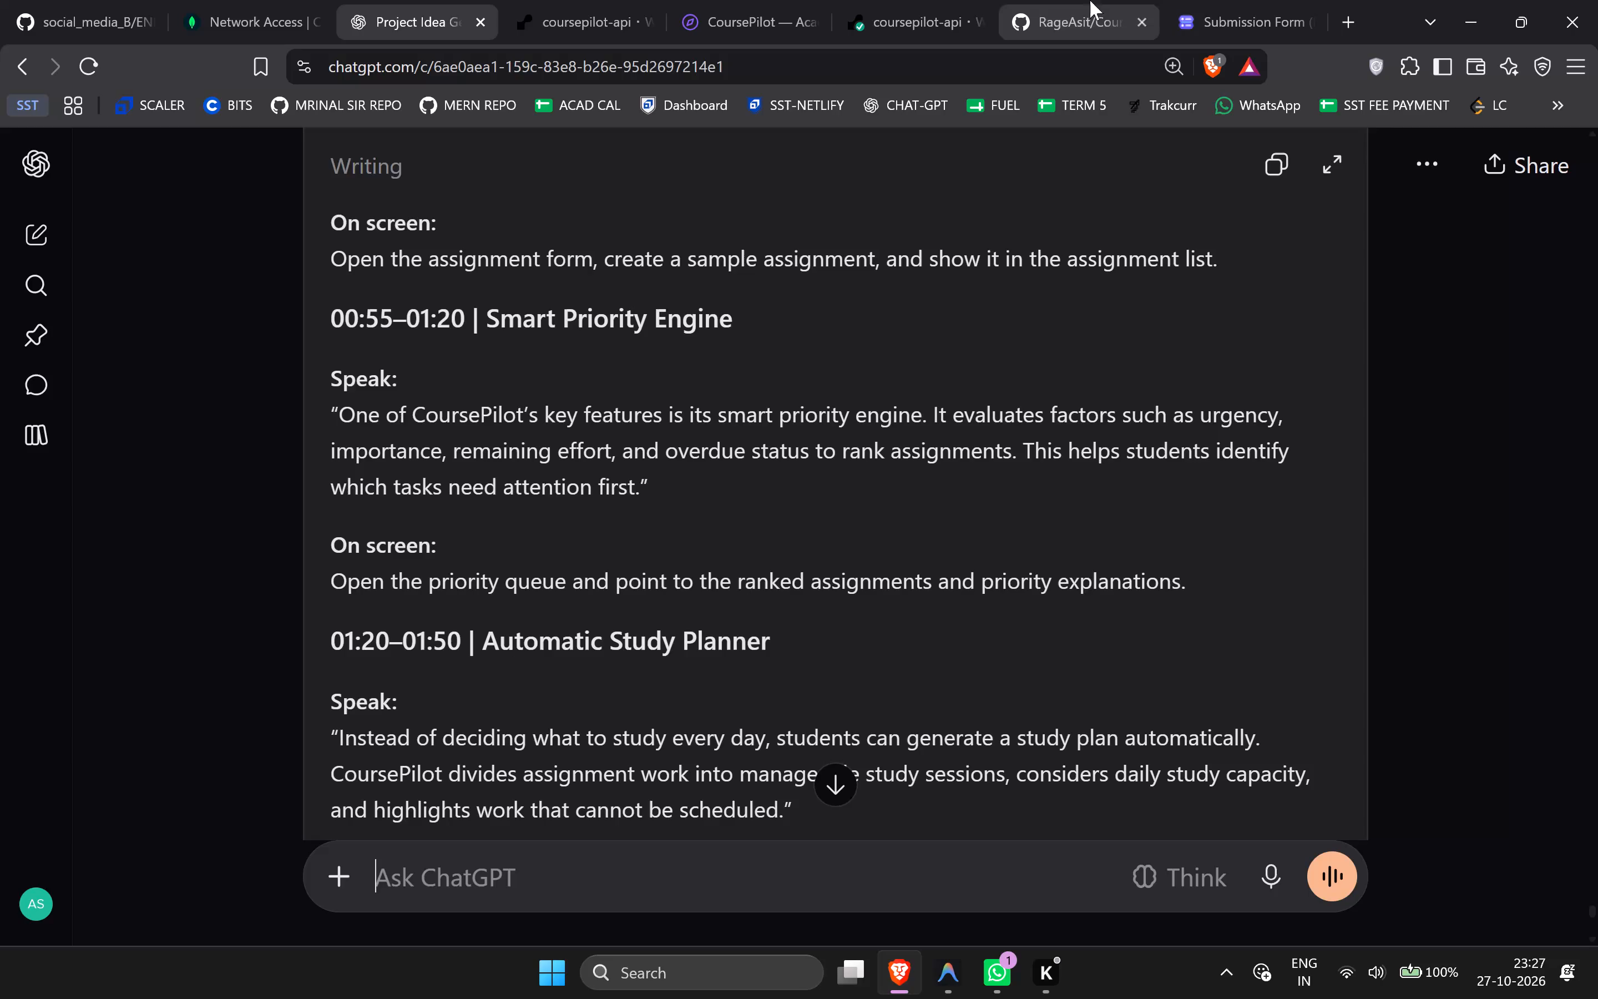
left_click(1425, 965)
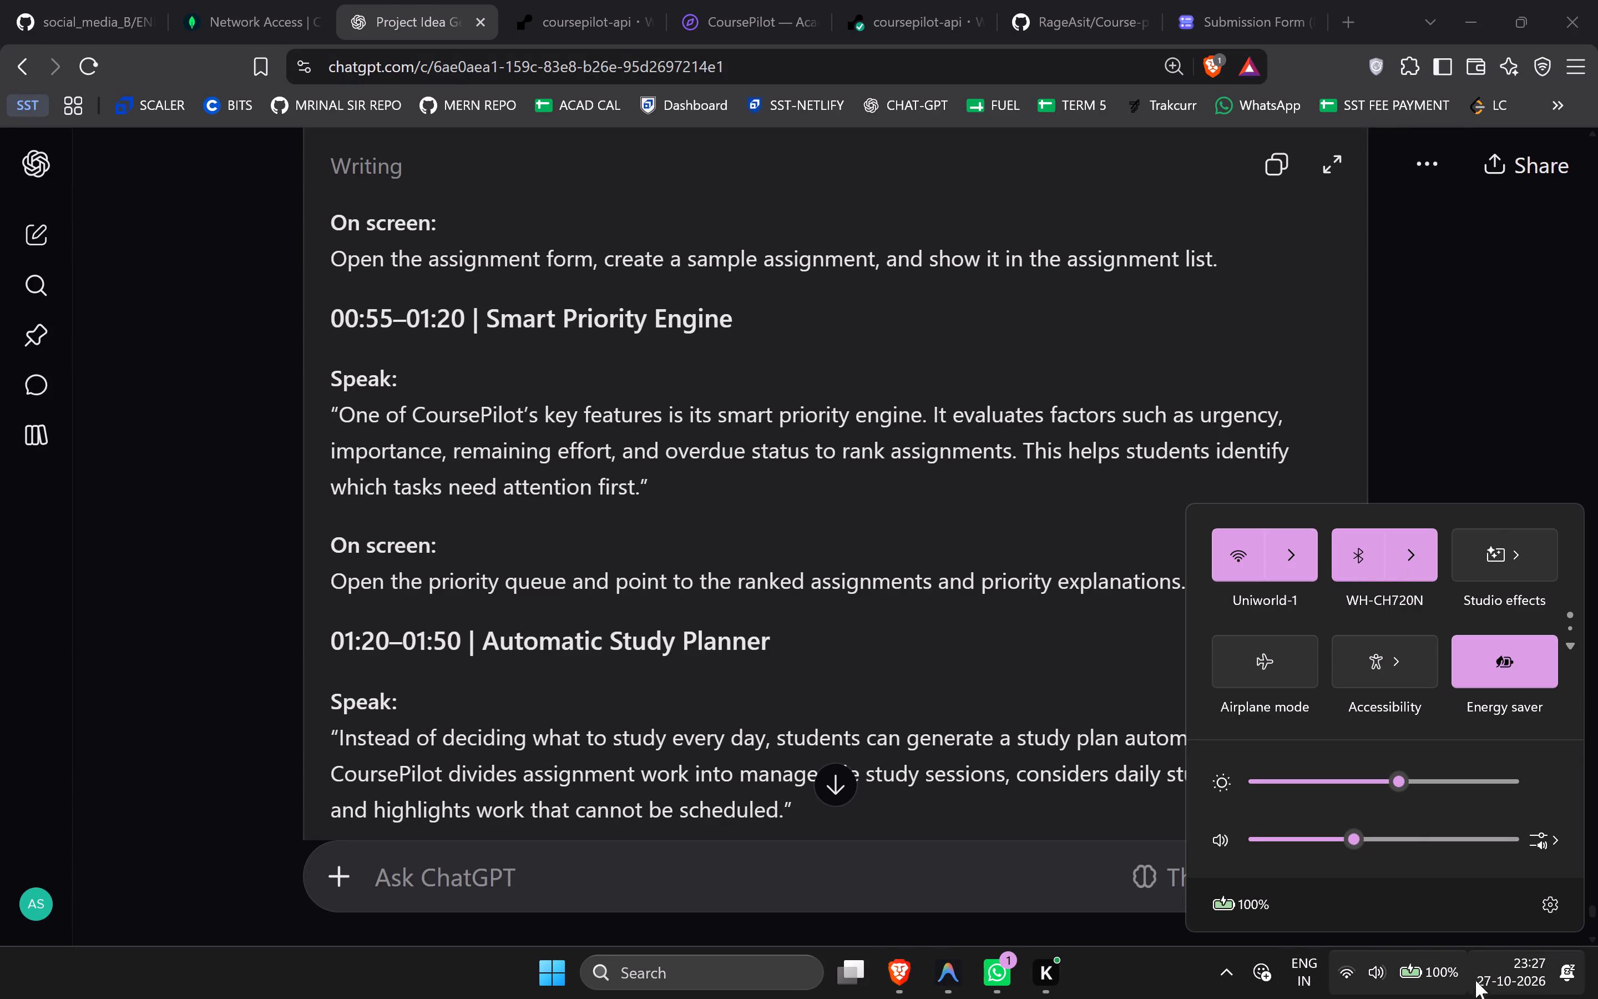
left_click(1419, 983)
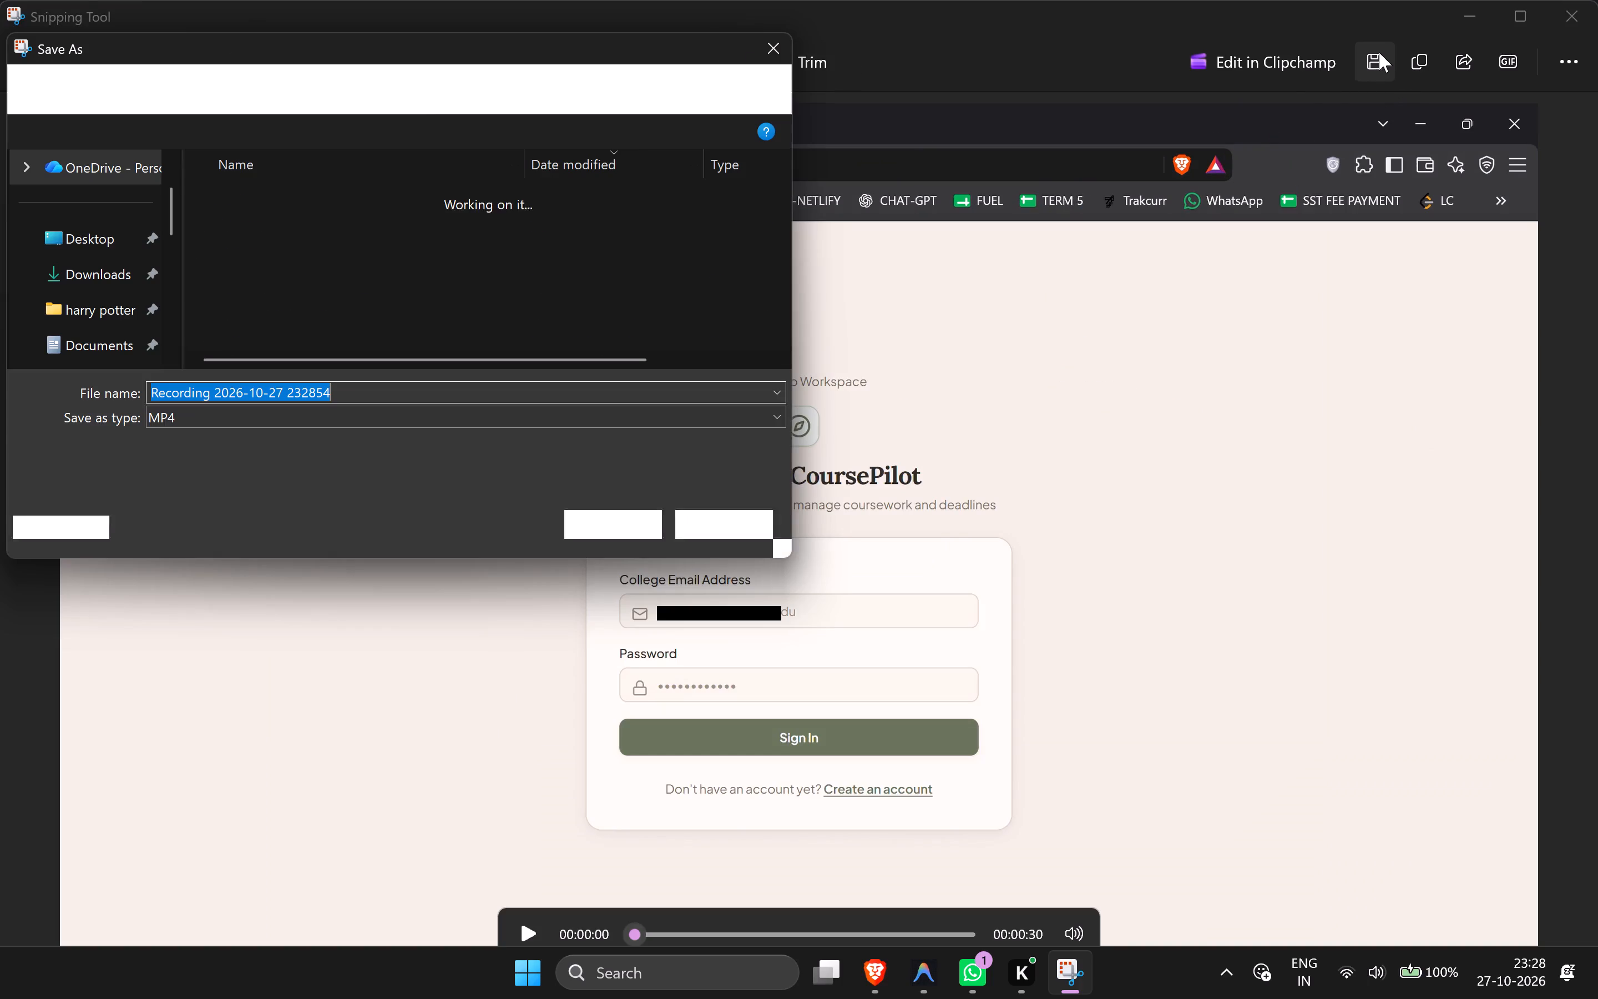
Save the screen recording to the Desktop as an MP4 under the suggested file name.
left_click(89, 234)
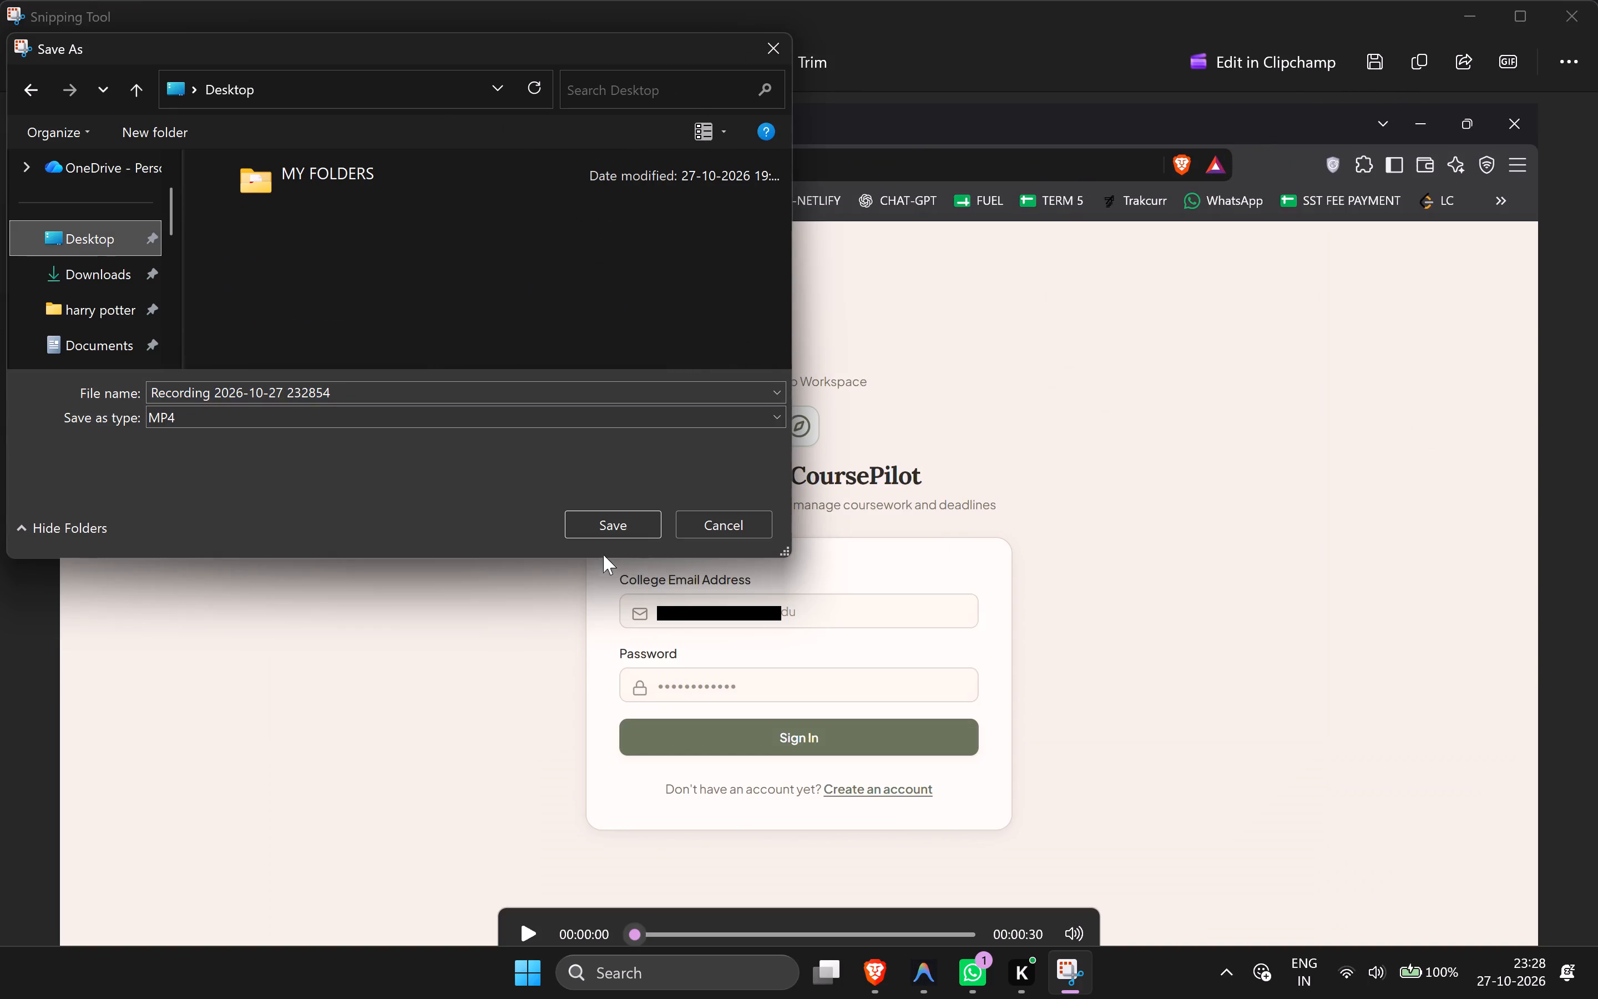
left_click(608, 546)
left_click(607, 531)
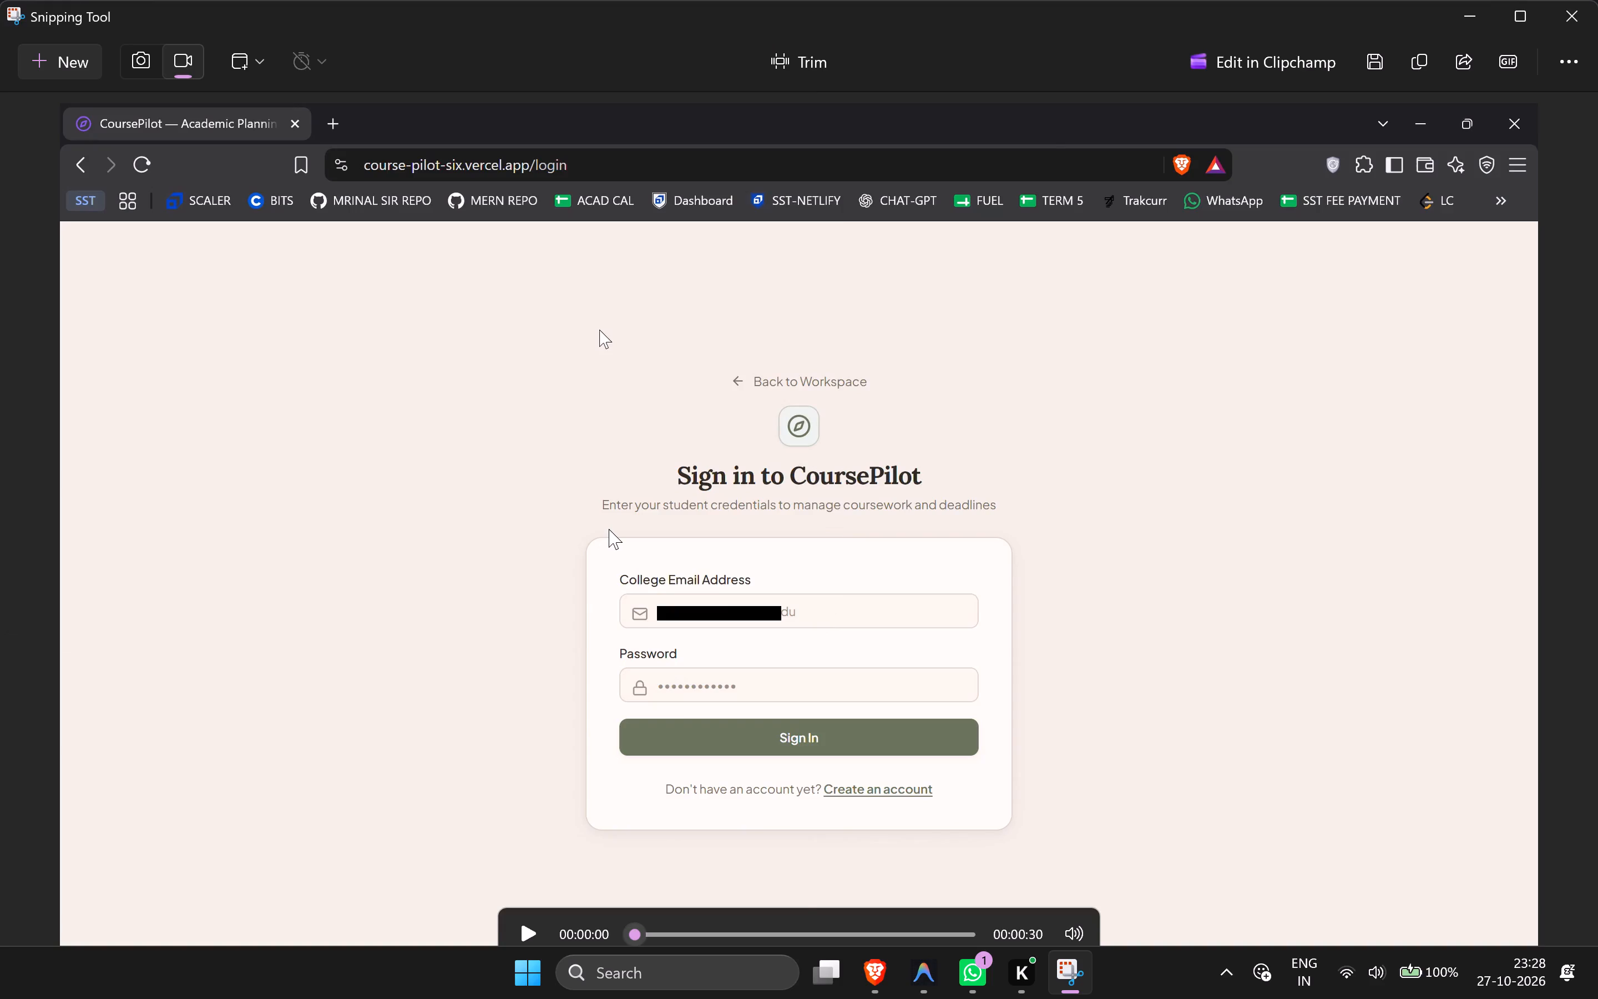
Open the VN video editor and start a new project.
key("v")
key("n")
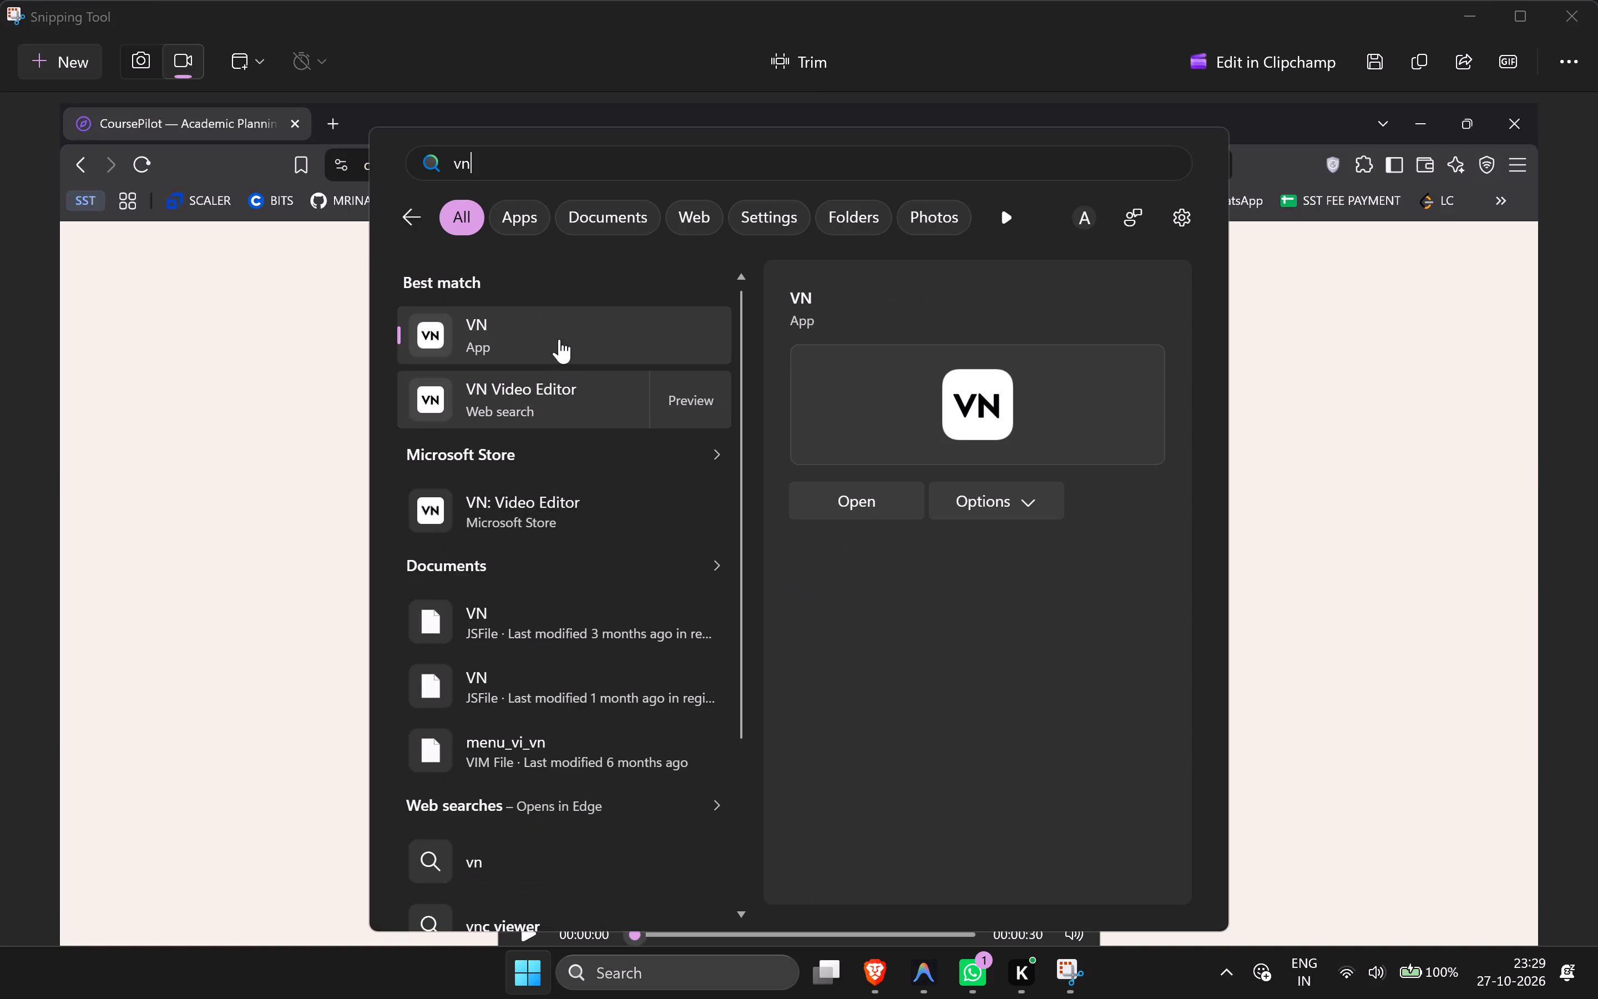
left_click(559, 330)
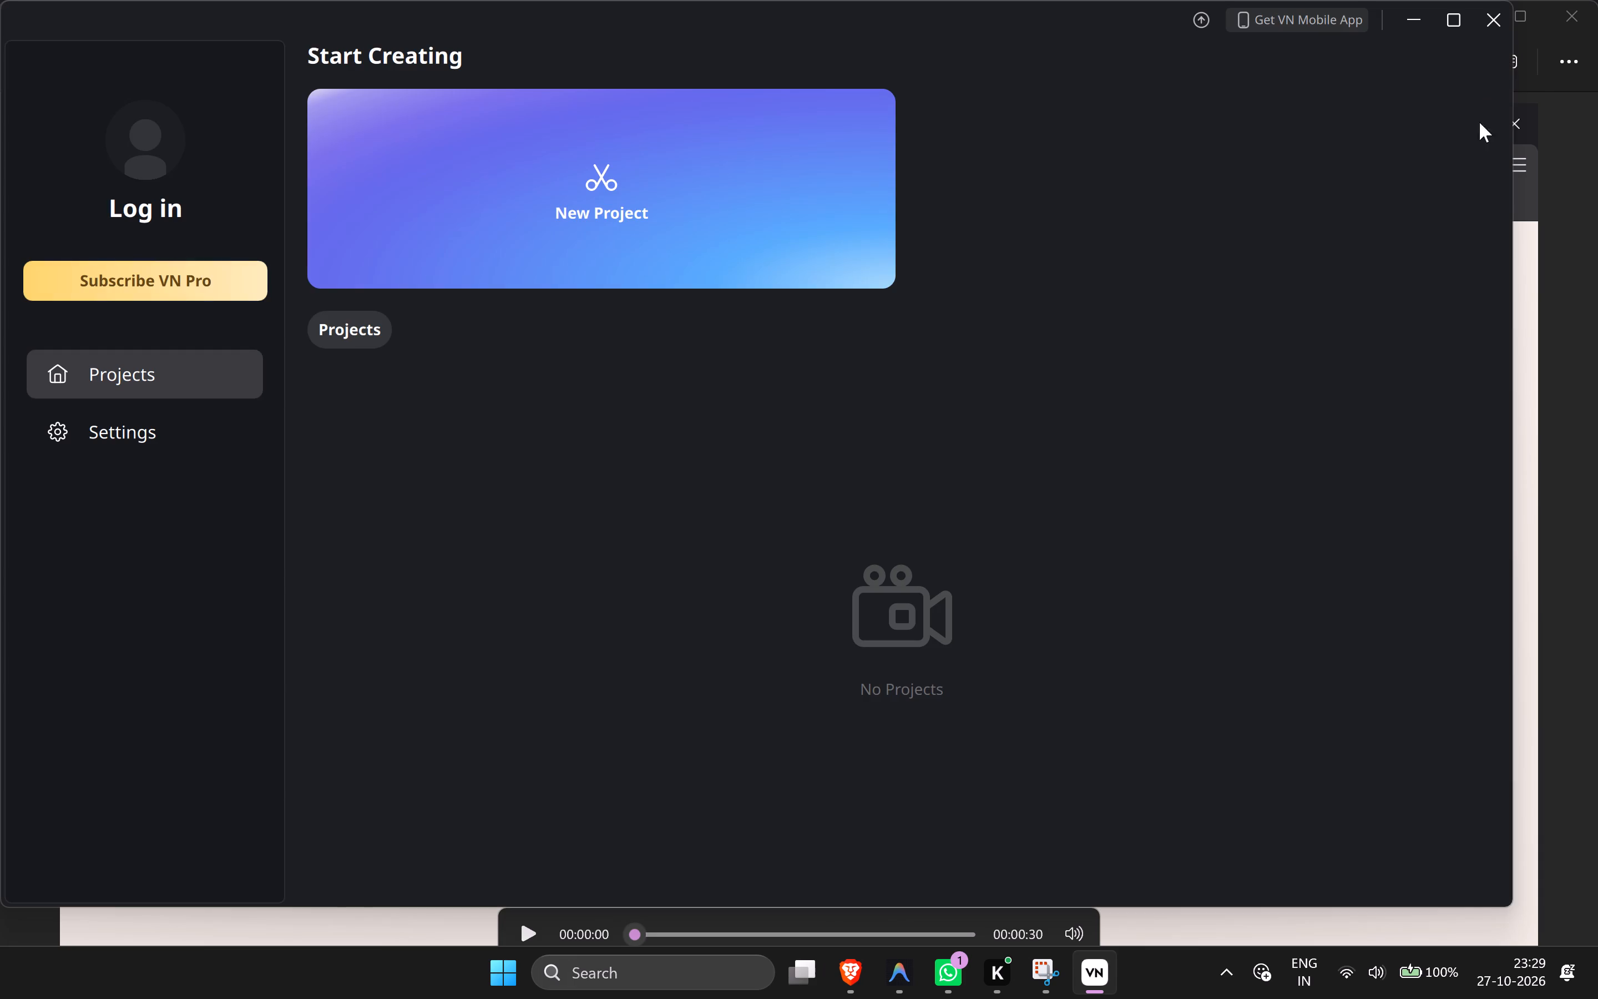
left_click(651, 242)
Close Snipping Tool, dismiss the version update notice without updating, and maximize the VN editor window.
left_click_drag(1177, 29, 1139, 140)
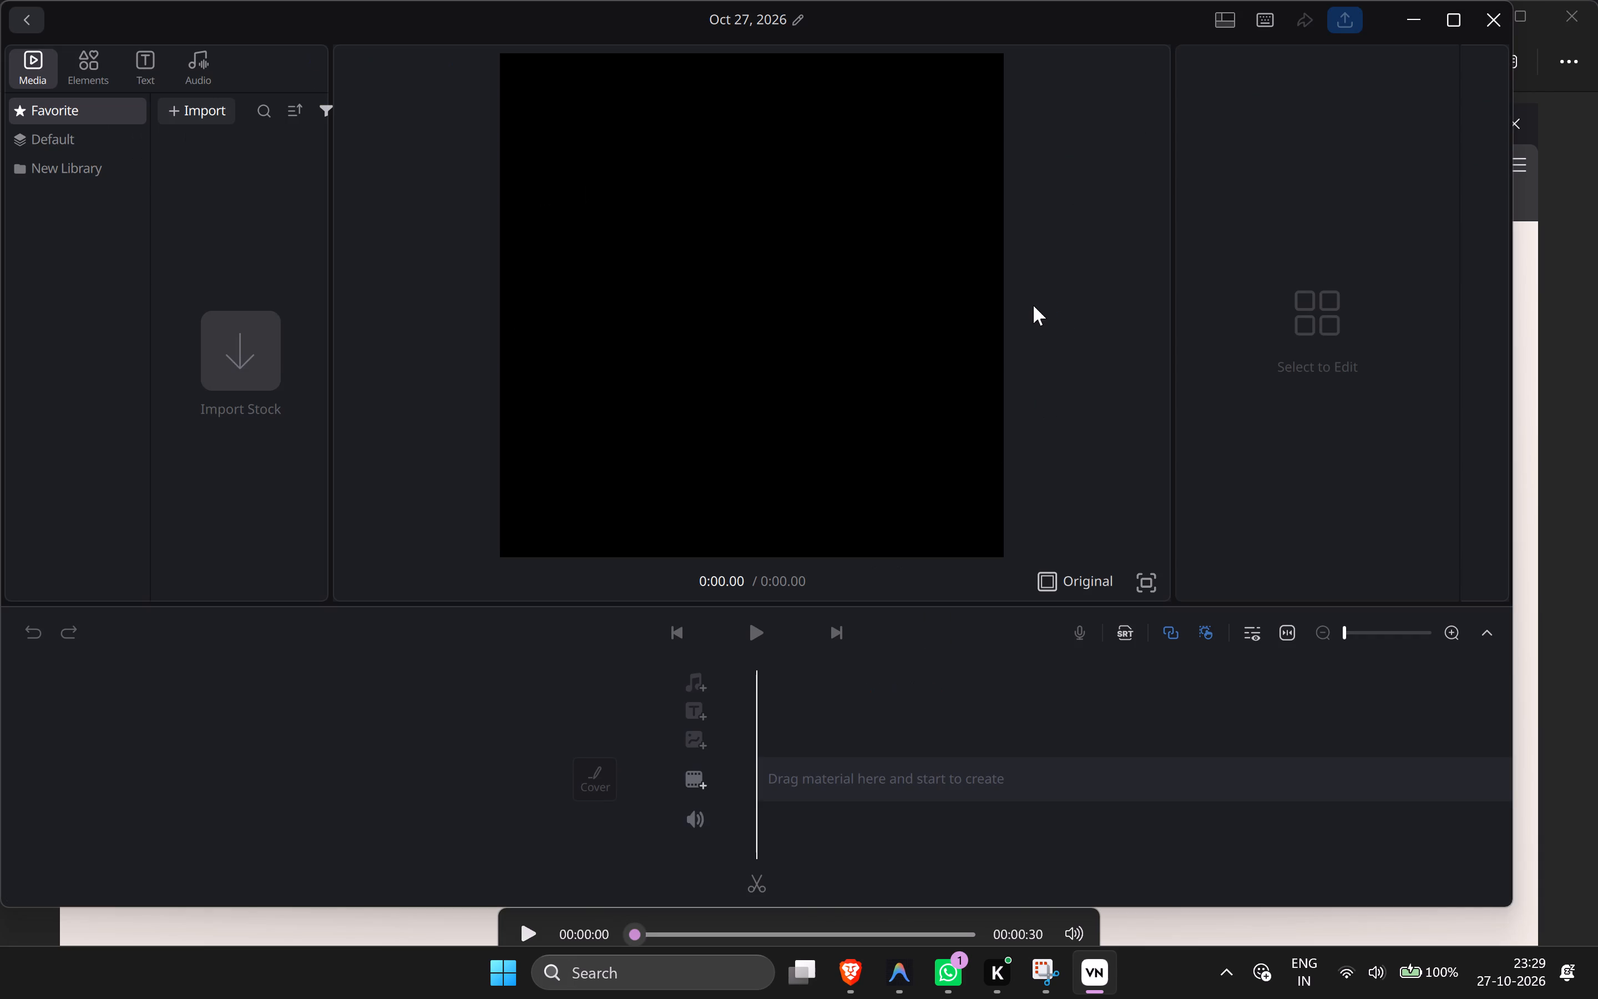
left_click_drag(1155, 20, 1117, 178)
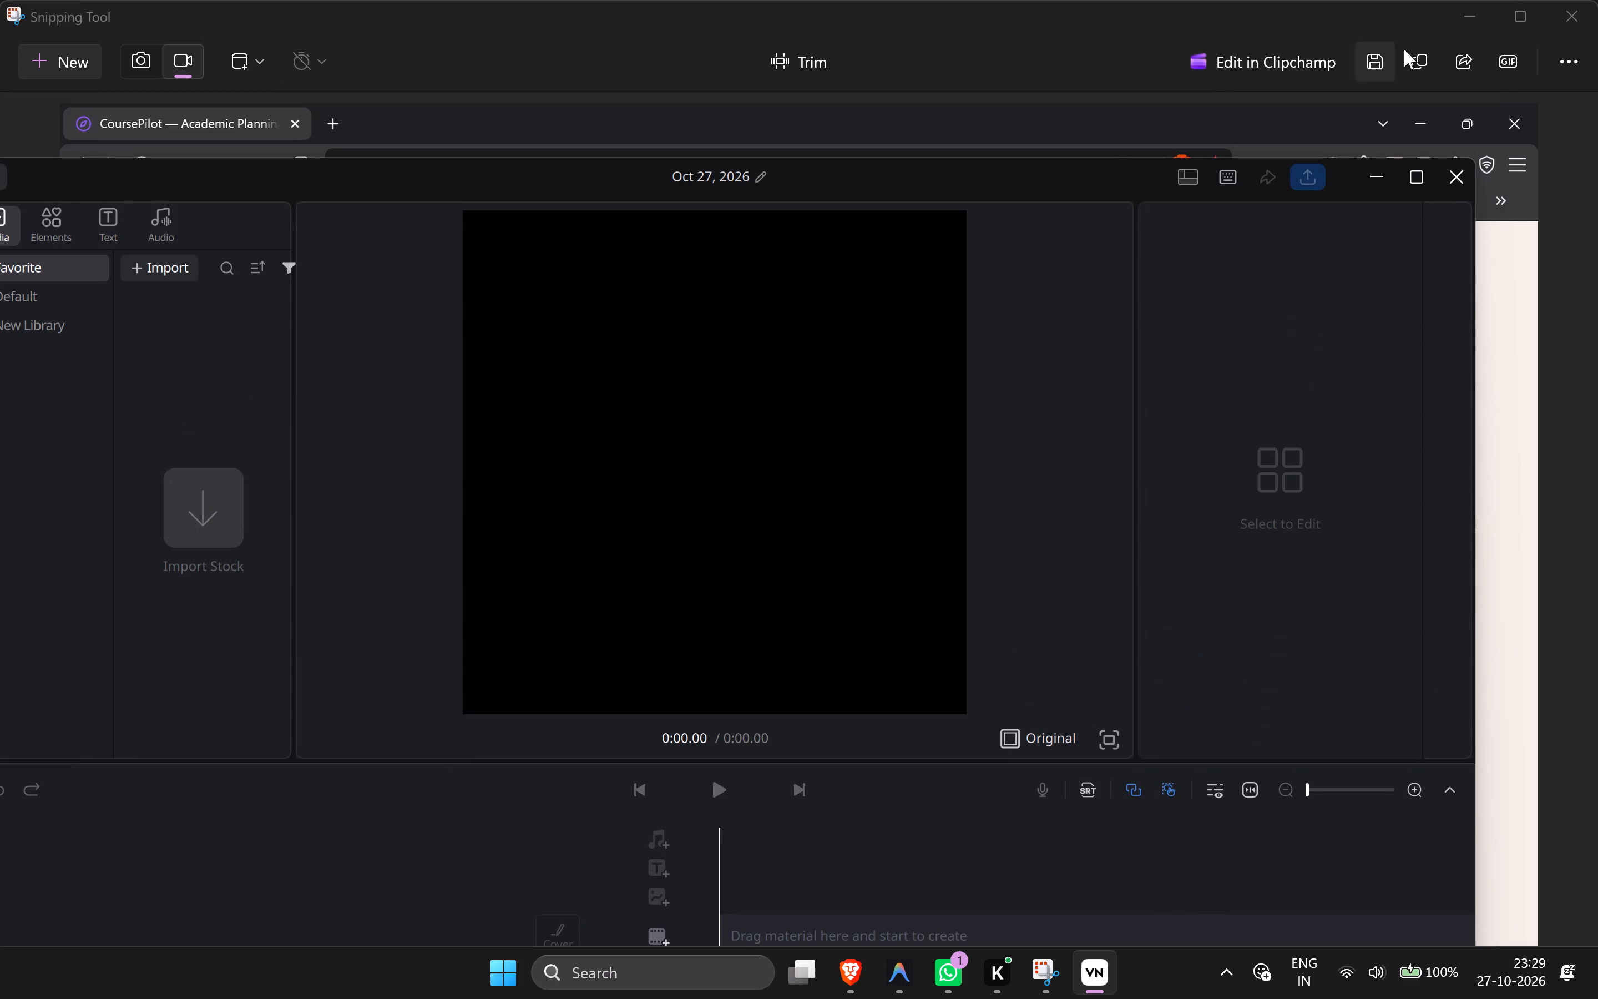
left_click(1562, 8)
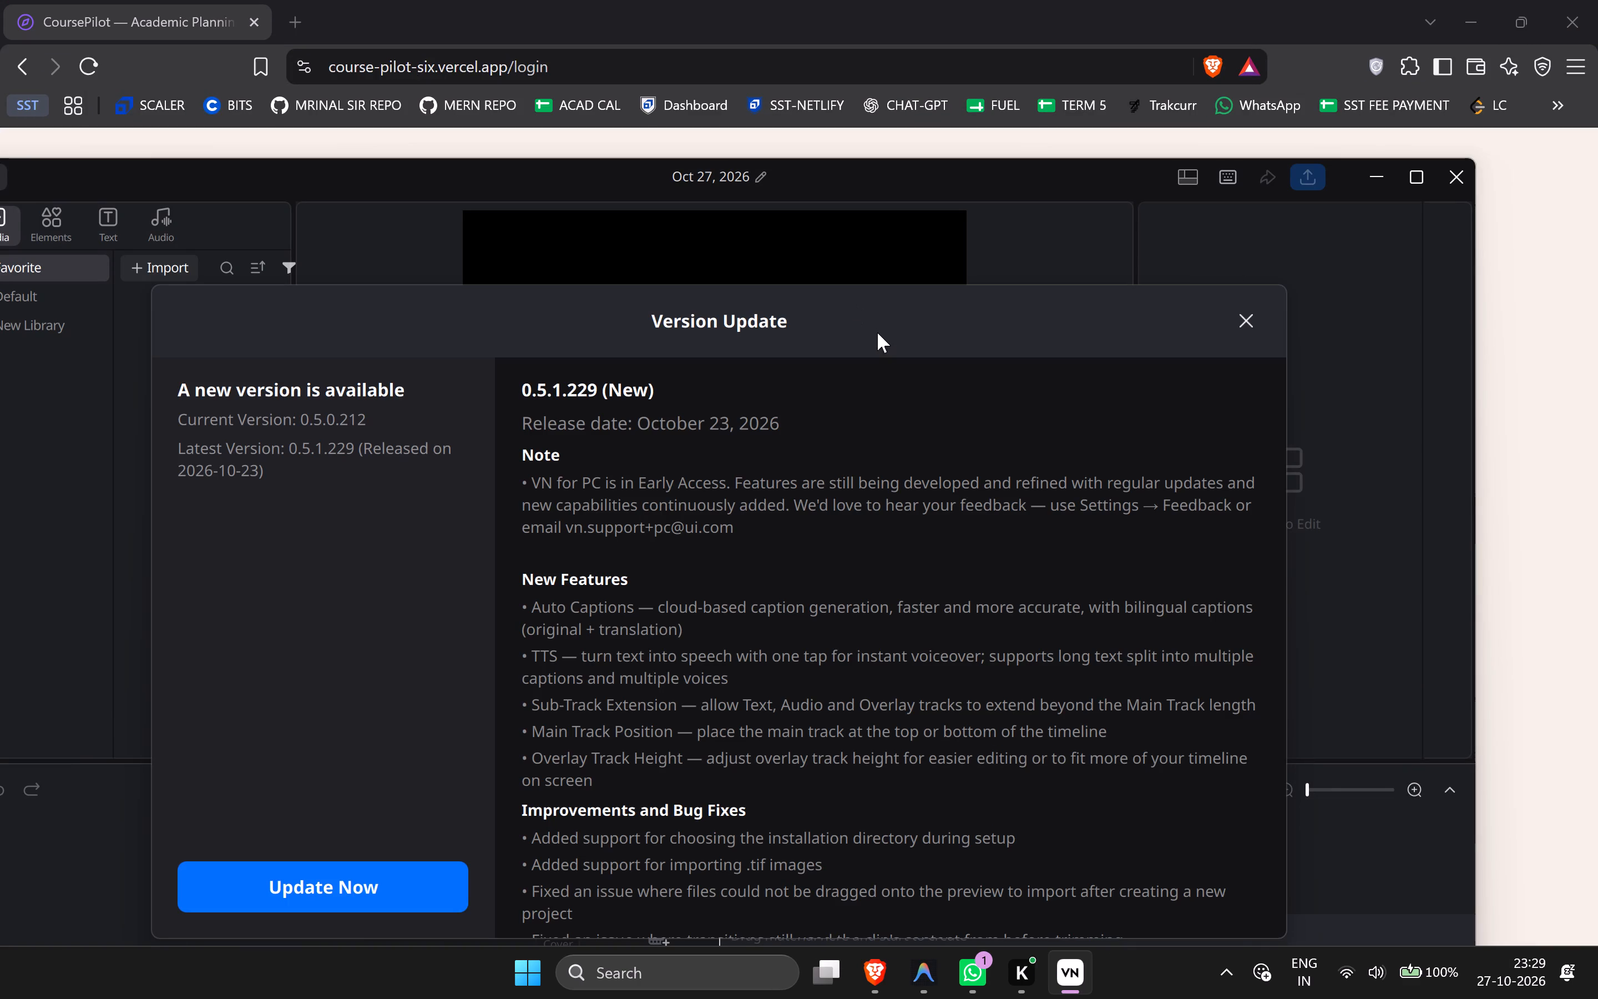
left_click_drag(875, 321, 1007, 238)
left_click(1370, 226)
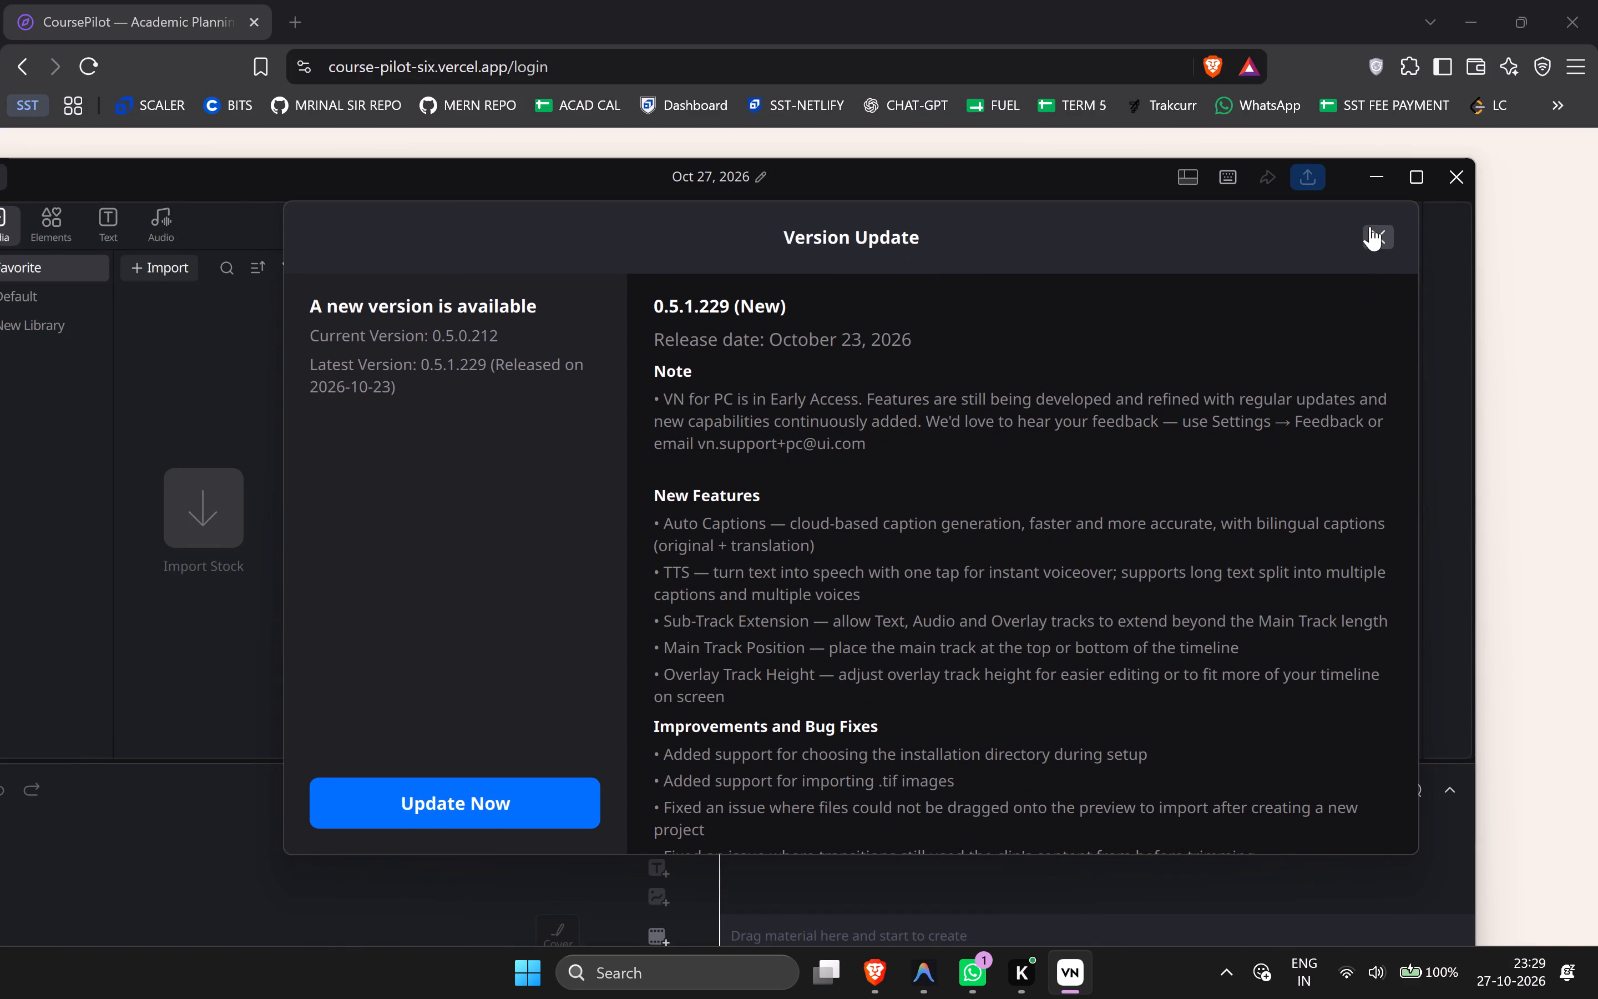
left_click(1420, 175)
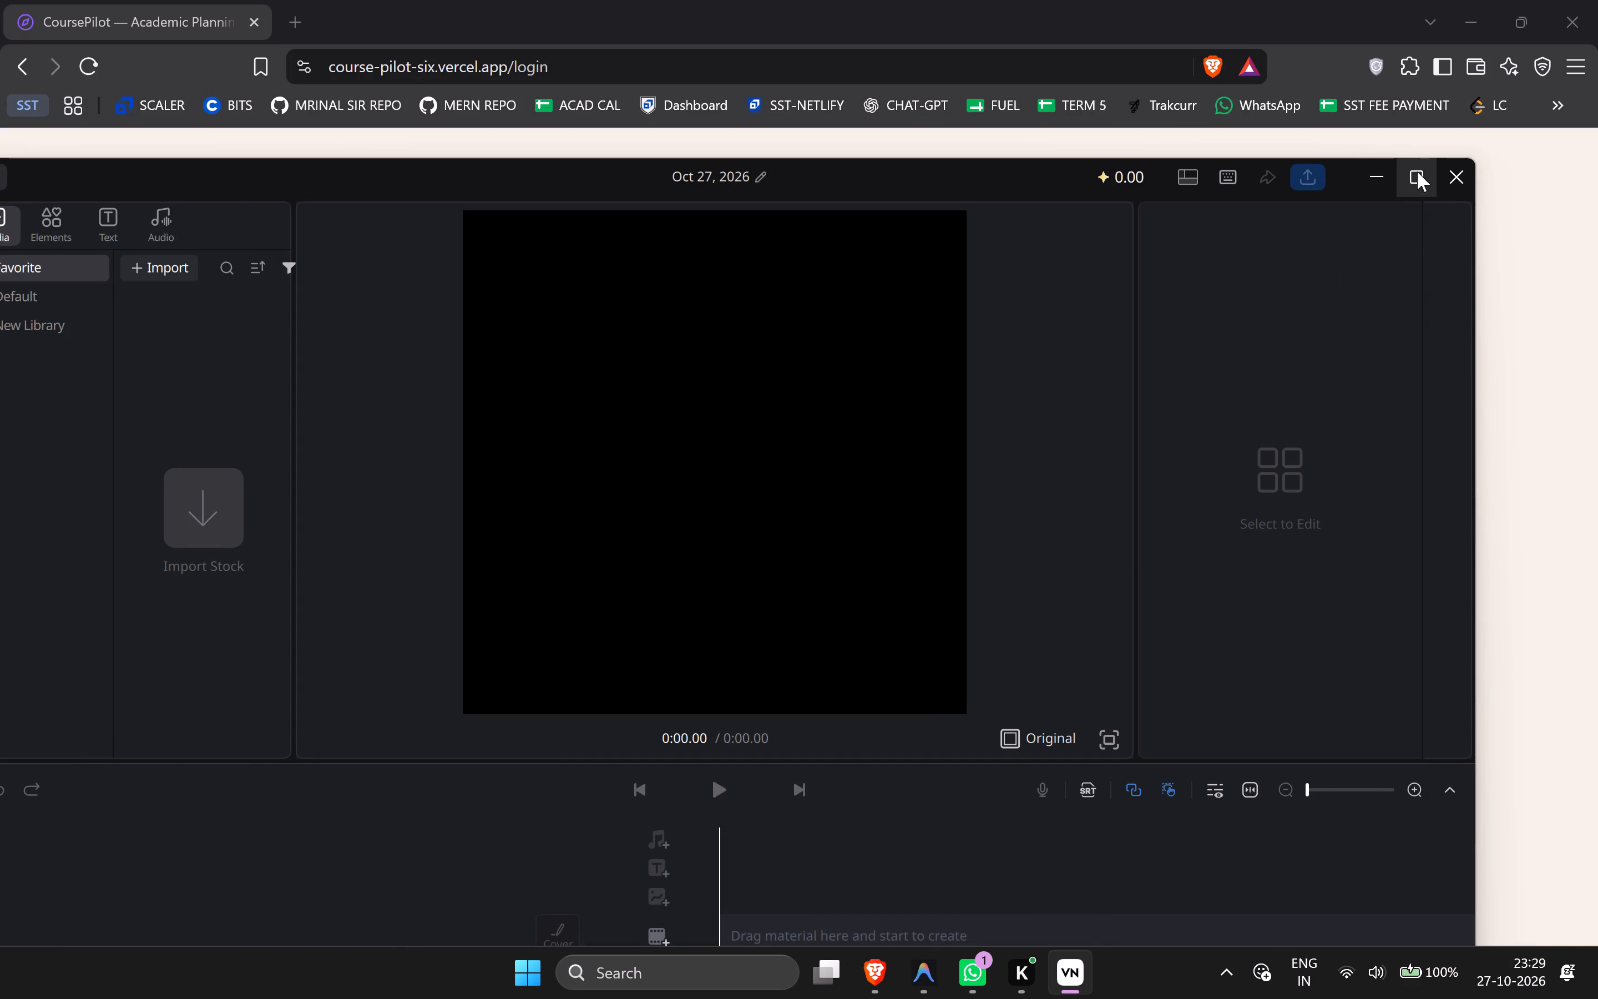
left_click(1414, 167)
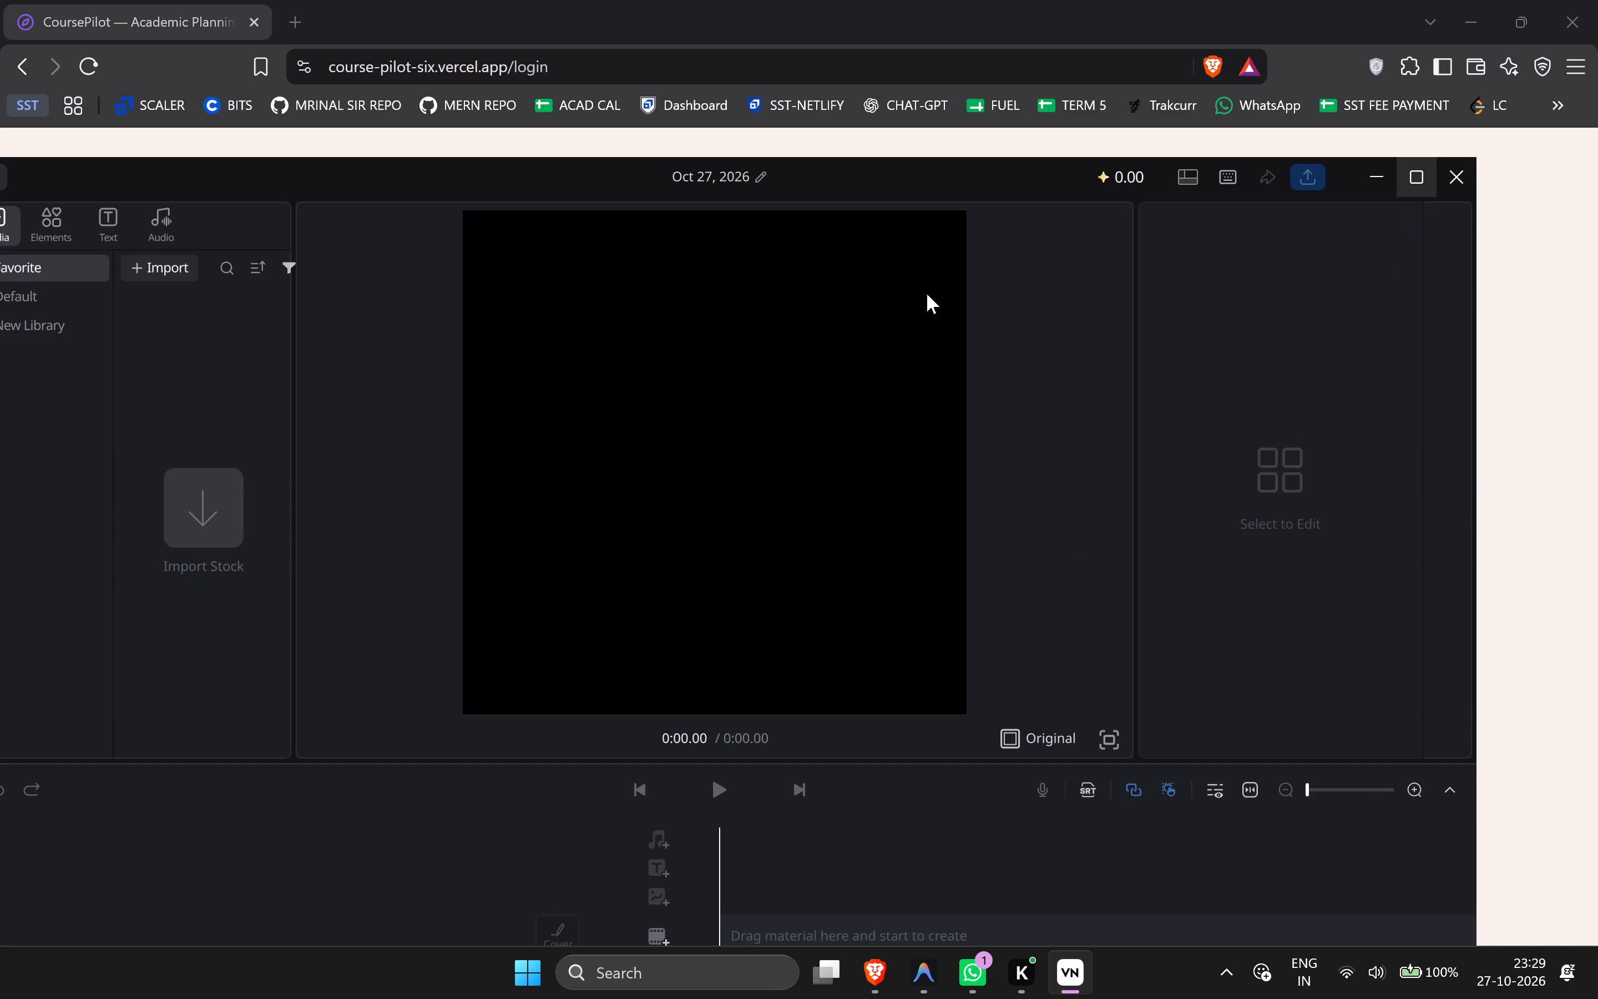
Import the saved screen recording from the Desktop into the project's Favorite media, accepting the import terms.
left_click(213, 114)
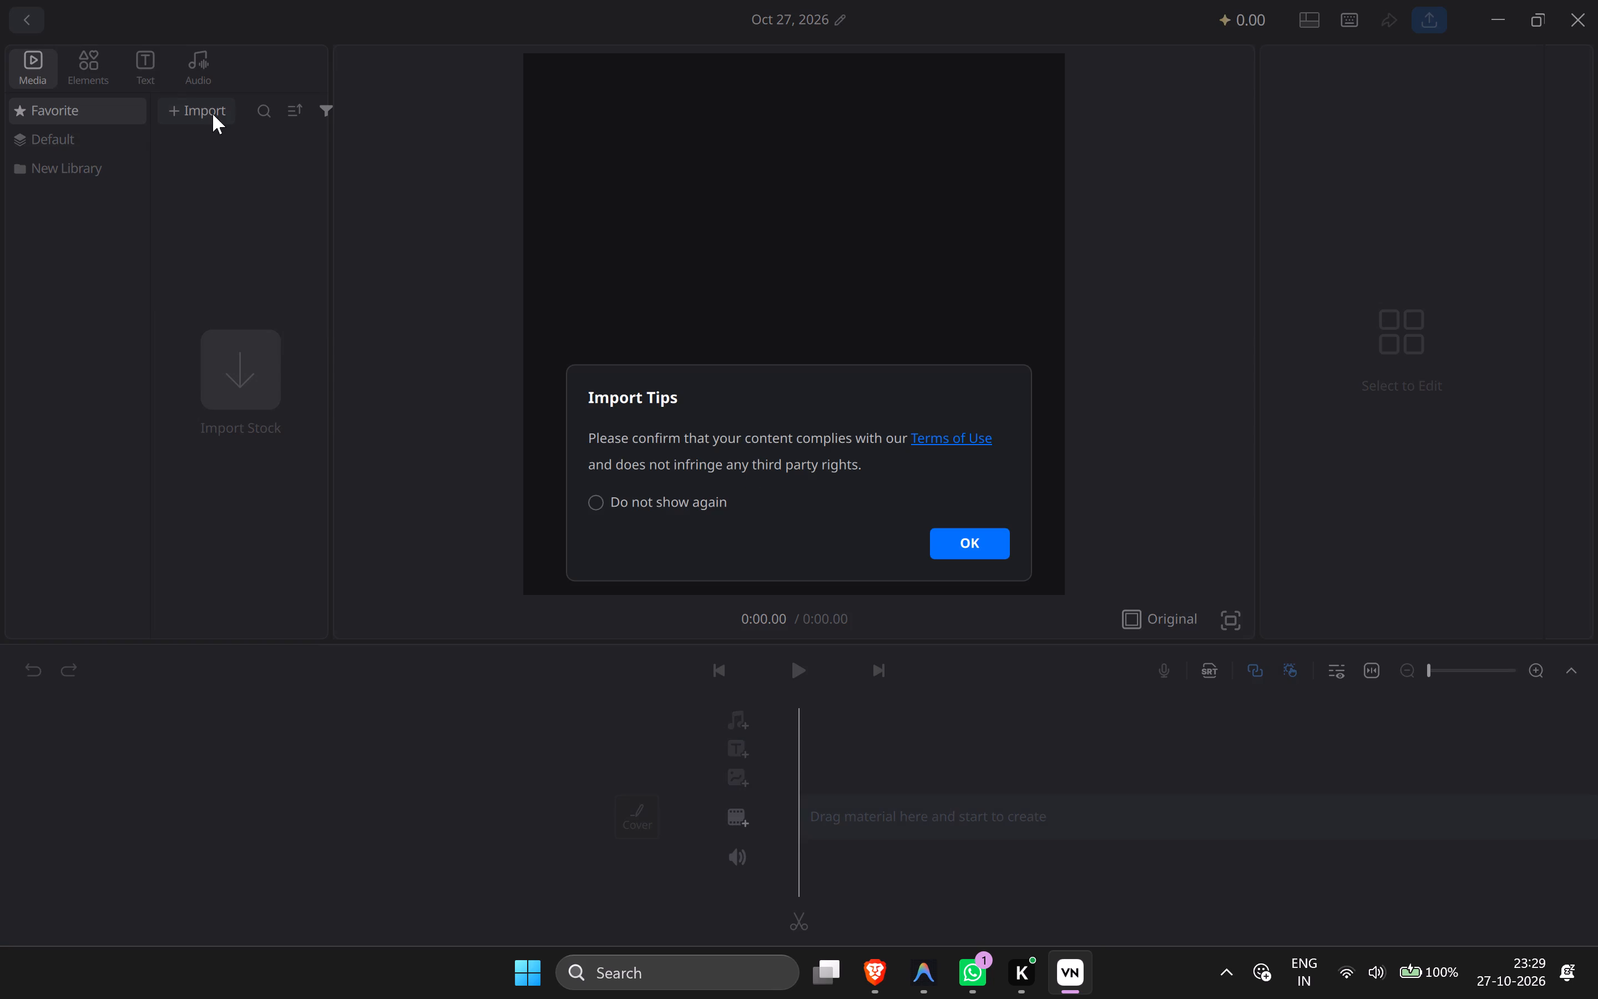
left_click(985, 539)
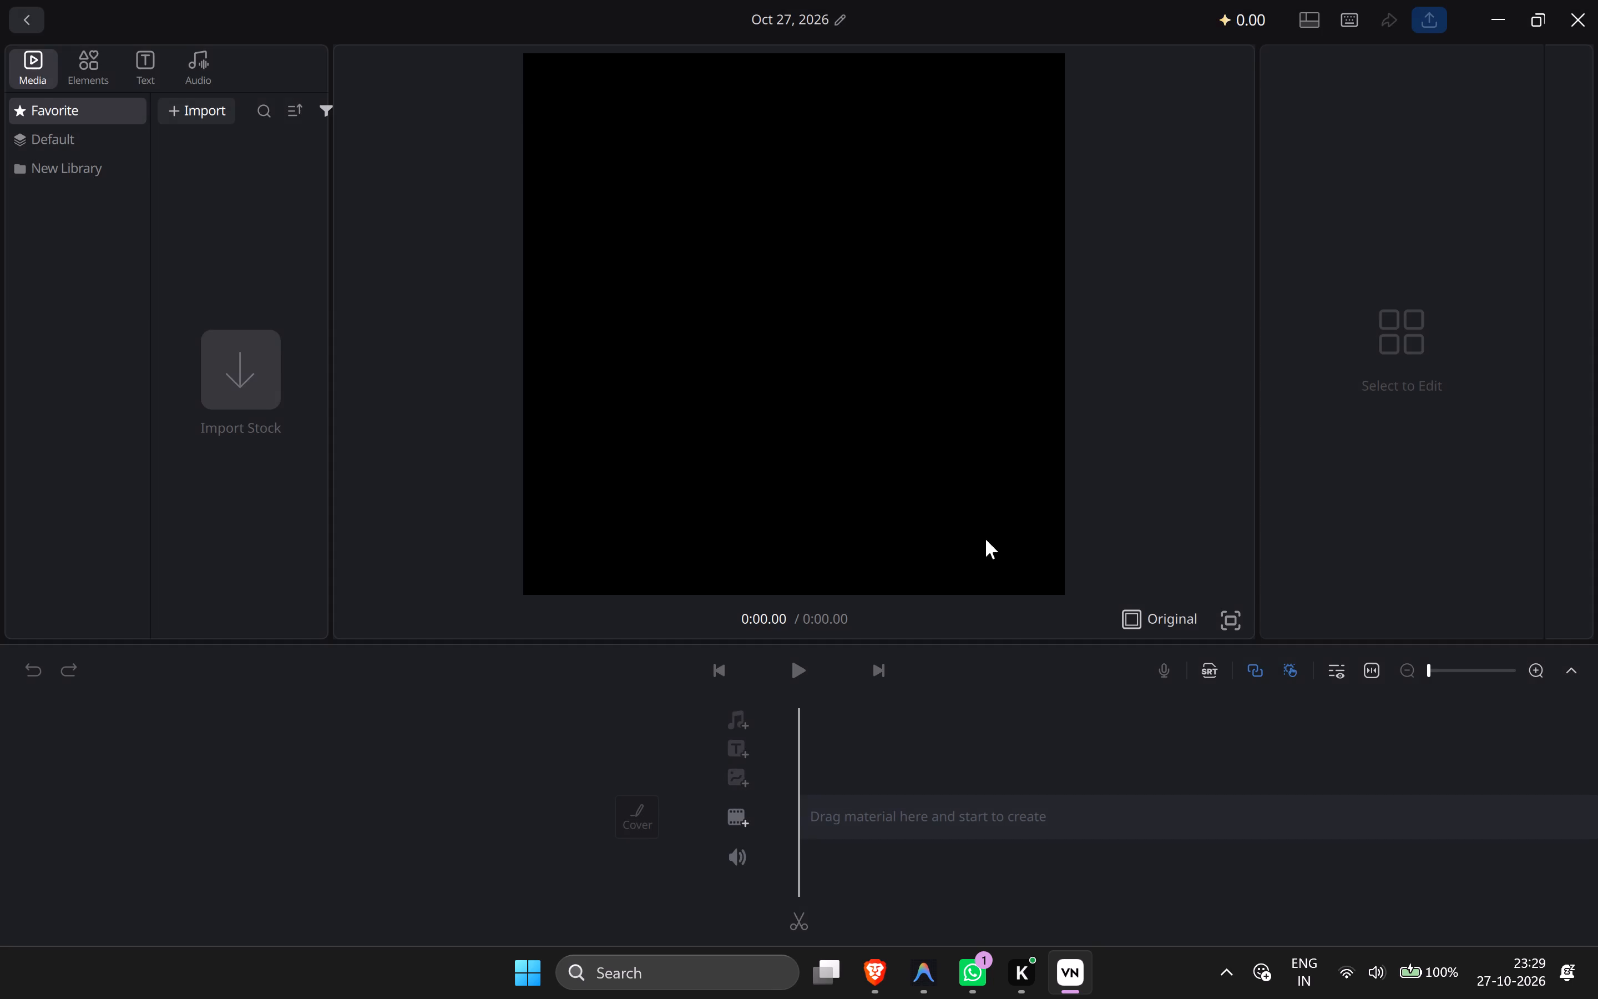
left_click(99, 206)
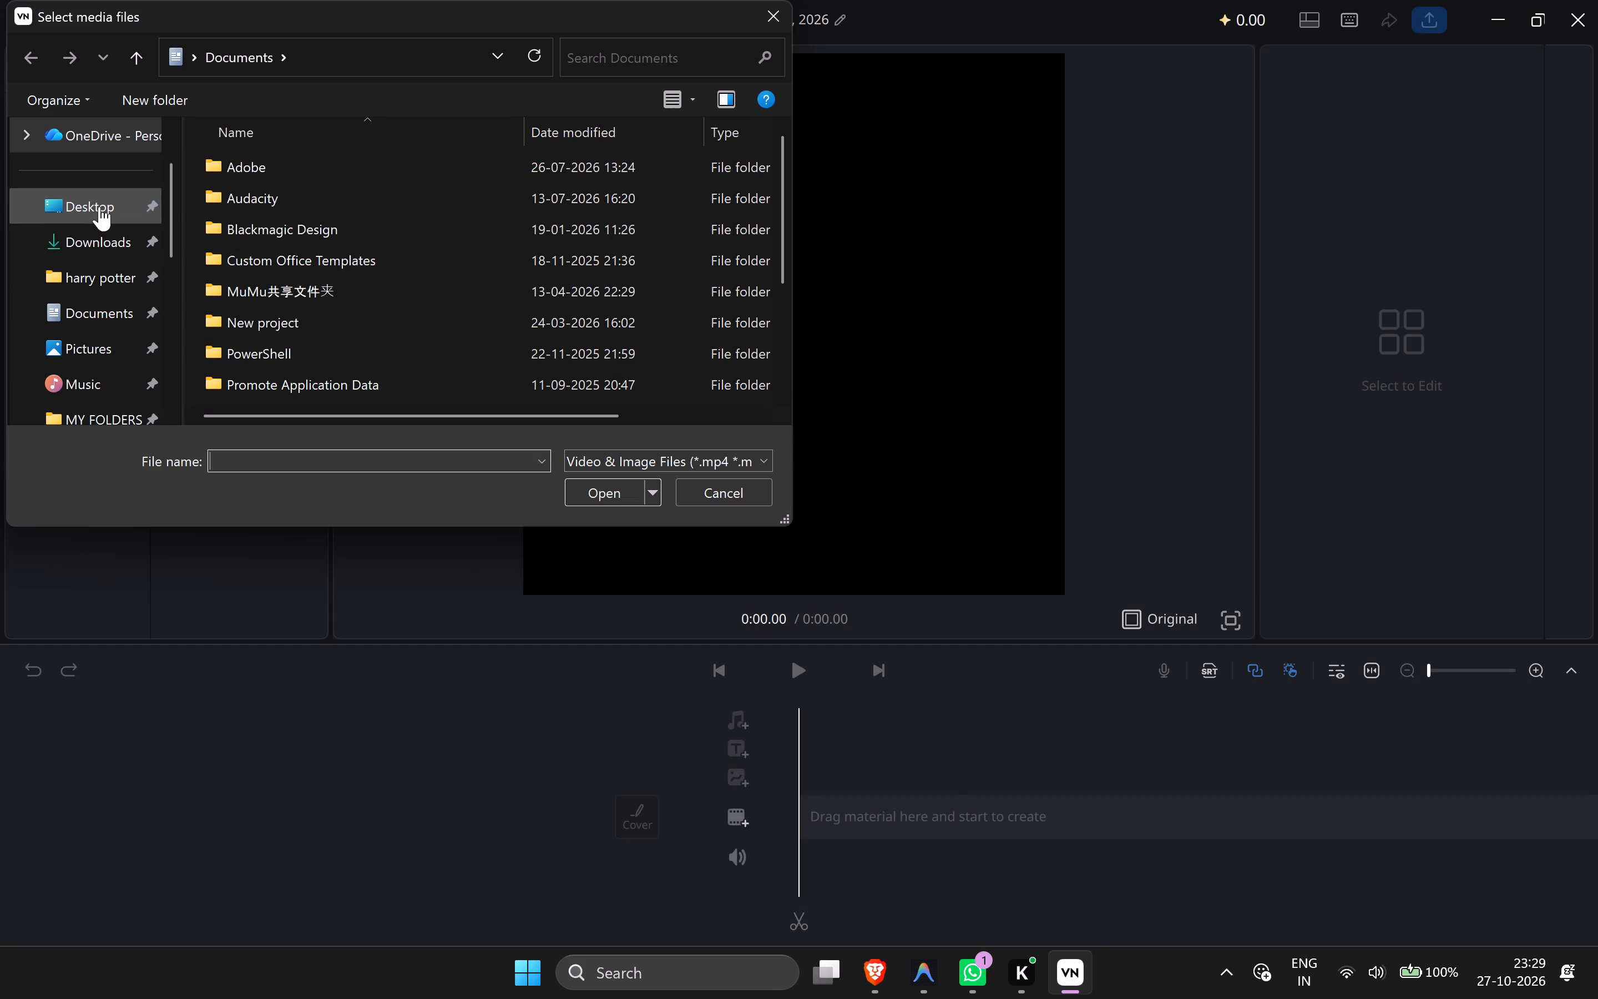
left_click(320, 201)
left_click(610, 490)
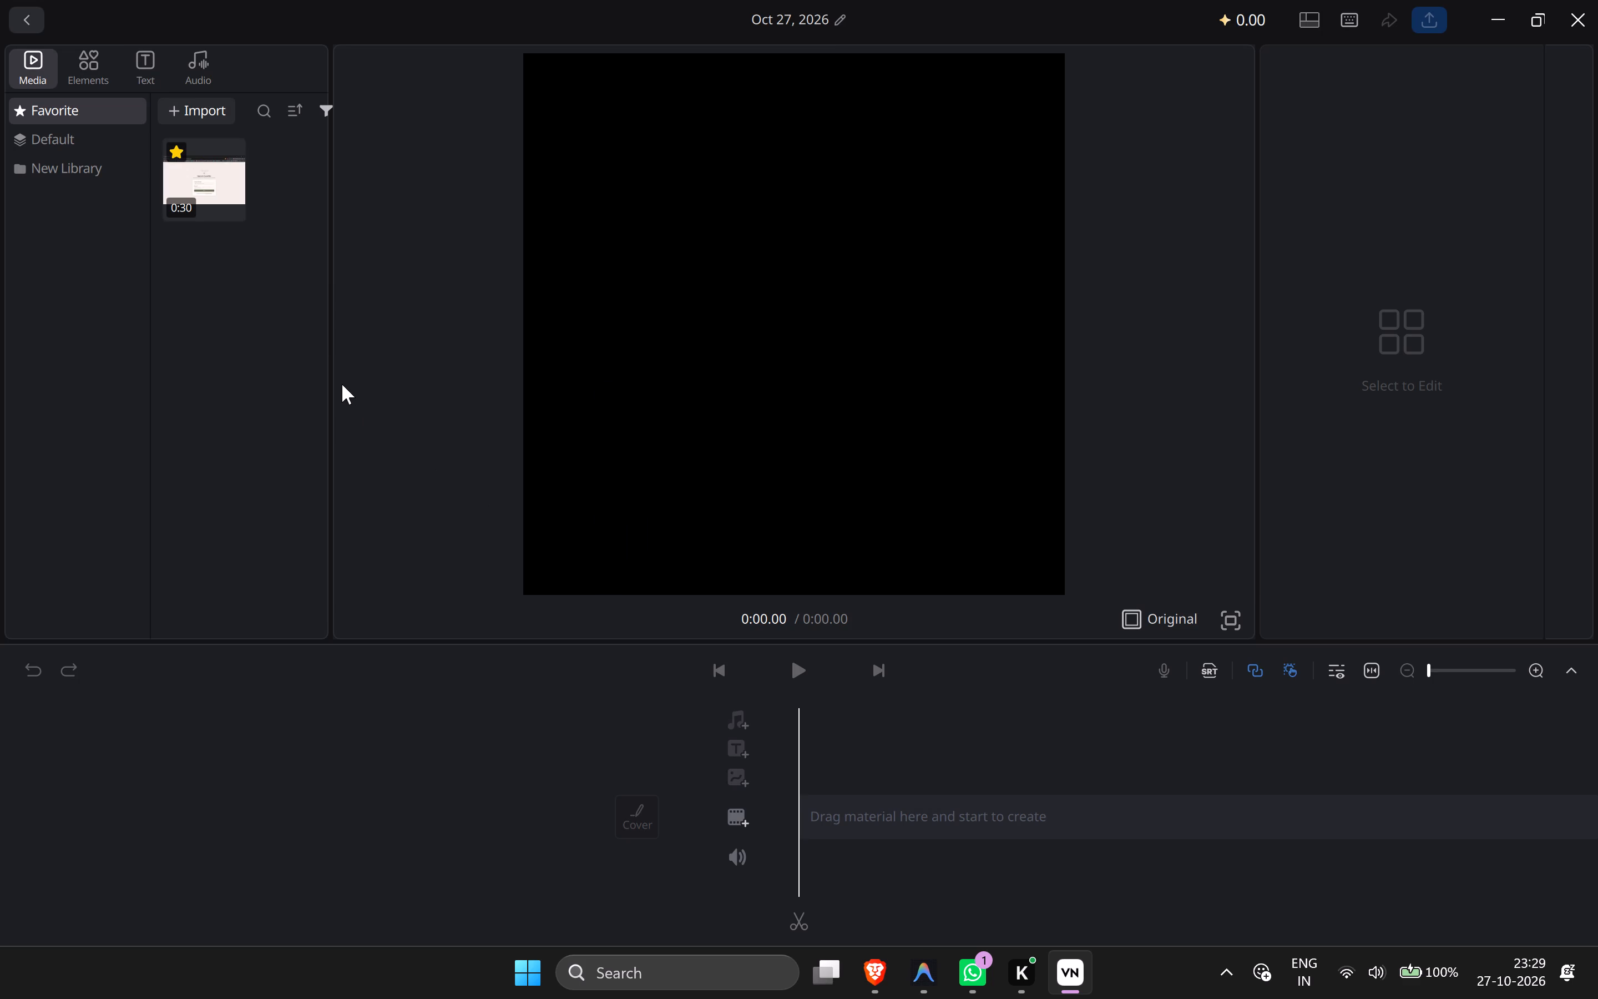
Place the imported screen recording on the timeline's main video track.
left_click_drag(231, 193, 714, 458)
left_click_drag(216, 189, 1035, 775)
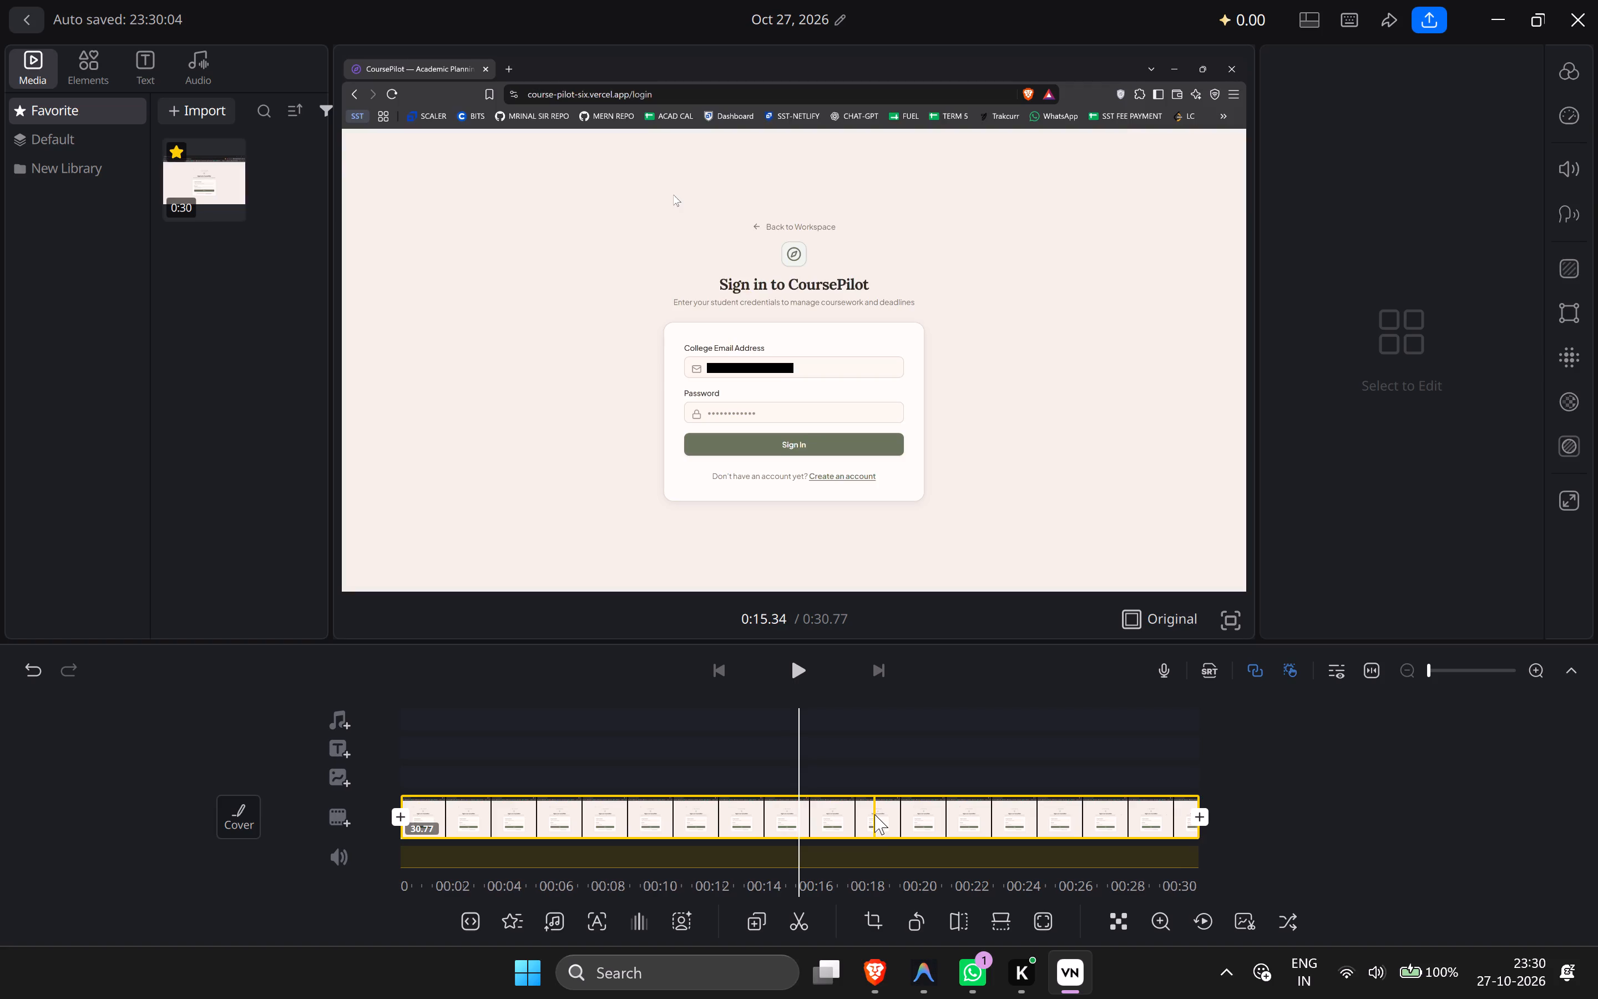
Advance the playhead from about 0:15 to 0:16, play the screen recording to about 0:19, and pause it.
key("Right")
key("Right")
key("Right")
key("Right")
key("Right")
key("Right")
key("Right")
key("Right")
key("Right")
key("Right")
key("Right")
key("Right")
key("Right")
key("Right")
key("Right")
key("Right")
key("Right")
key("Right")
key("Right")
key("Right")
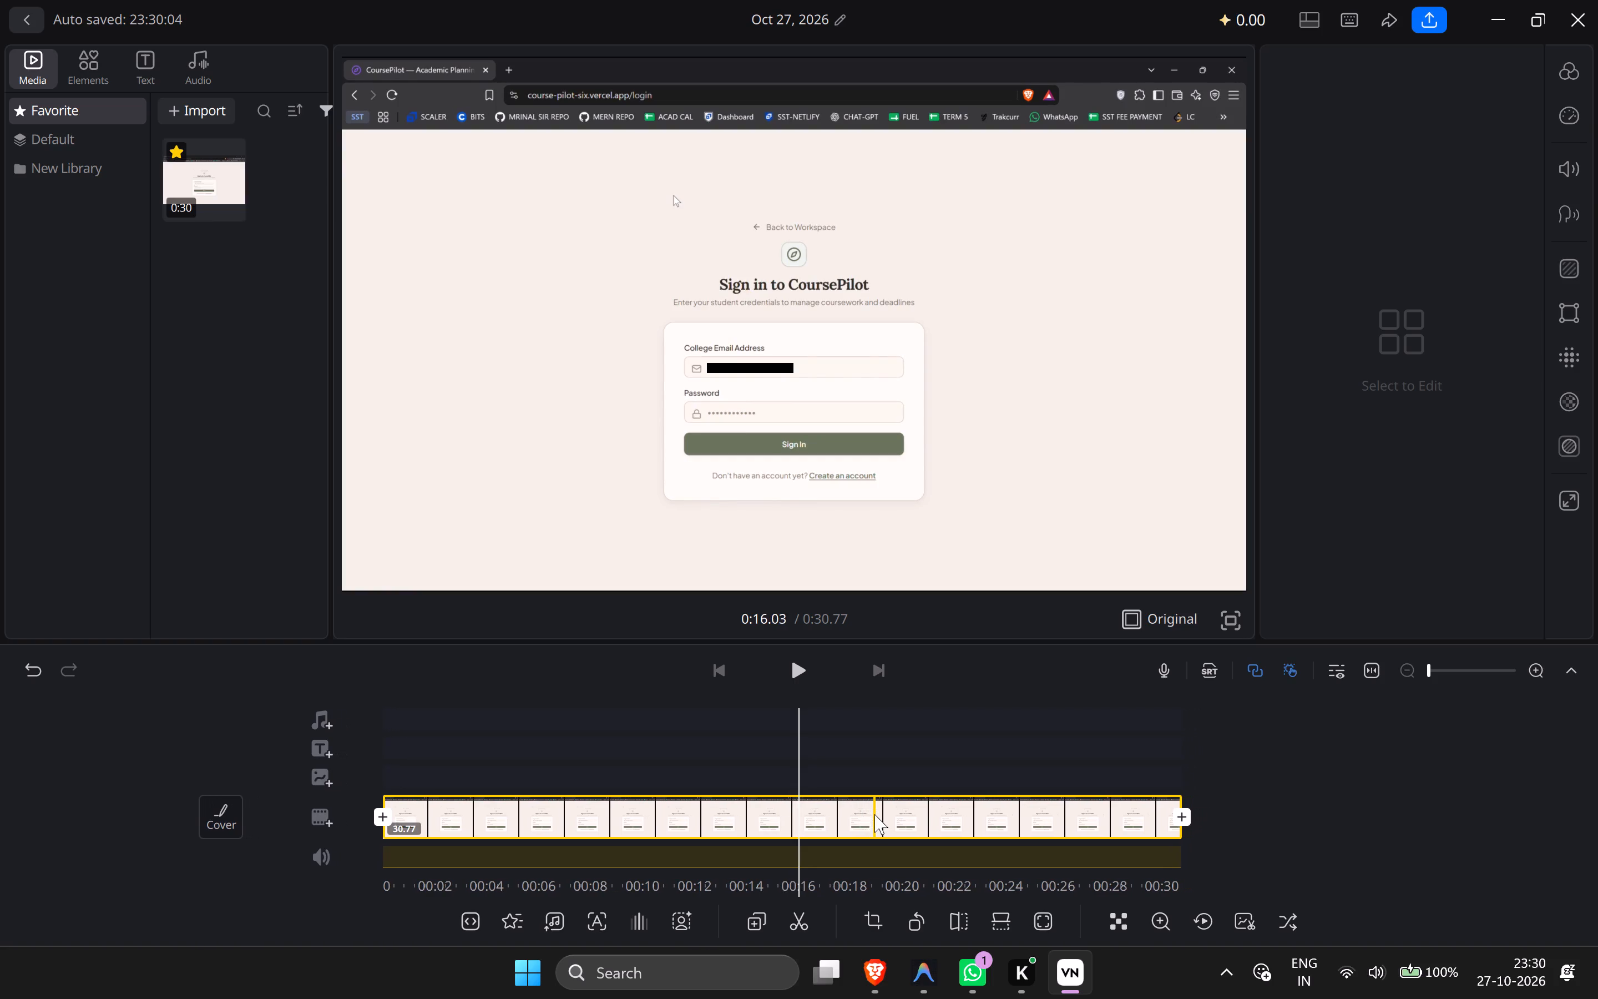
key("space")
left_click(969, 338)
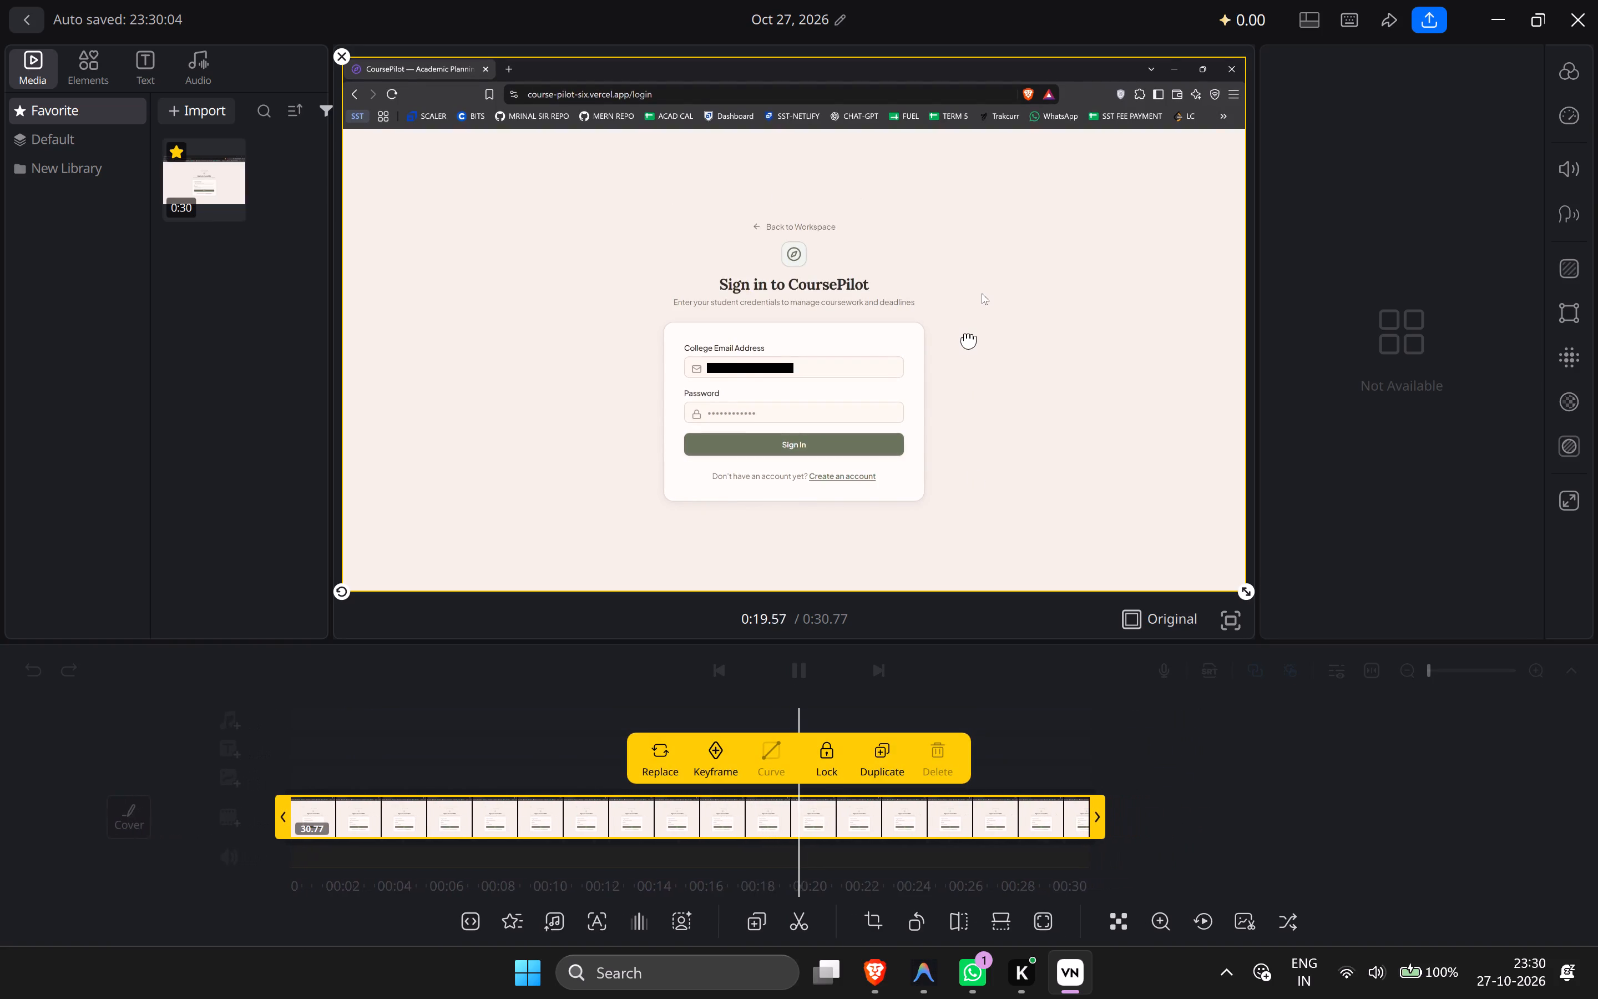
key("space")
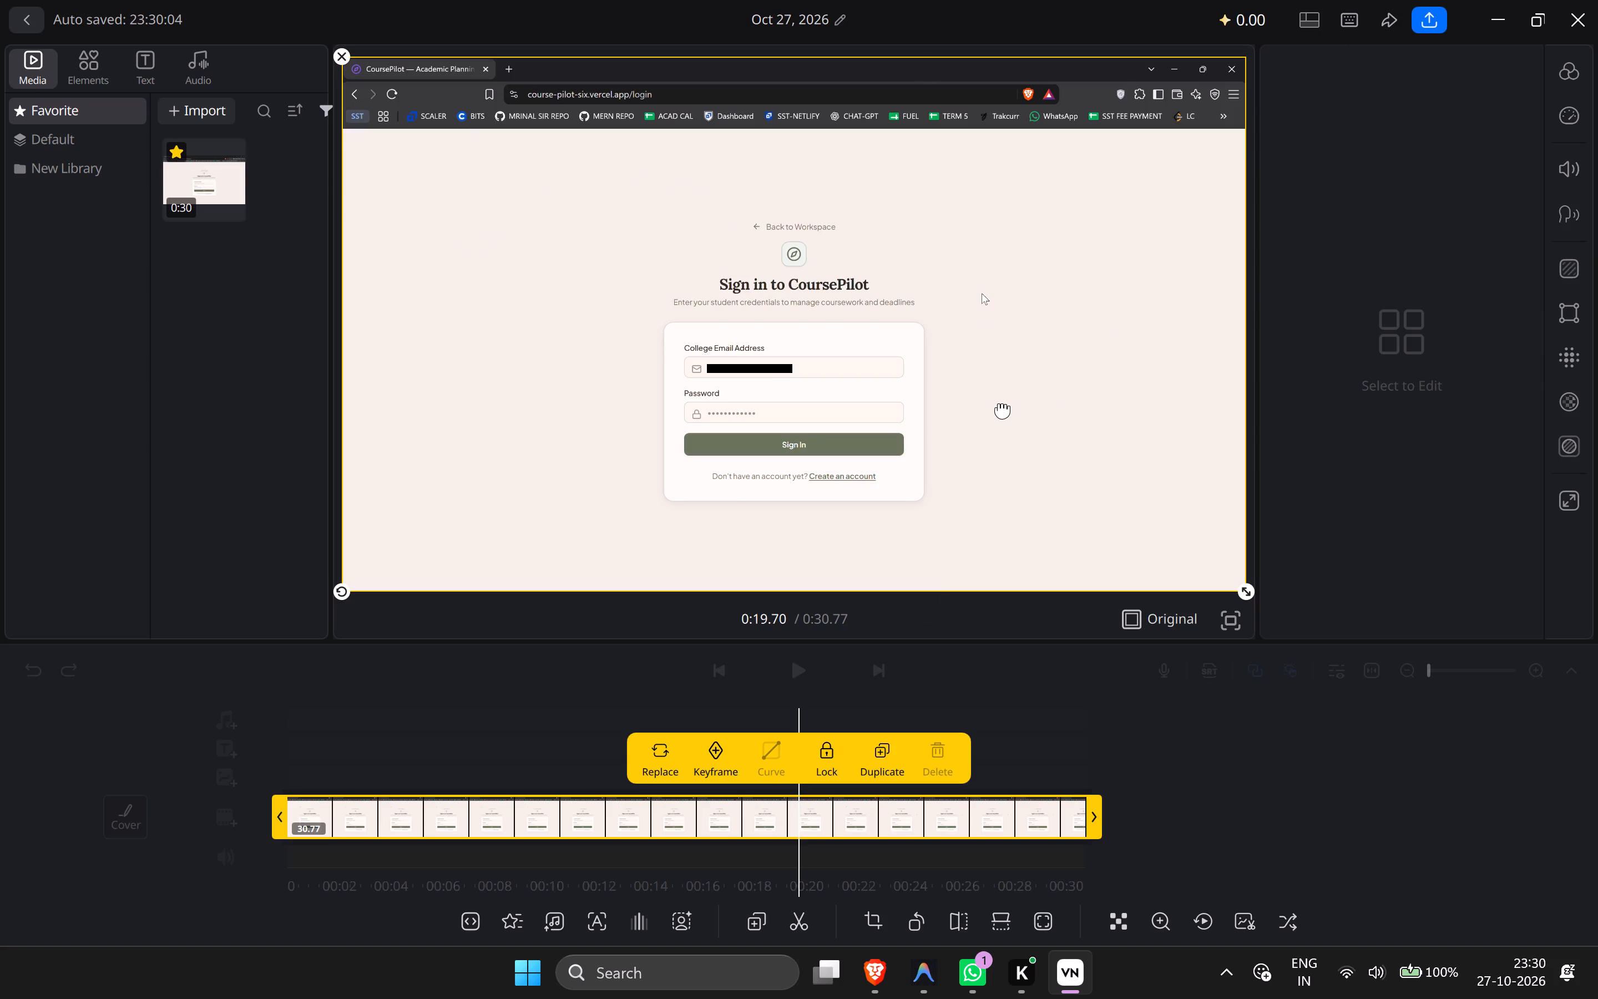
Remove the 0:30 screen recording from the Favorite media and deselect the timeline clip.
key("Delete")
left_click(577, 826)
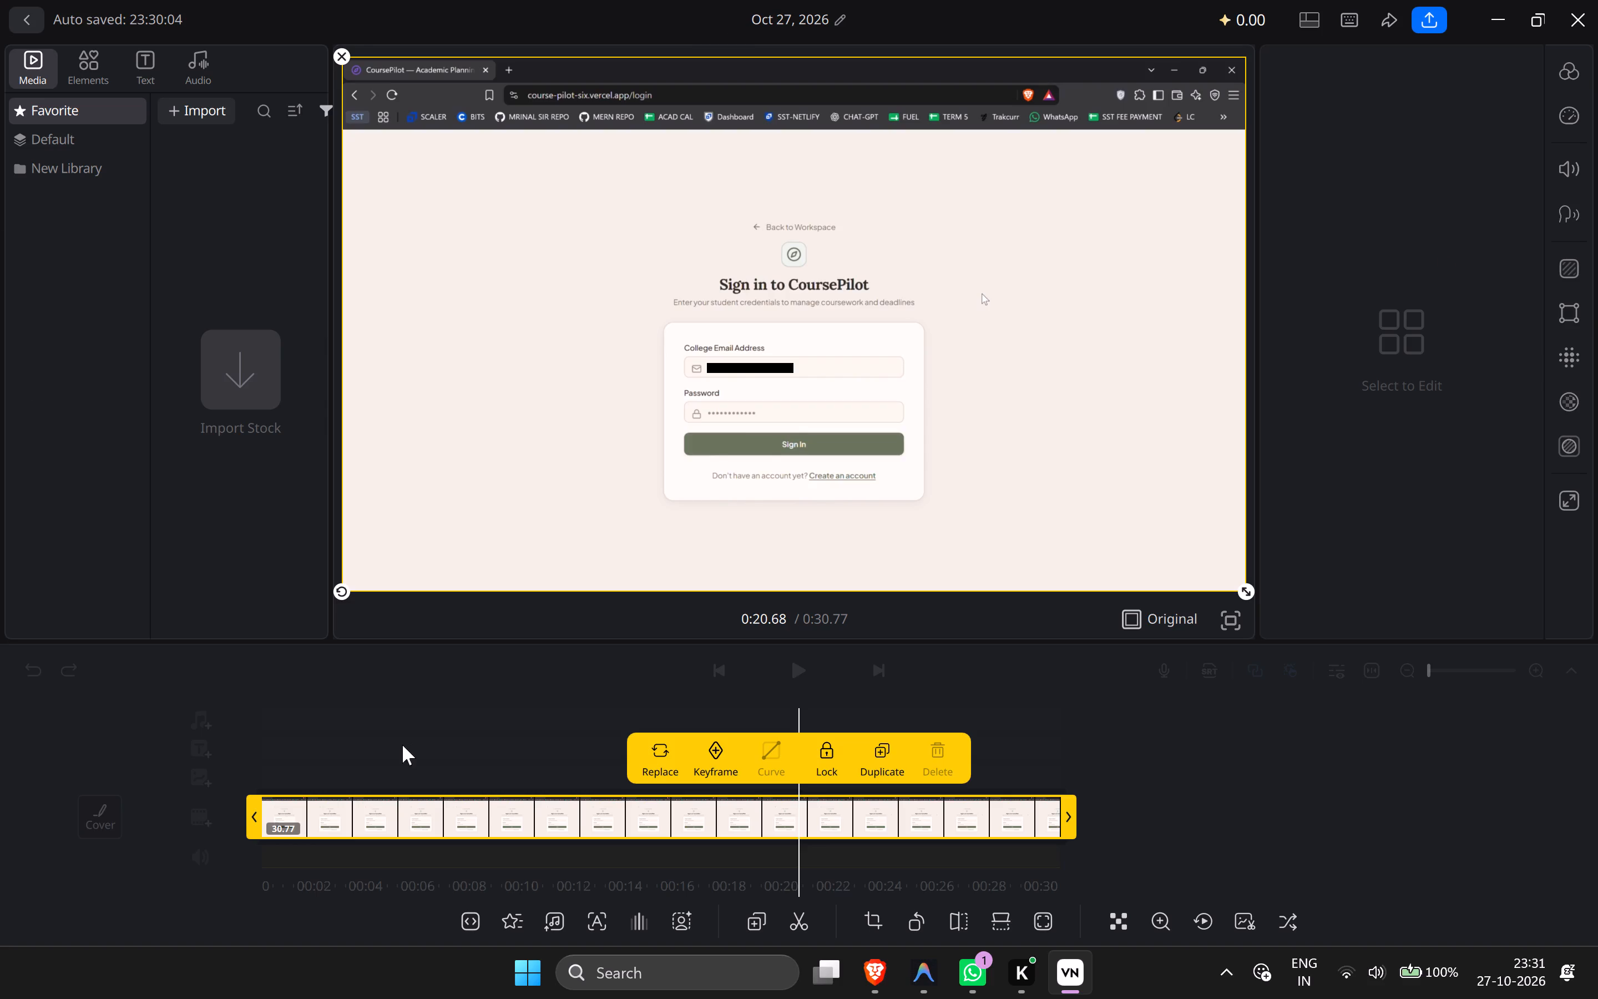
left_click(398, 726)
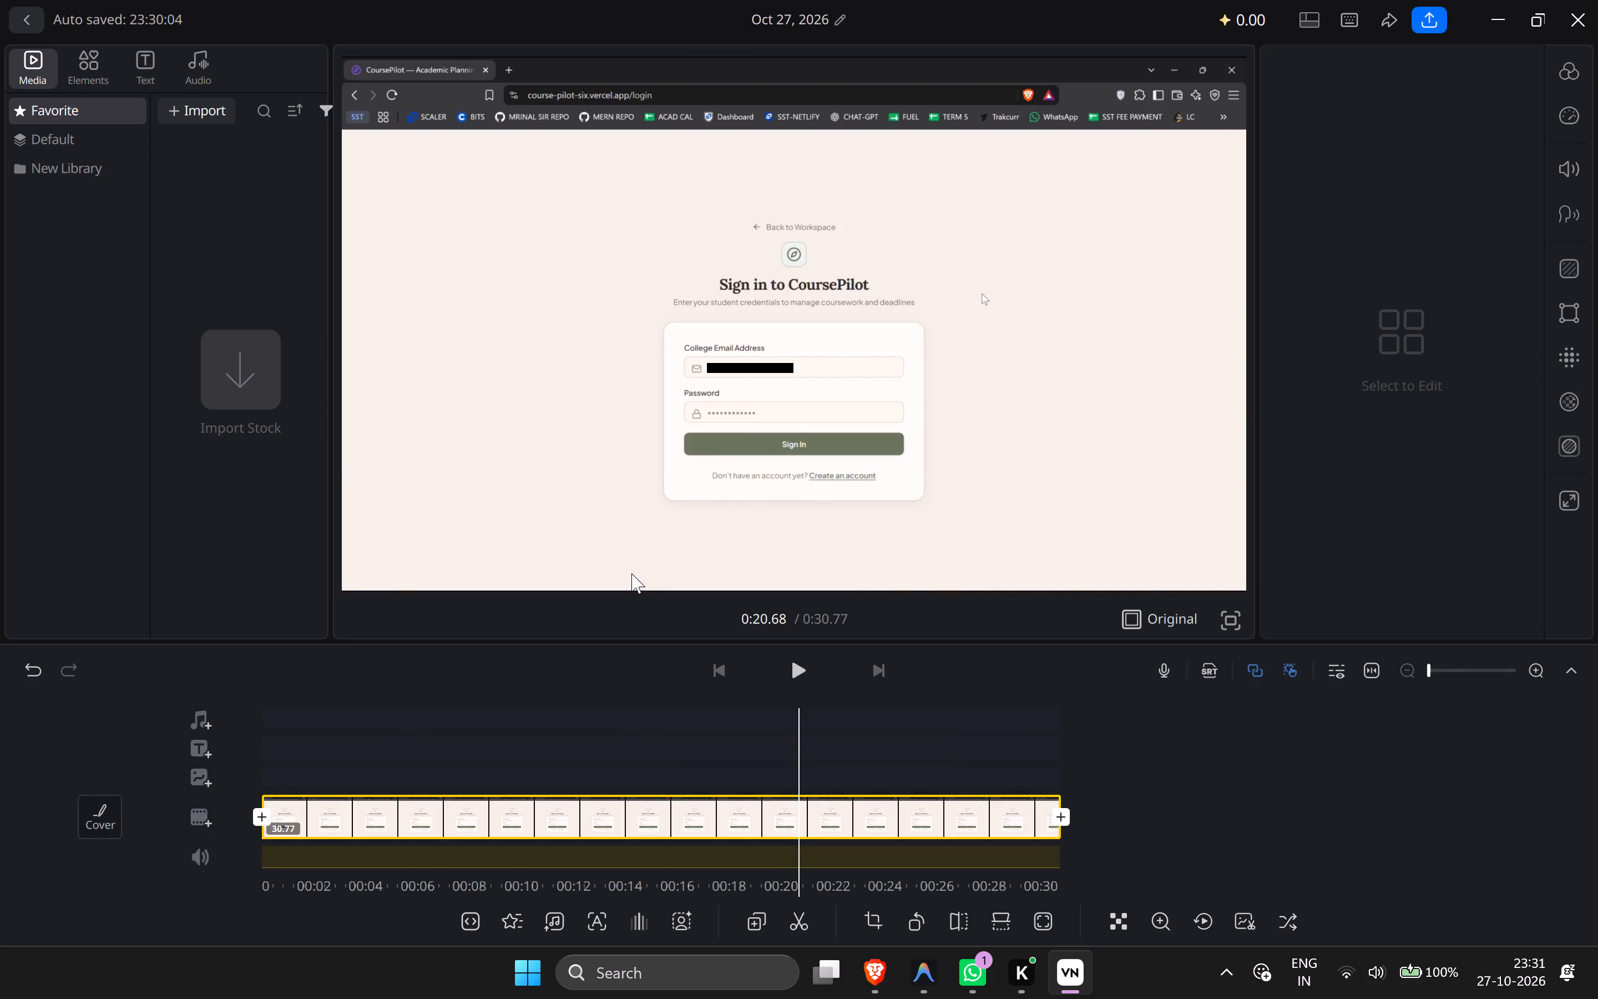
Switch to Sound Recorder and record a voice clip of about 19 seconds with the default external Realtek microphone.
key("a")
key("BackSpace")
type("re")
left_click(516, 340)
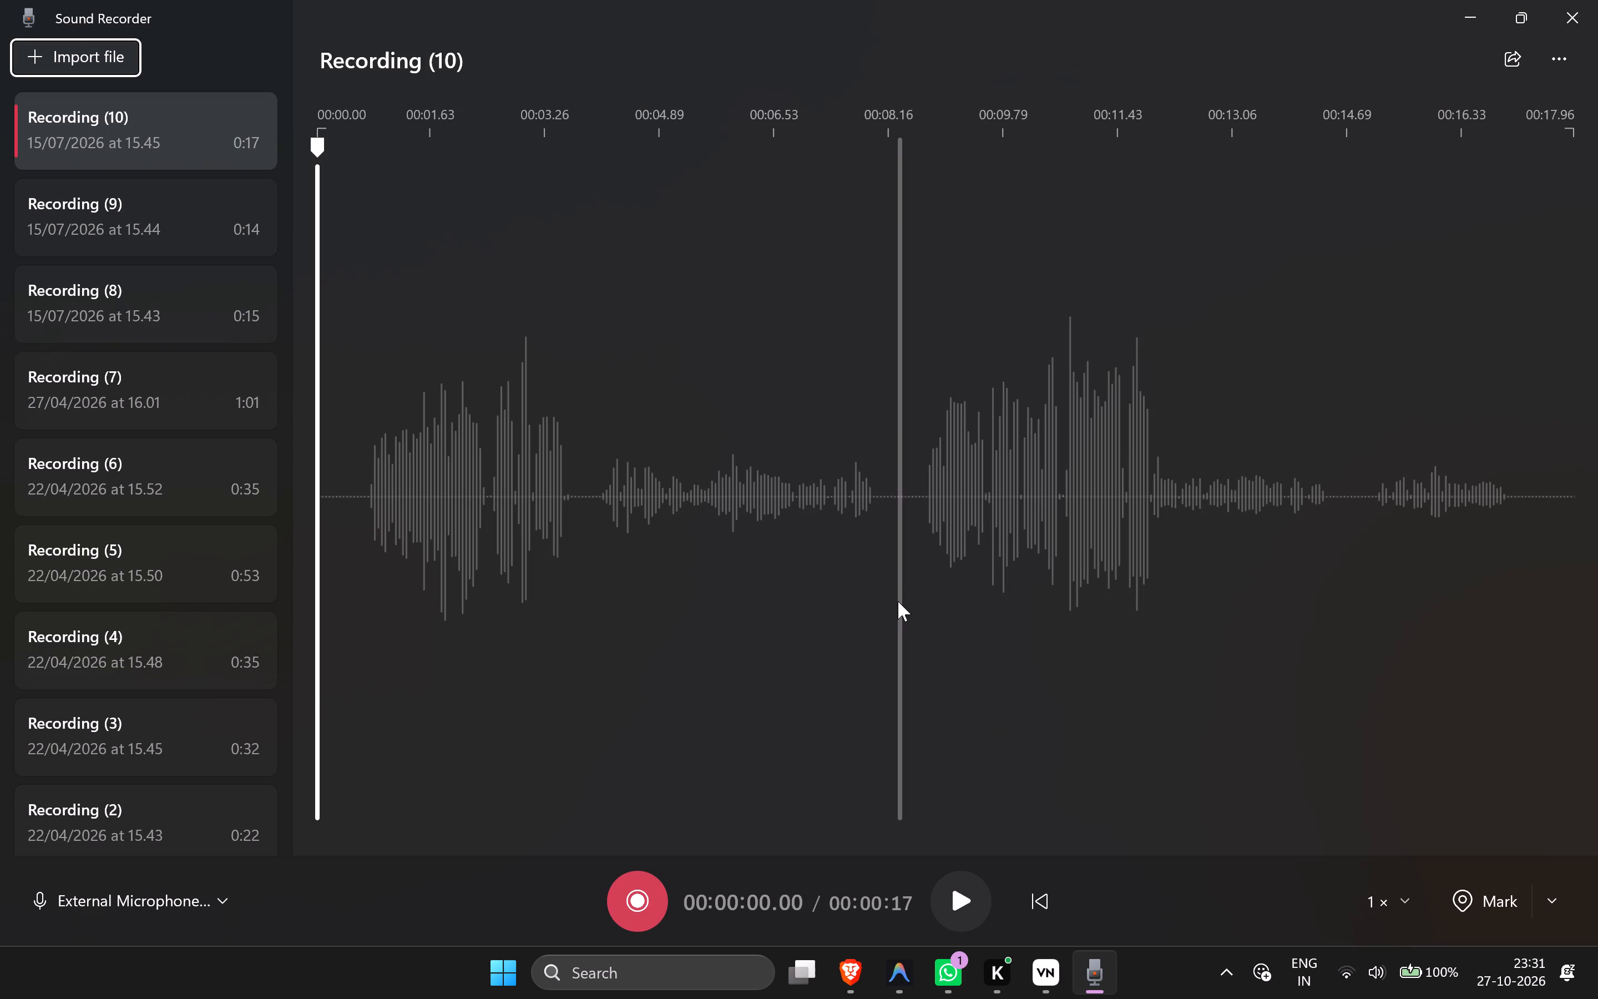
left_click(205, 895)
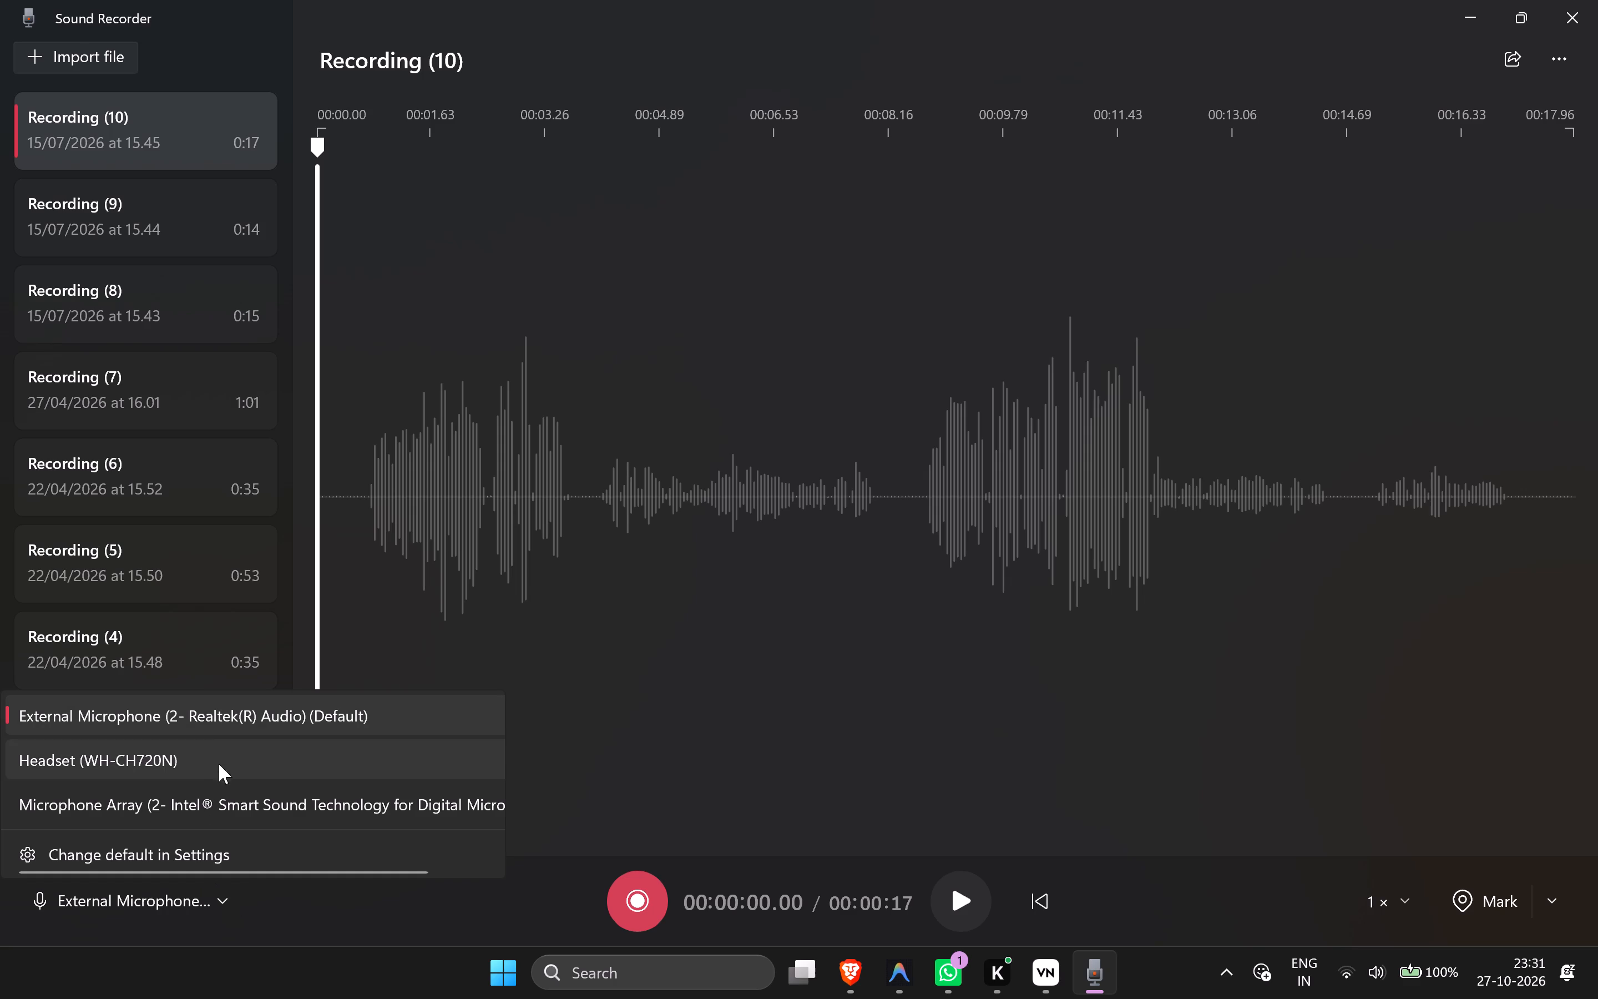
left_click(218, 720)
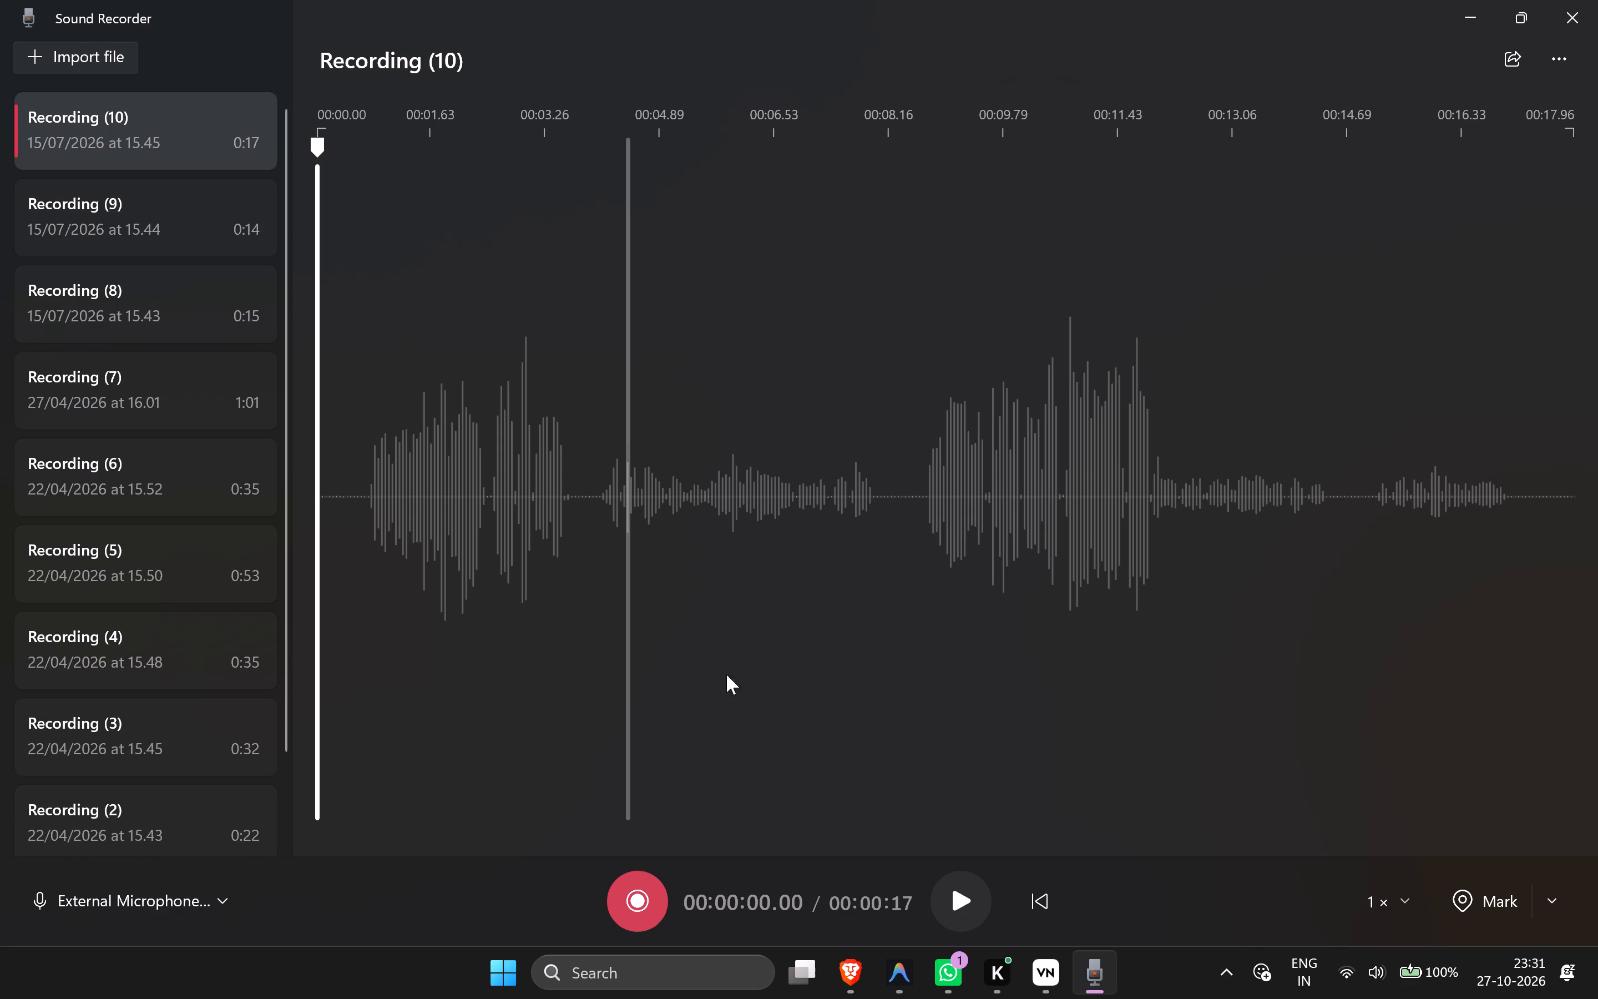
left_click(629, 898)
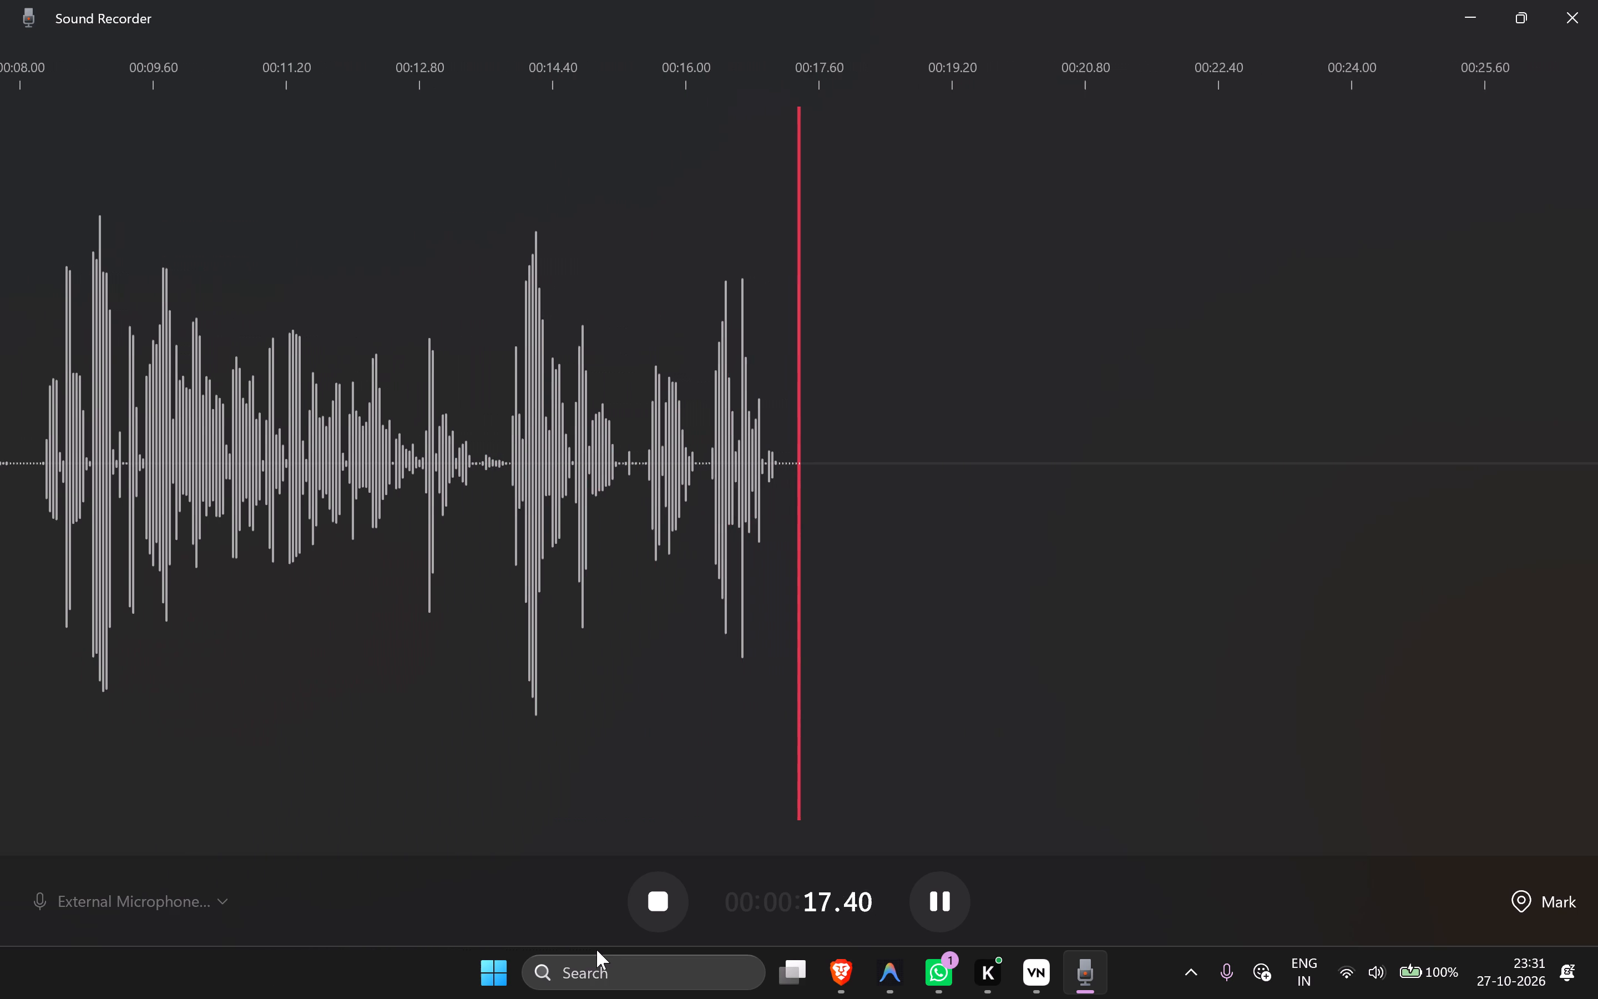
left_click(955, 912)
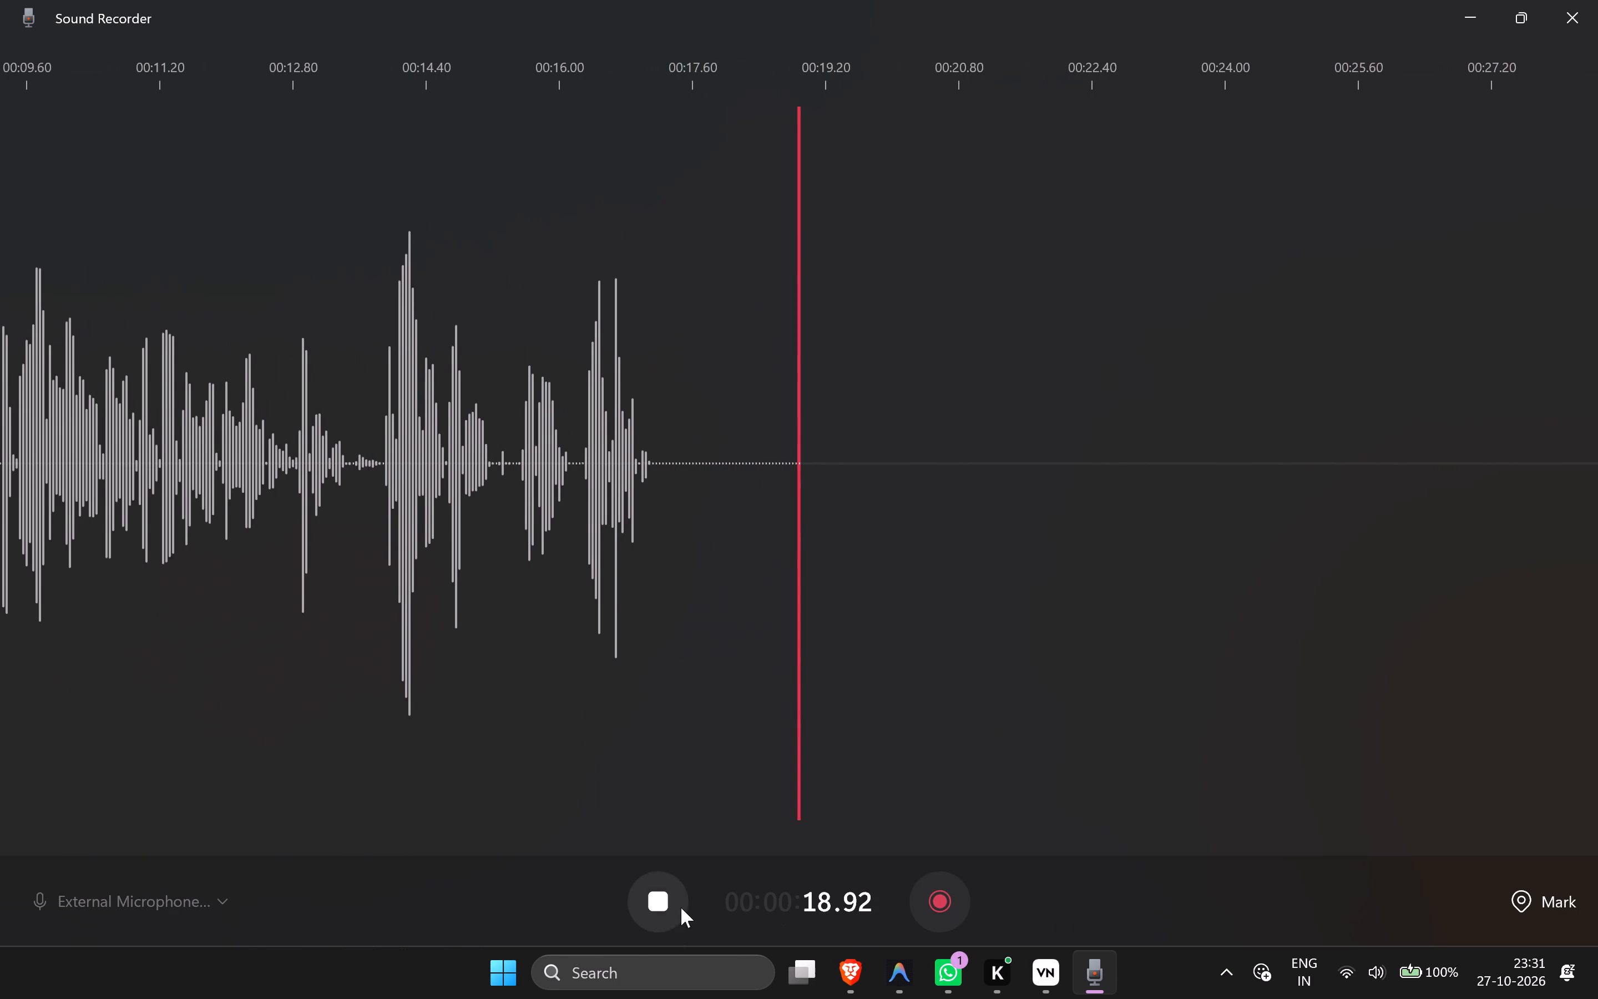
left_click(667, 906)
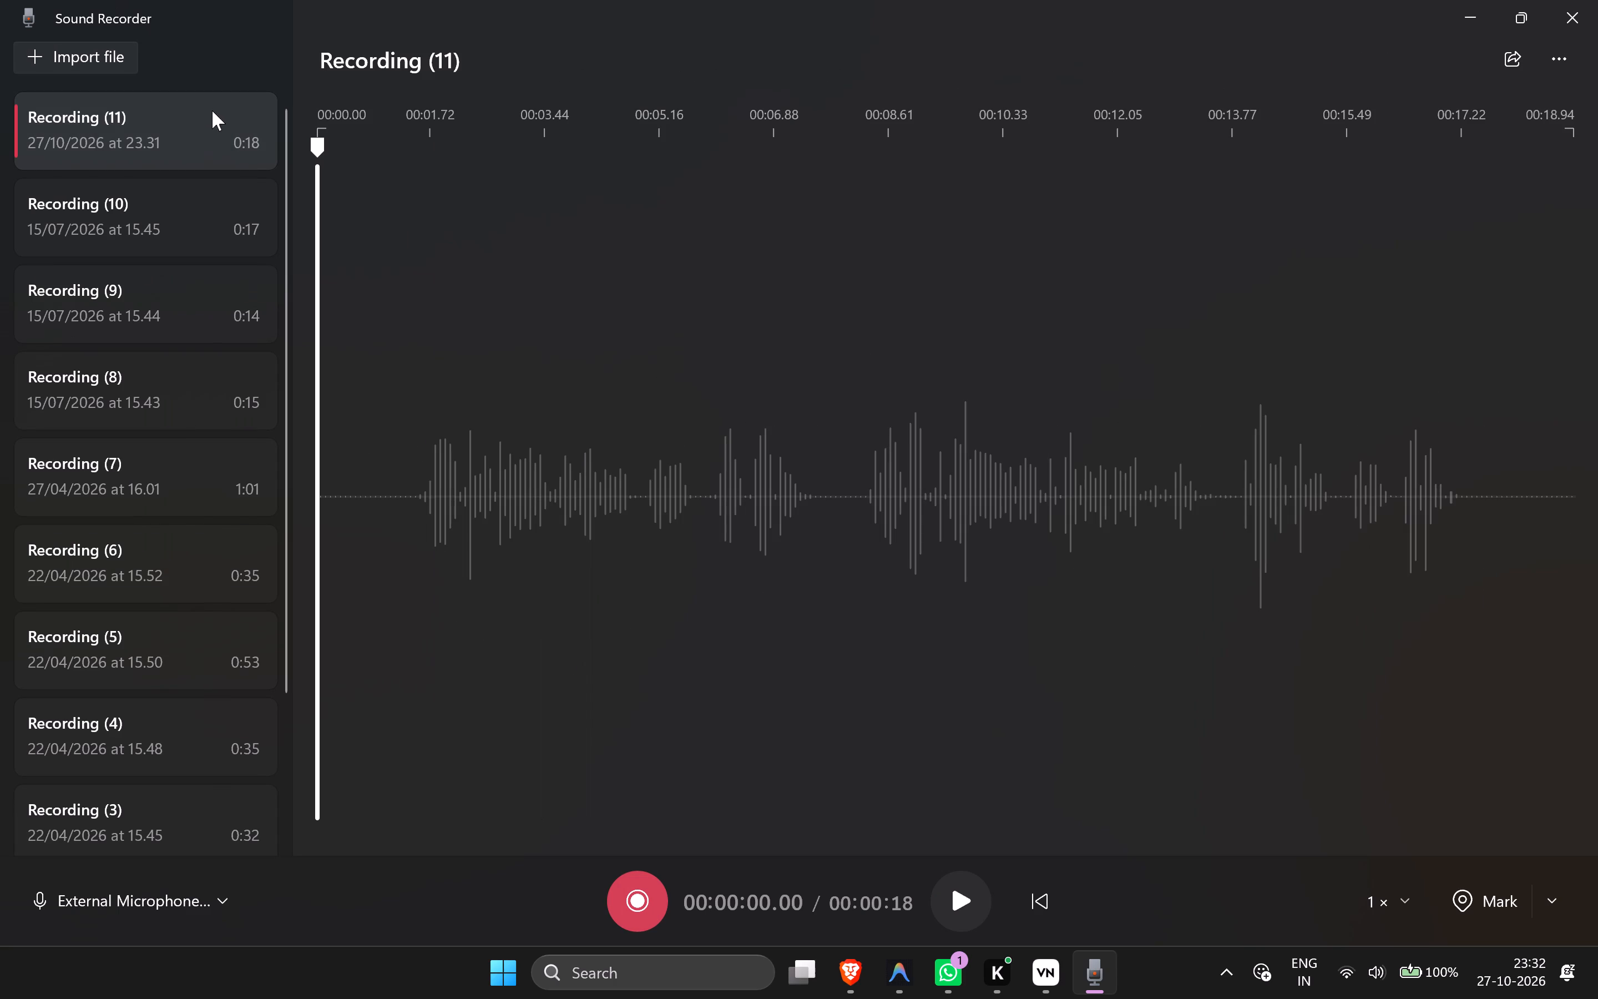
Play back the new voice recording and import it from its Sound Recordings folder into VN's audio library.
right_click(174, 124)
left_click(153, 132)
left_click(964, 910)
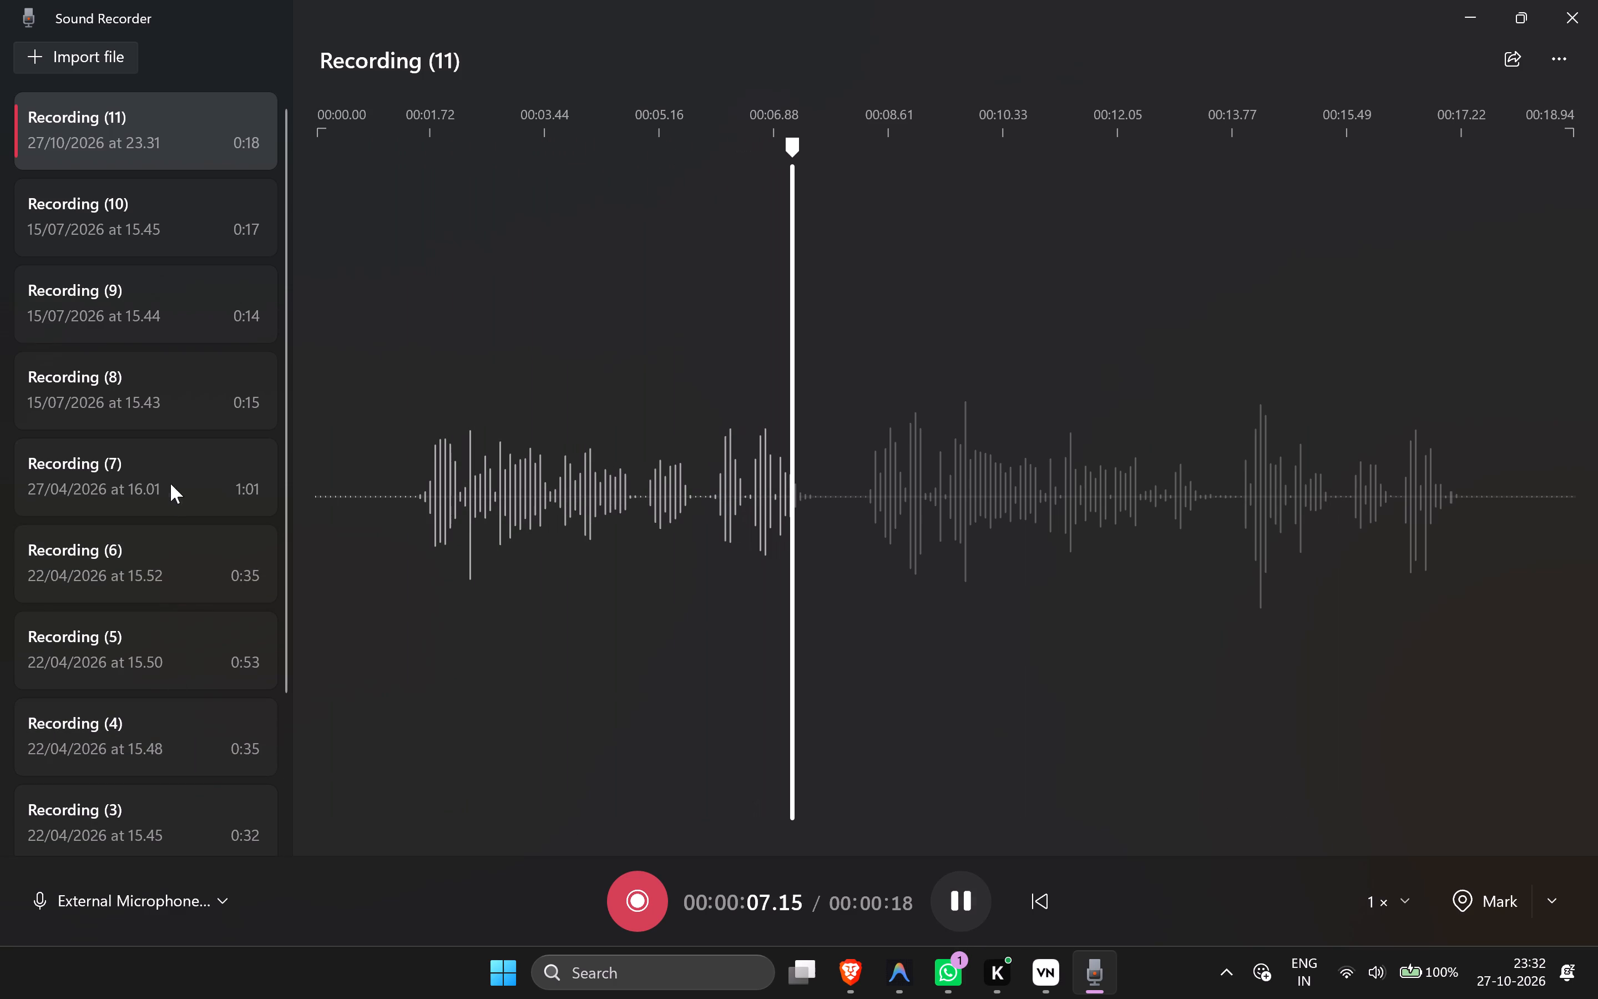
left_click(1555, 54)
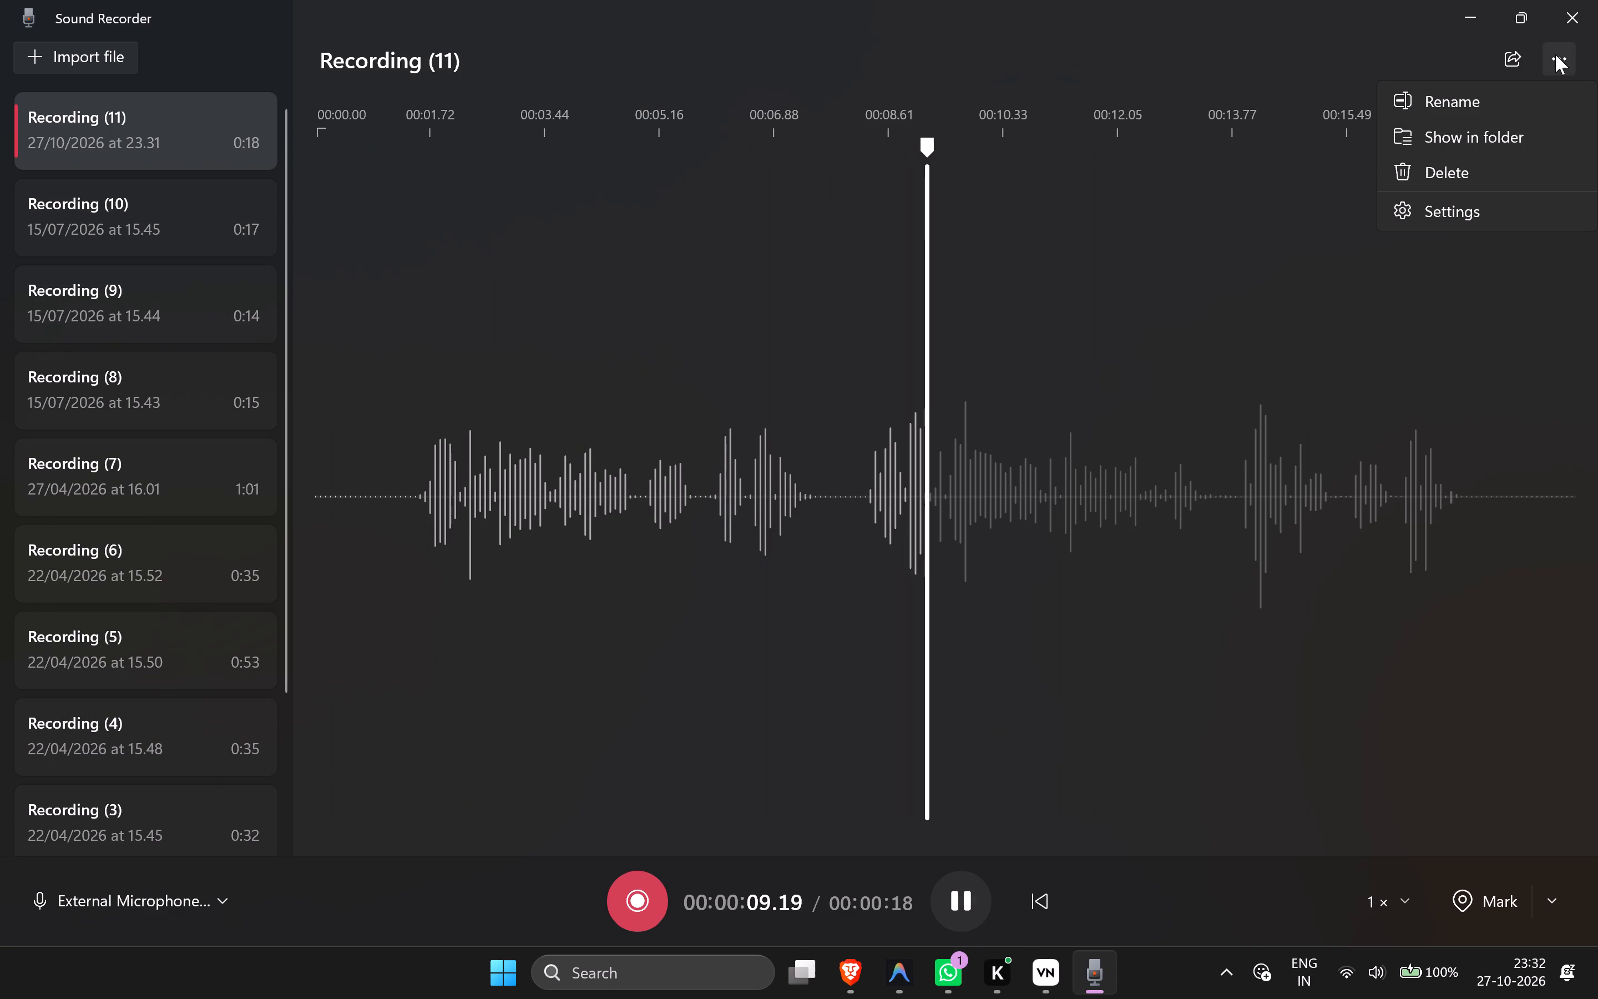
left_click(1523, 136)
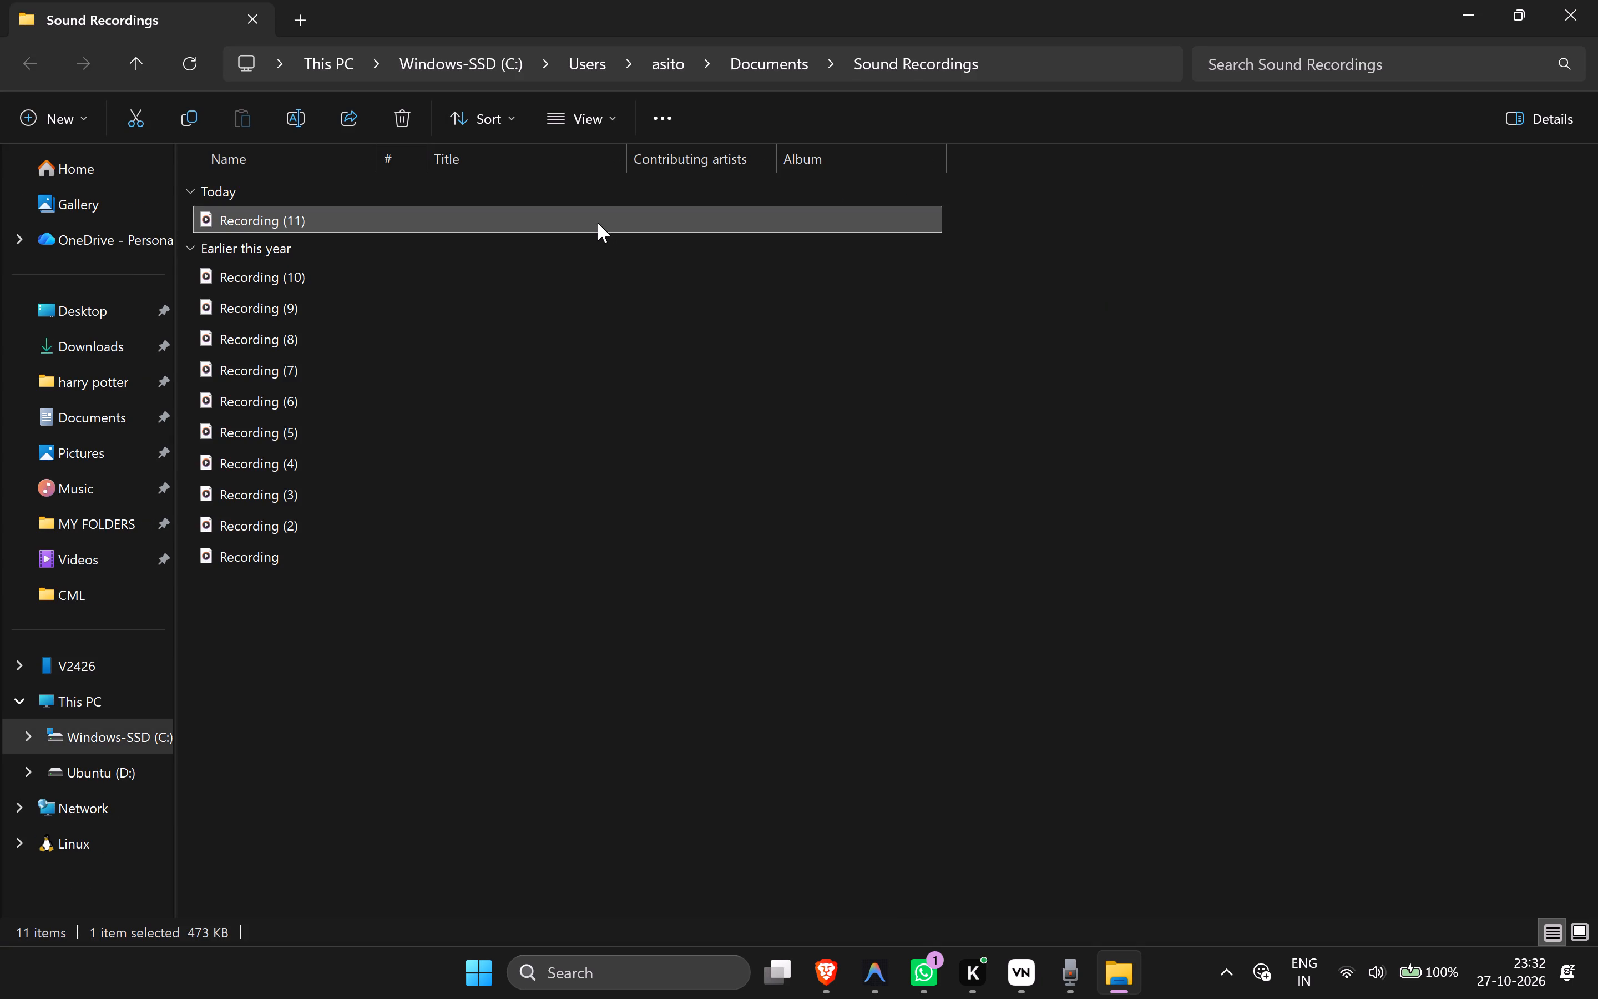
left_click_drag(598, 223, 1028, 960)
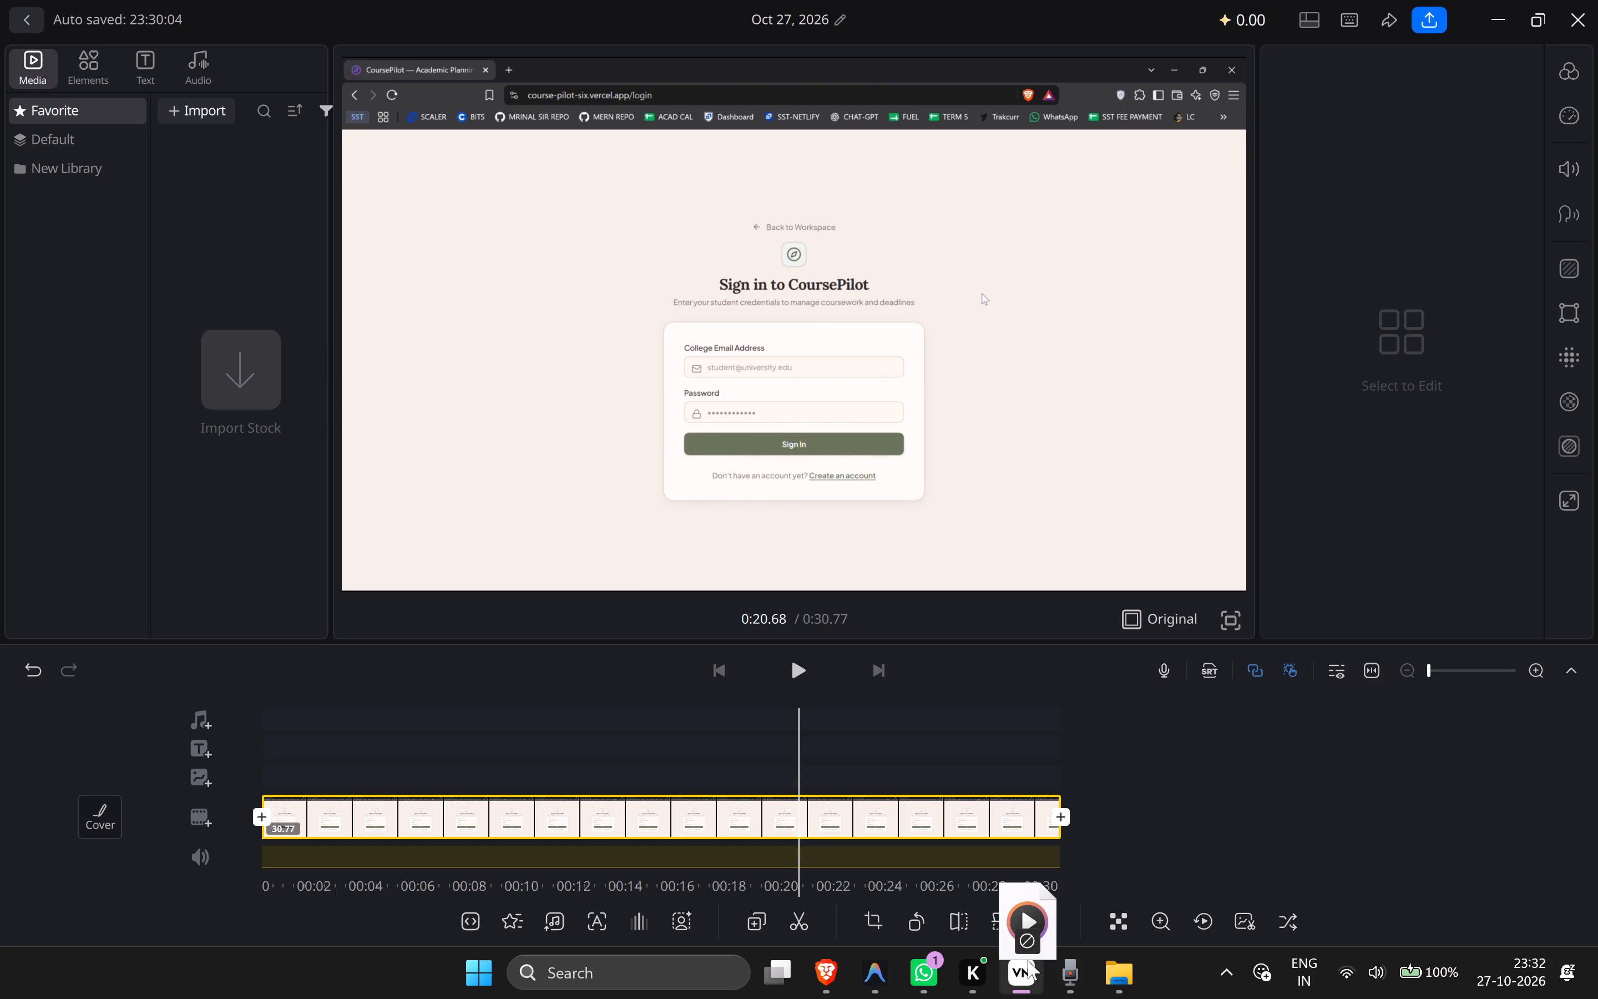
left_click_drag(1028, 960, 199, 356)
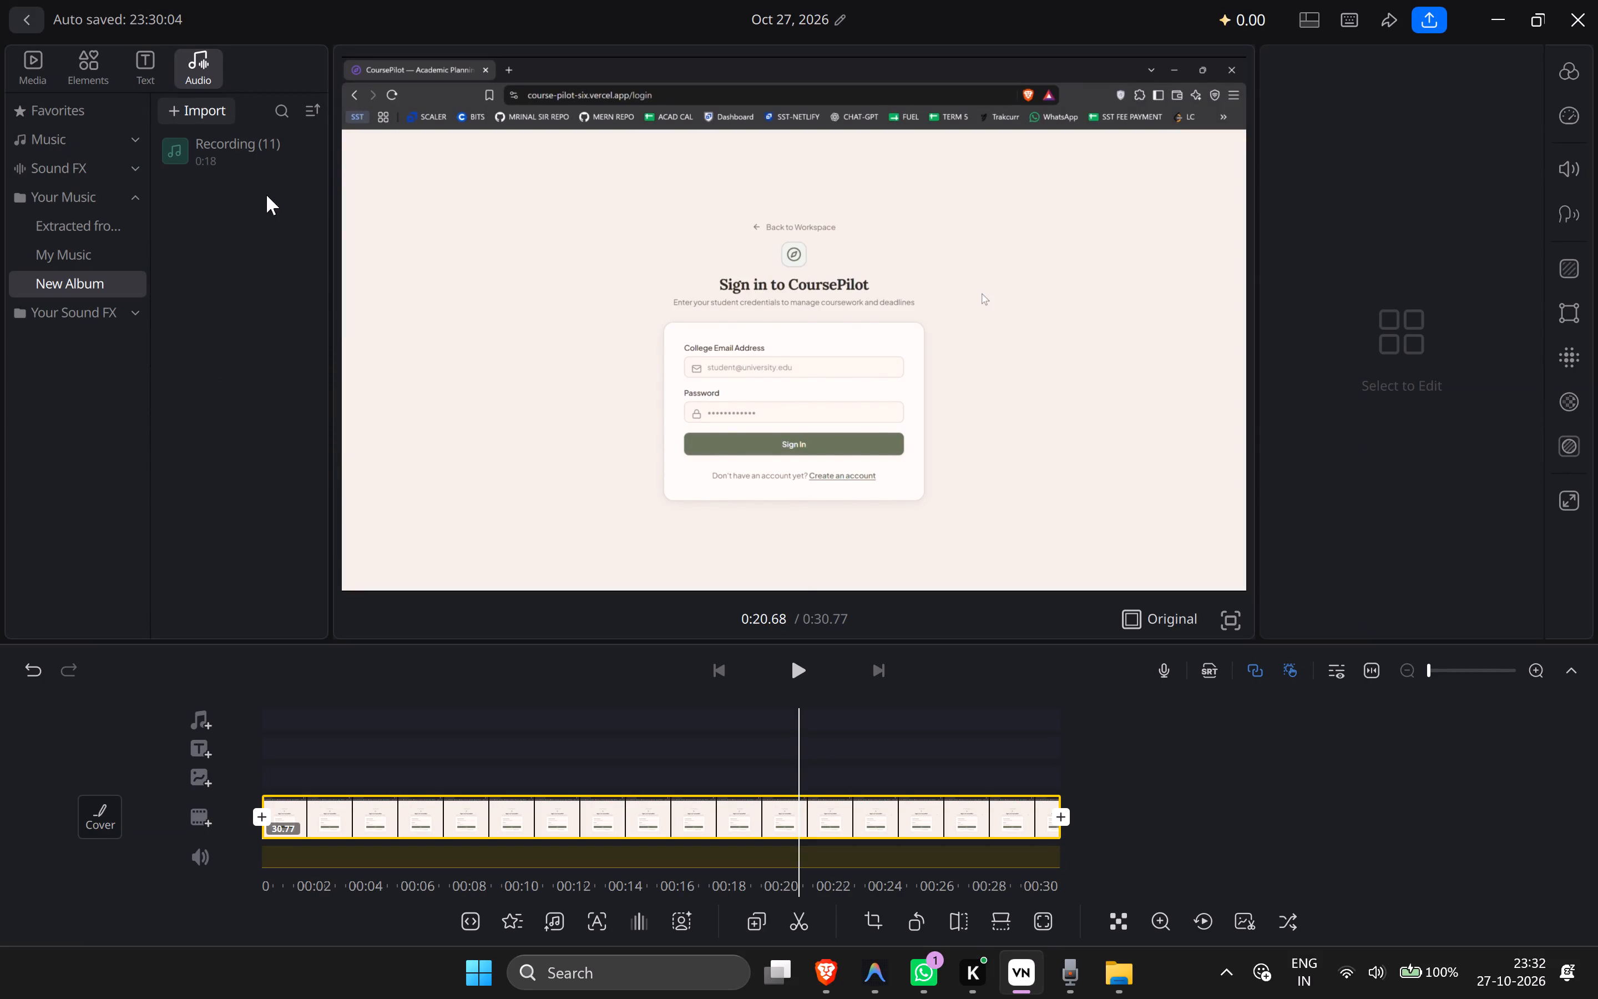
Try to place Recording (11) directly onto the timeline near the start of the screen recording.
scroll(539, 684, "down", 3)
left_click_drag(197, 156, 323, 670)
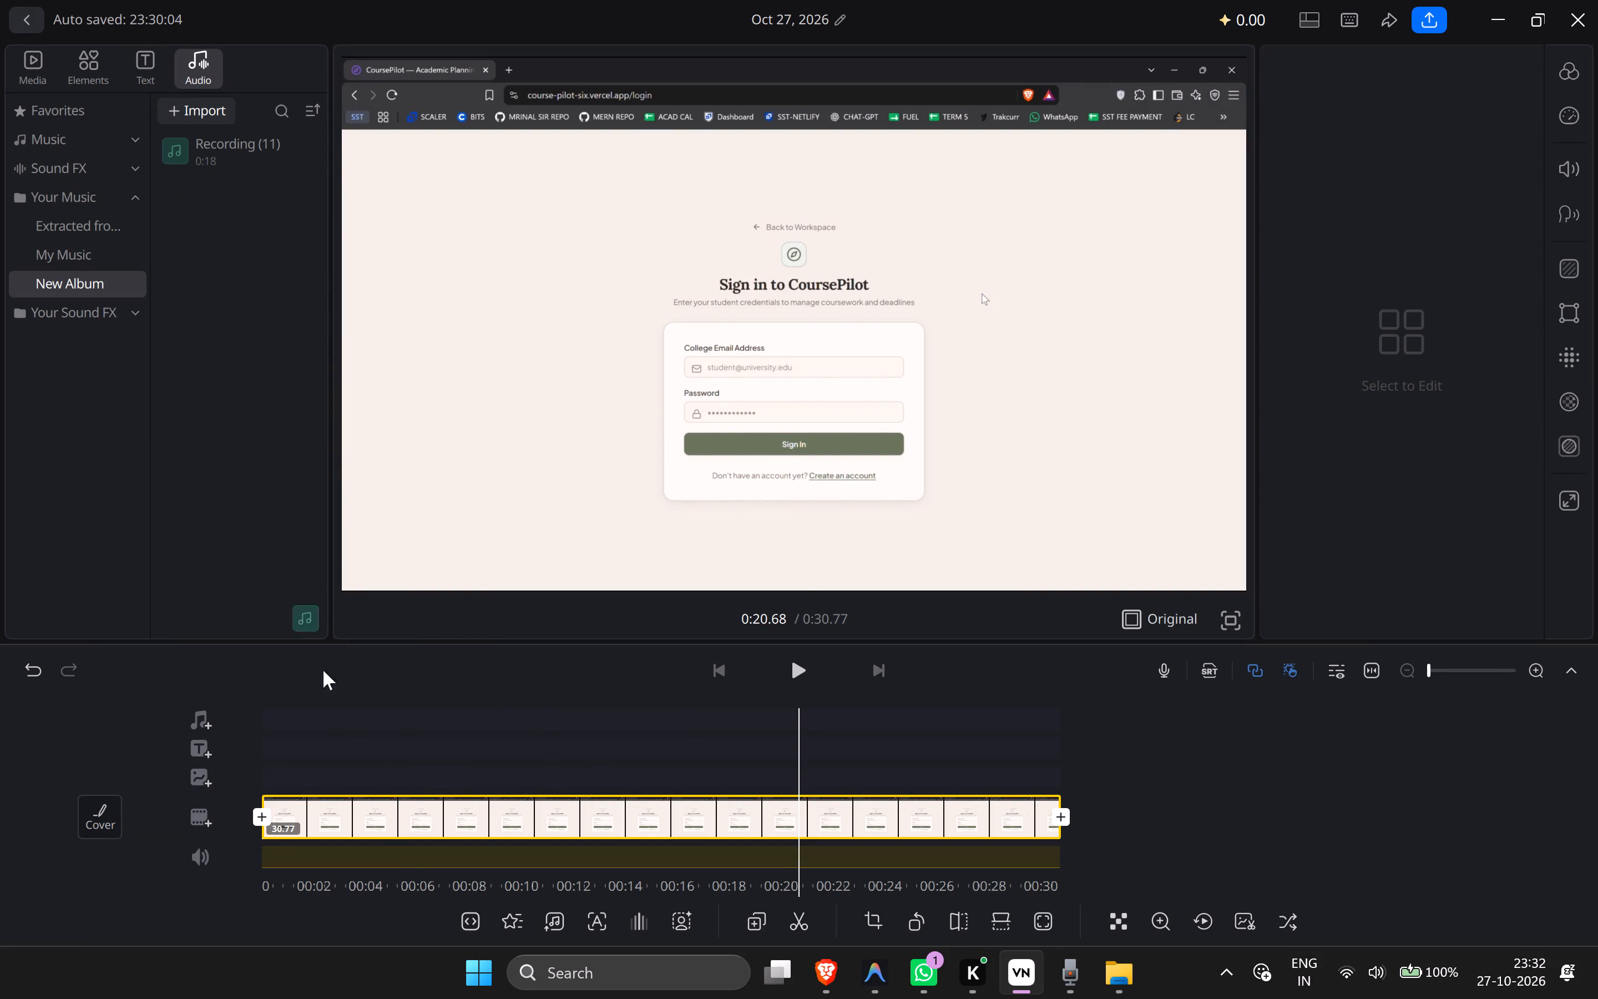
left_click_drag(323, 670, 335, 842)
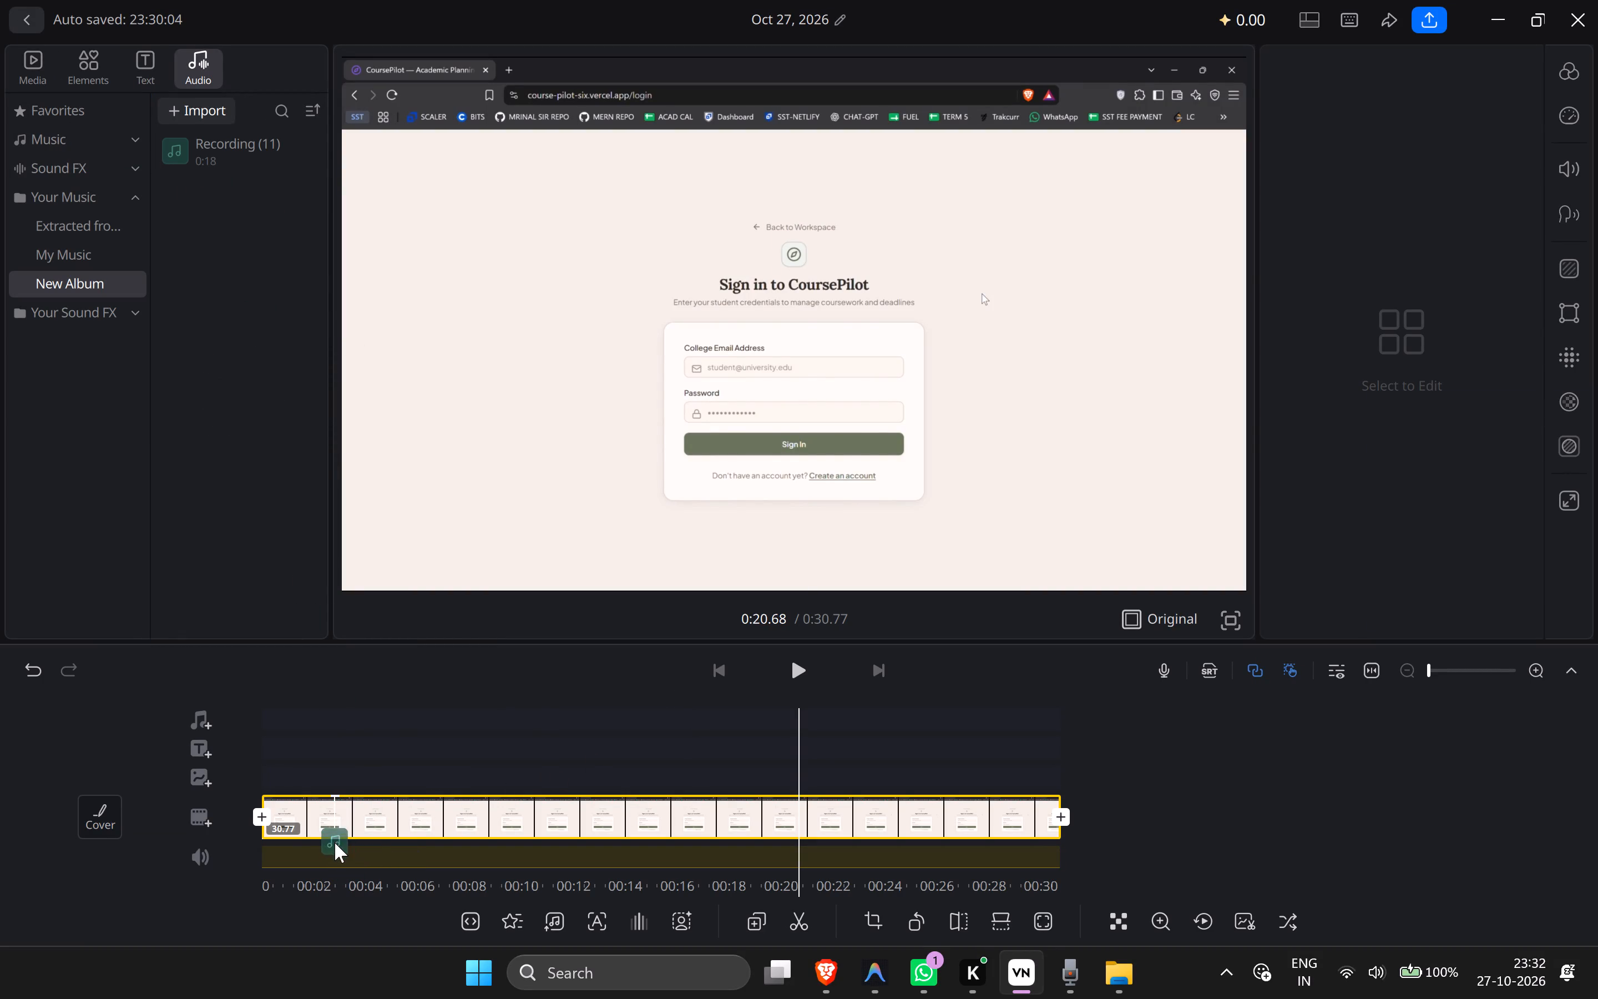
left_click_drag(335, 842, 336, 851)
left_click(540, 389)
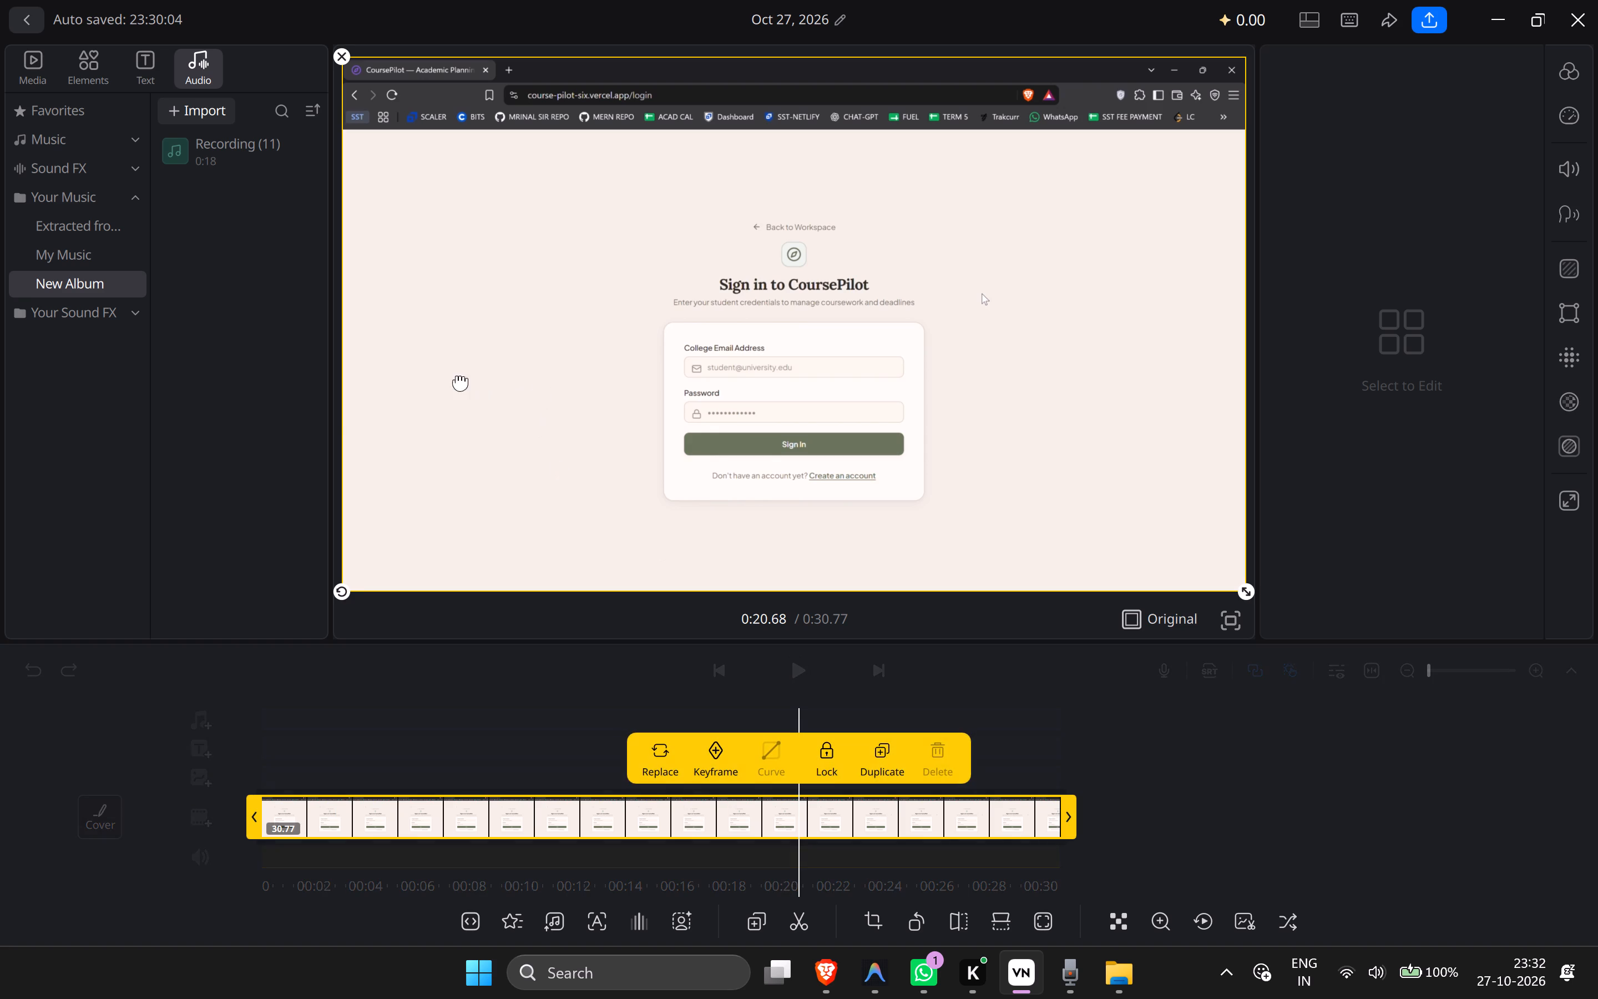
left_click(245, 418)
Add Recording (11) to the timeline's audio track and move it to start at 0:00, above the screen recording.
left_click(246, 148)
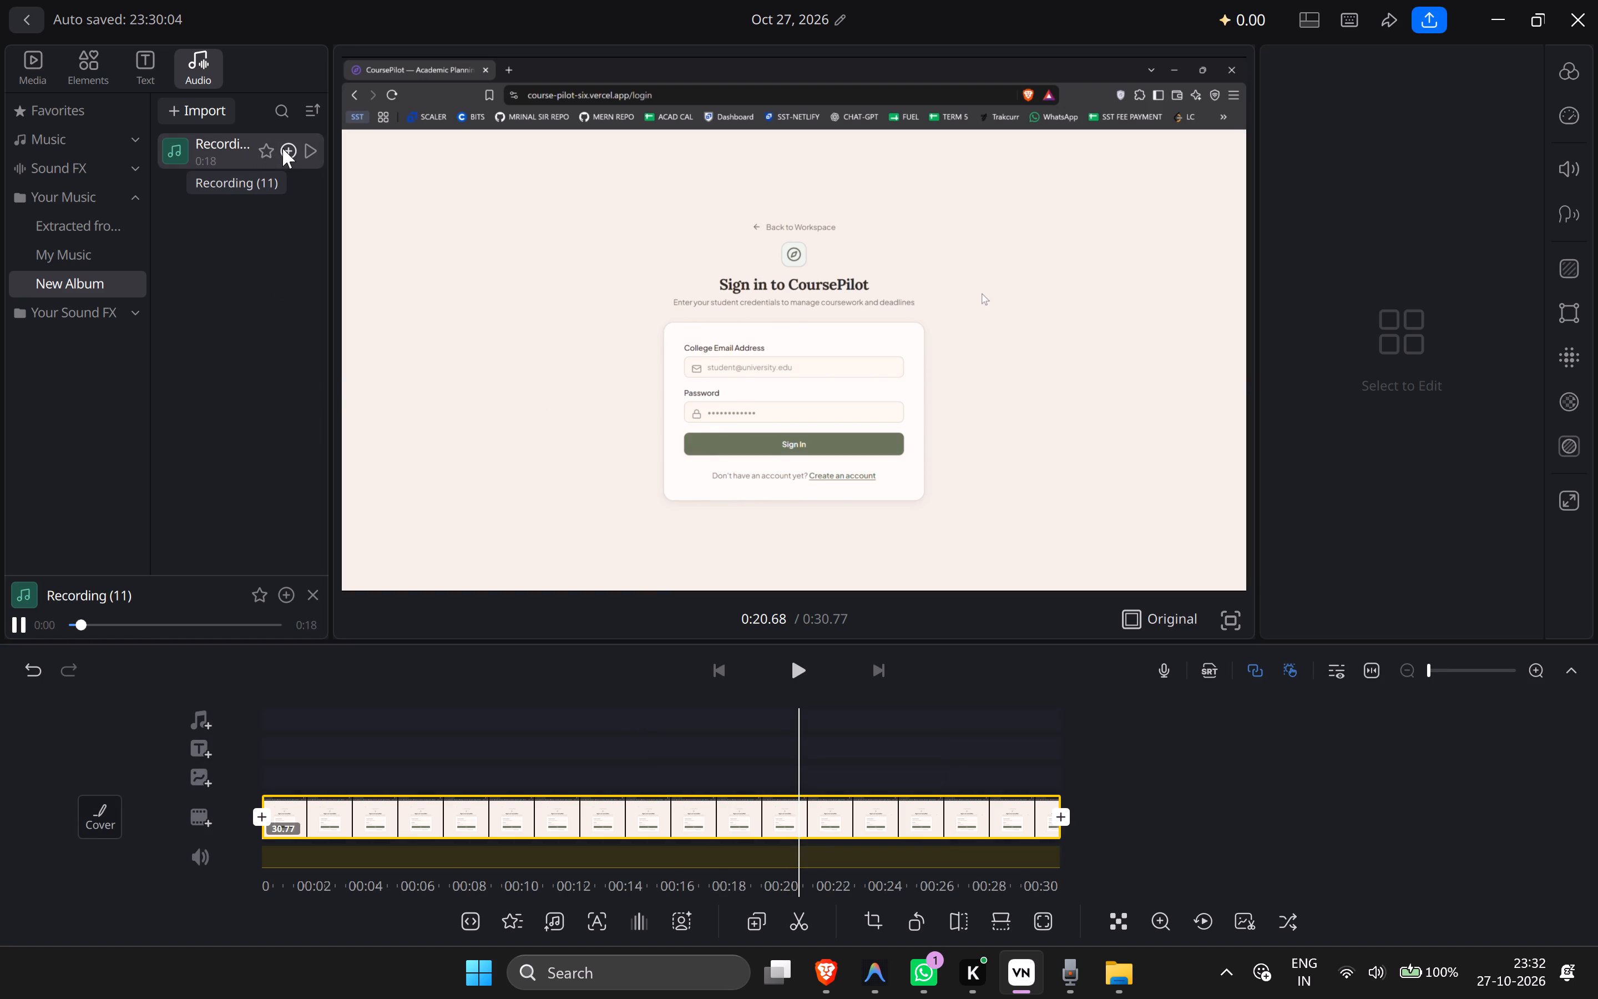
left_click(292, 150)
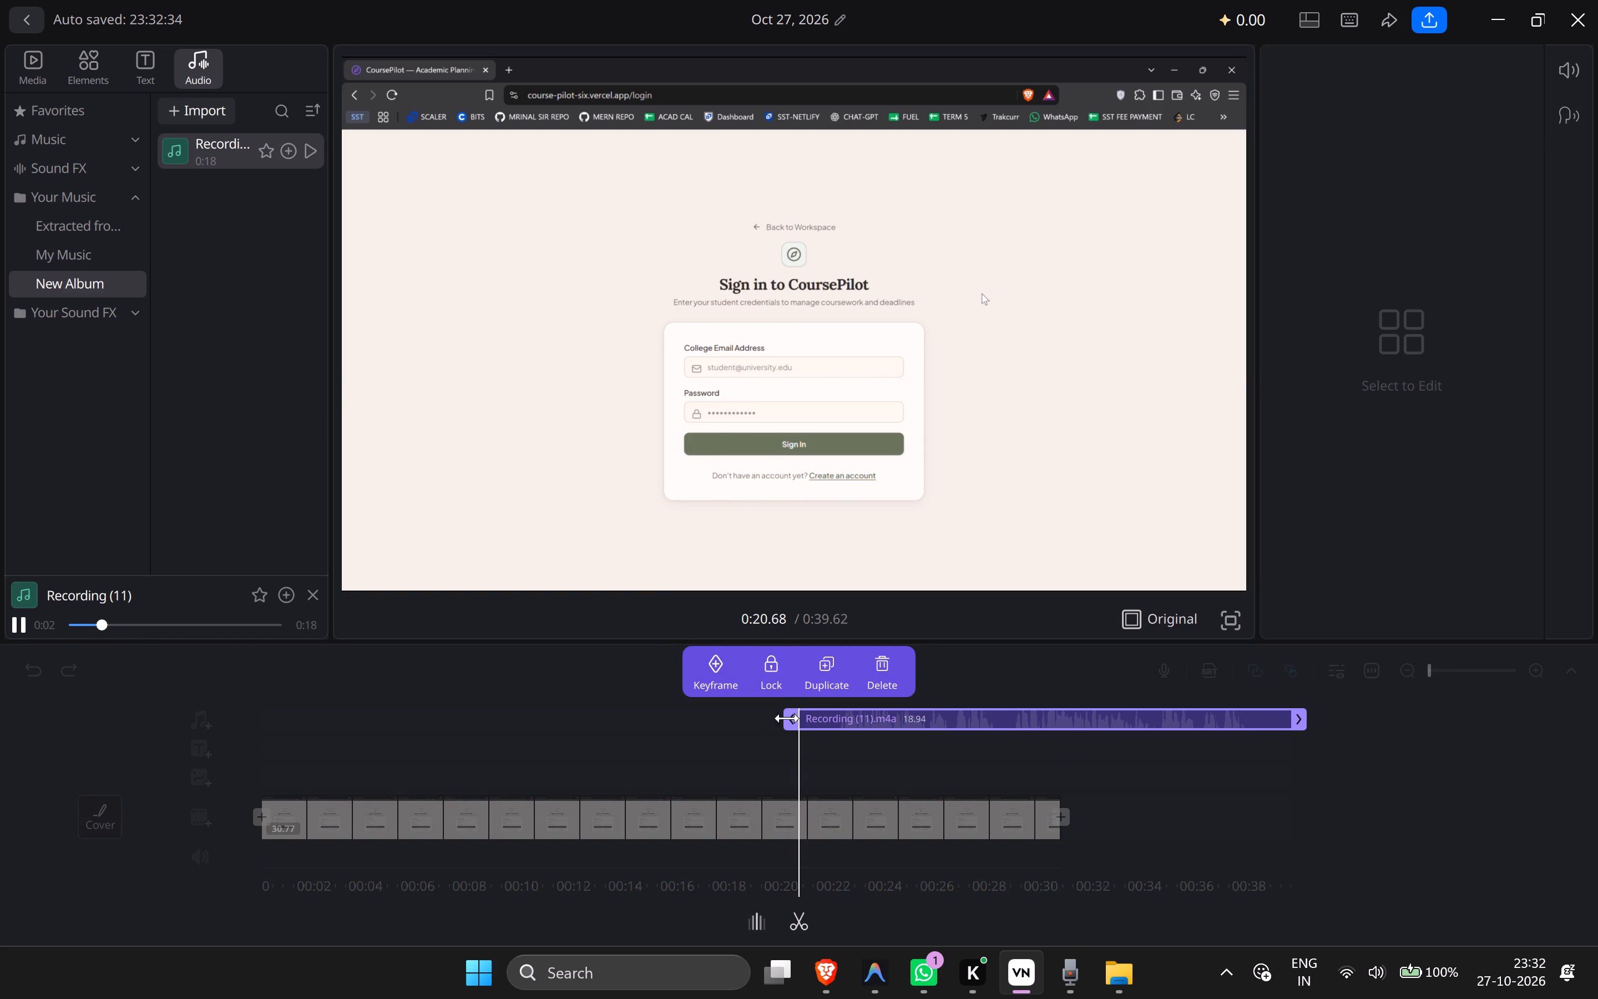
left_click_drag(852, 720, 301, 731)
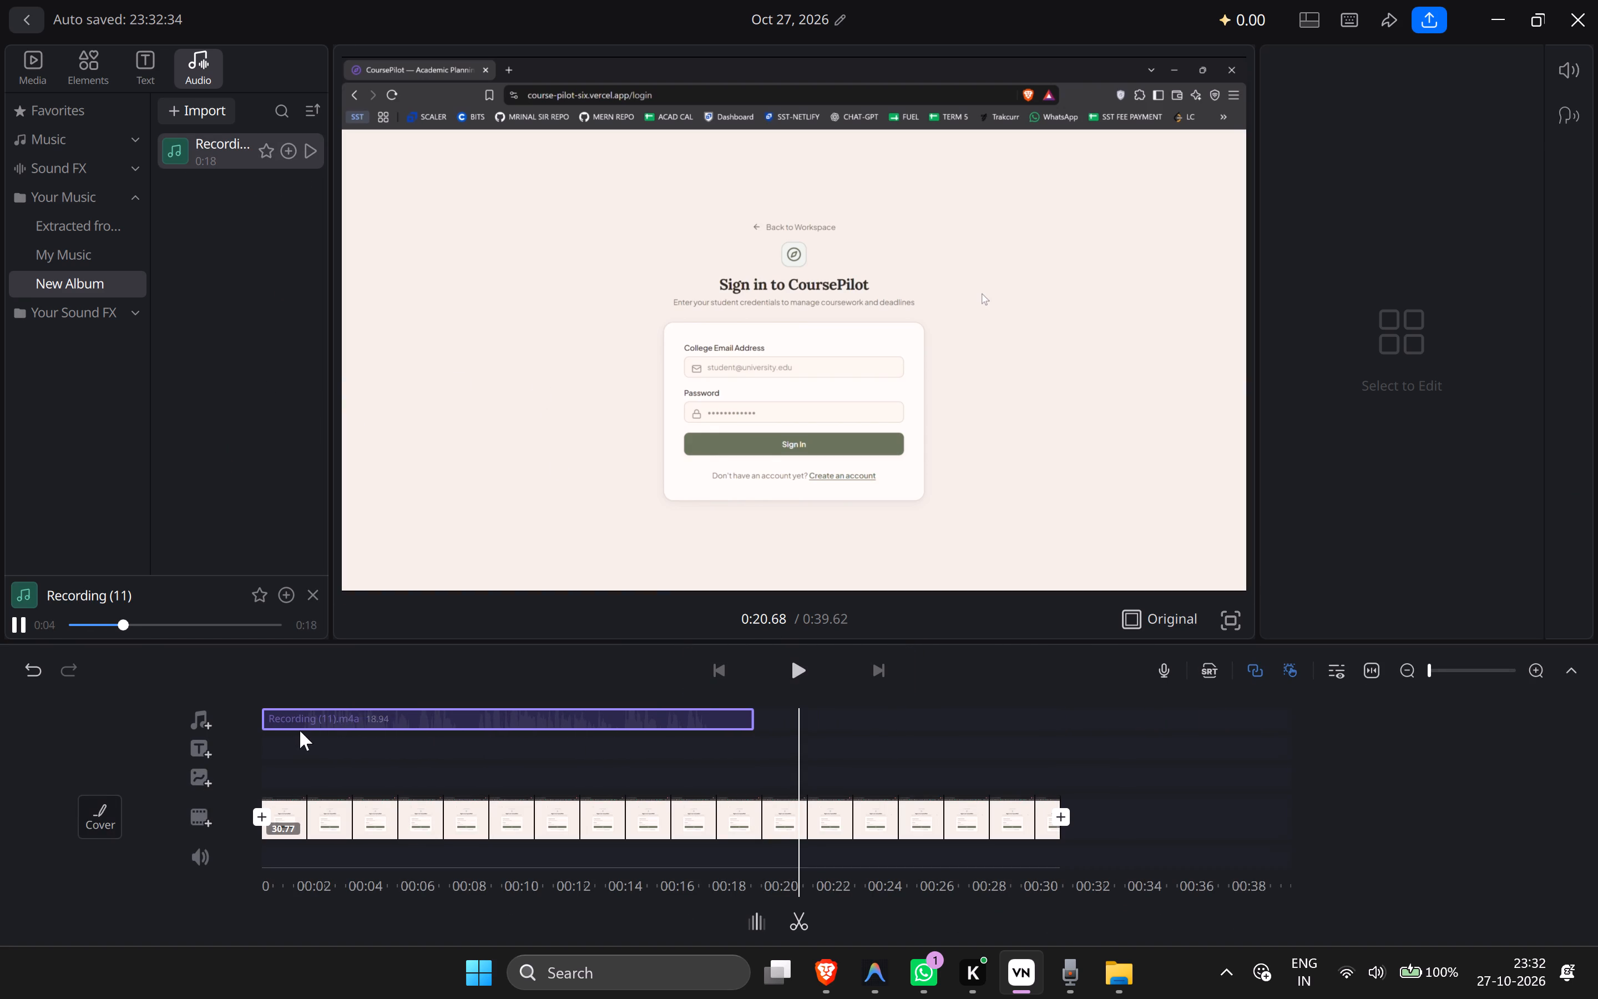
left_click(463, 503)
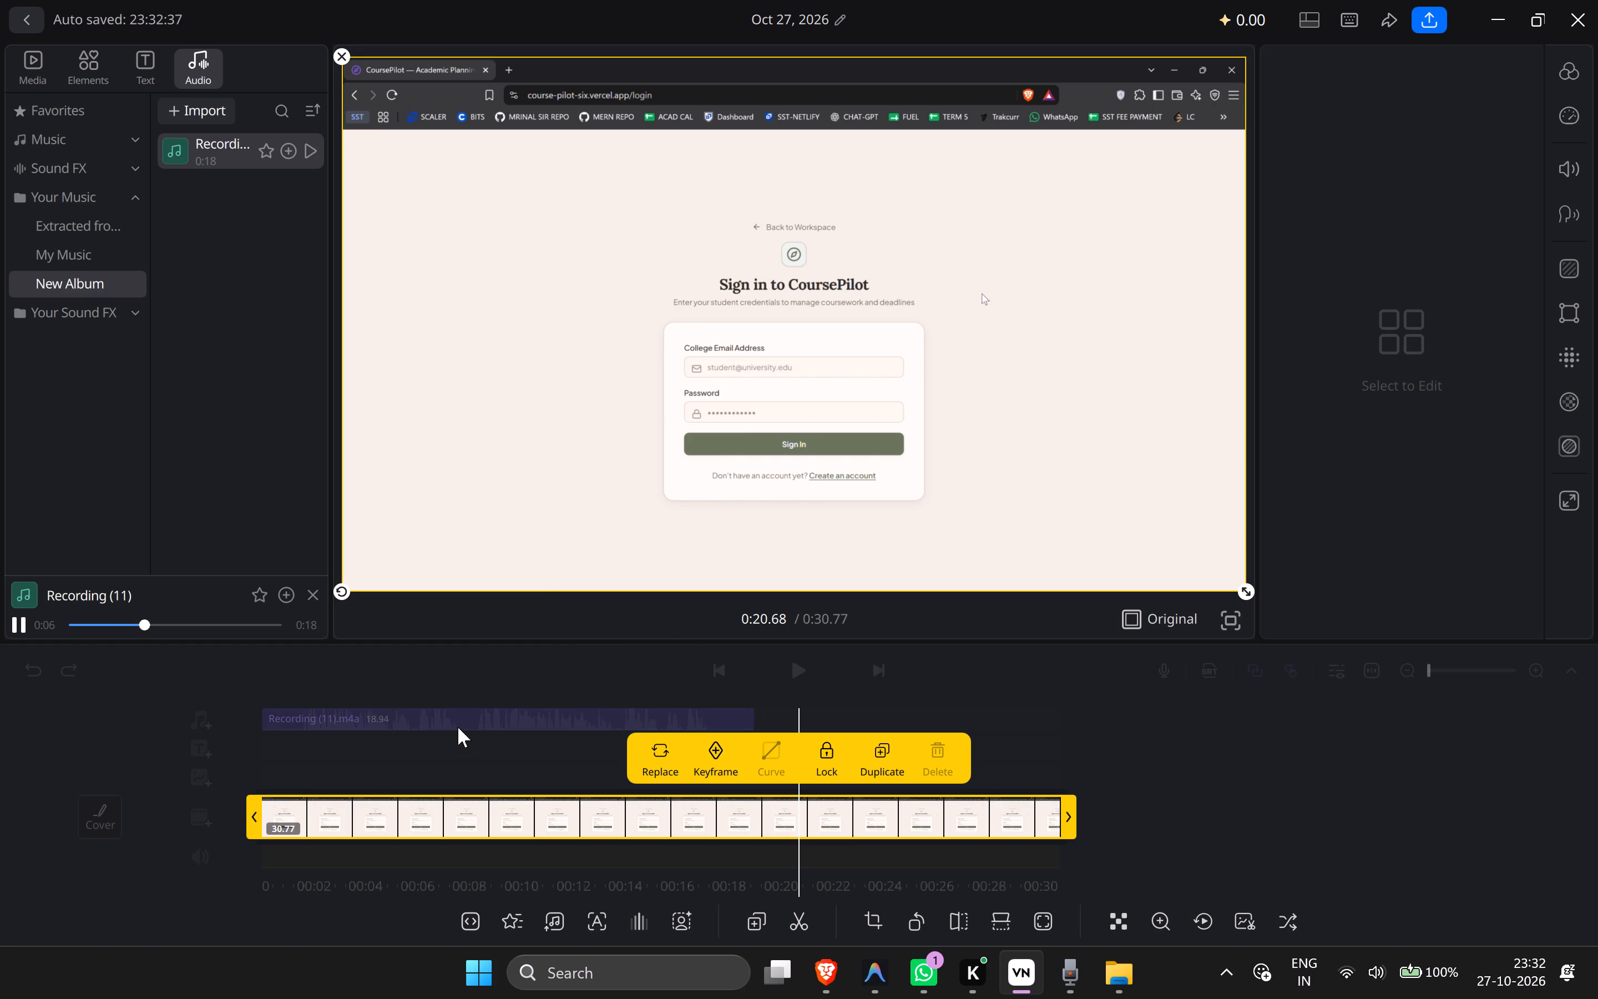
left_click(456, 726)
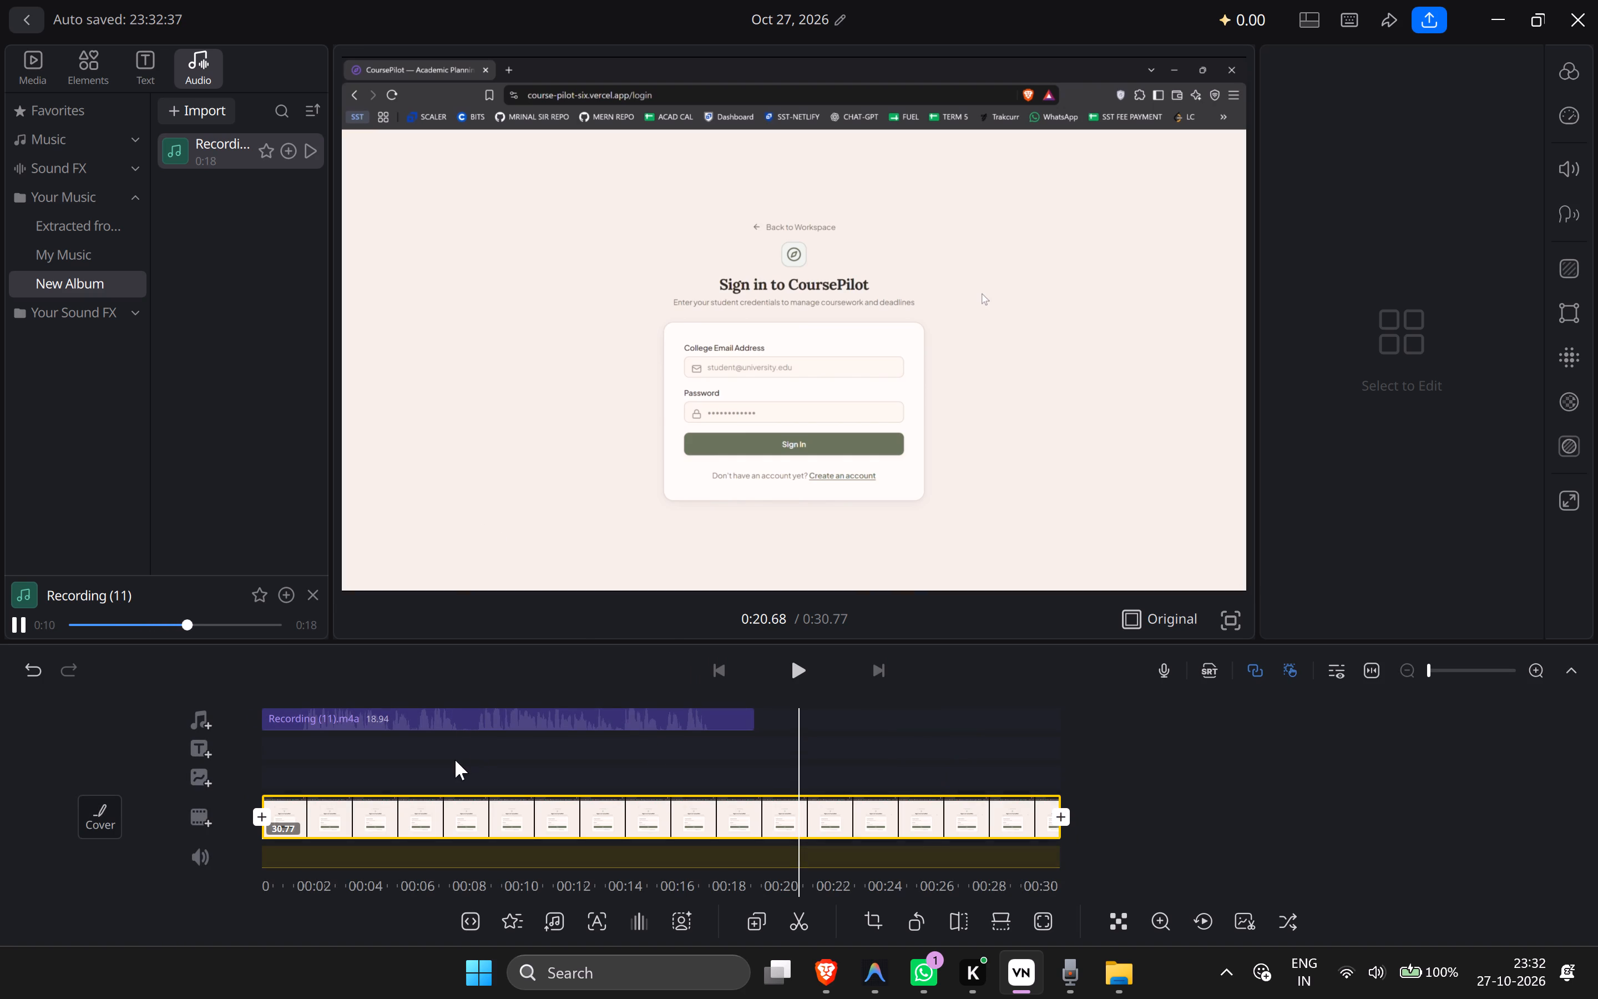
Trim the end of the screen recording clip to about 18.55 seconds, close to the end of the voice recording.
left_click(925, 809)
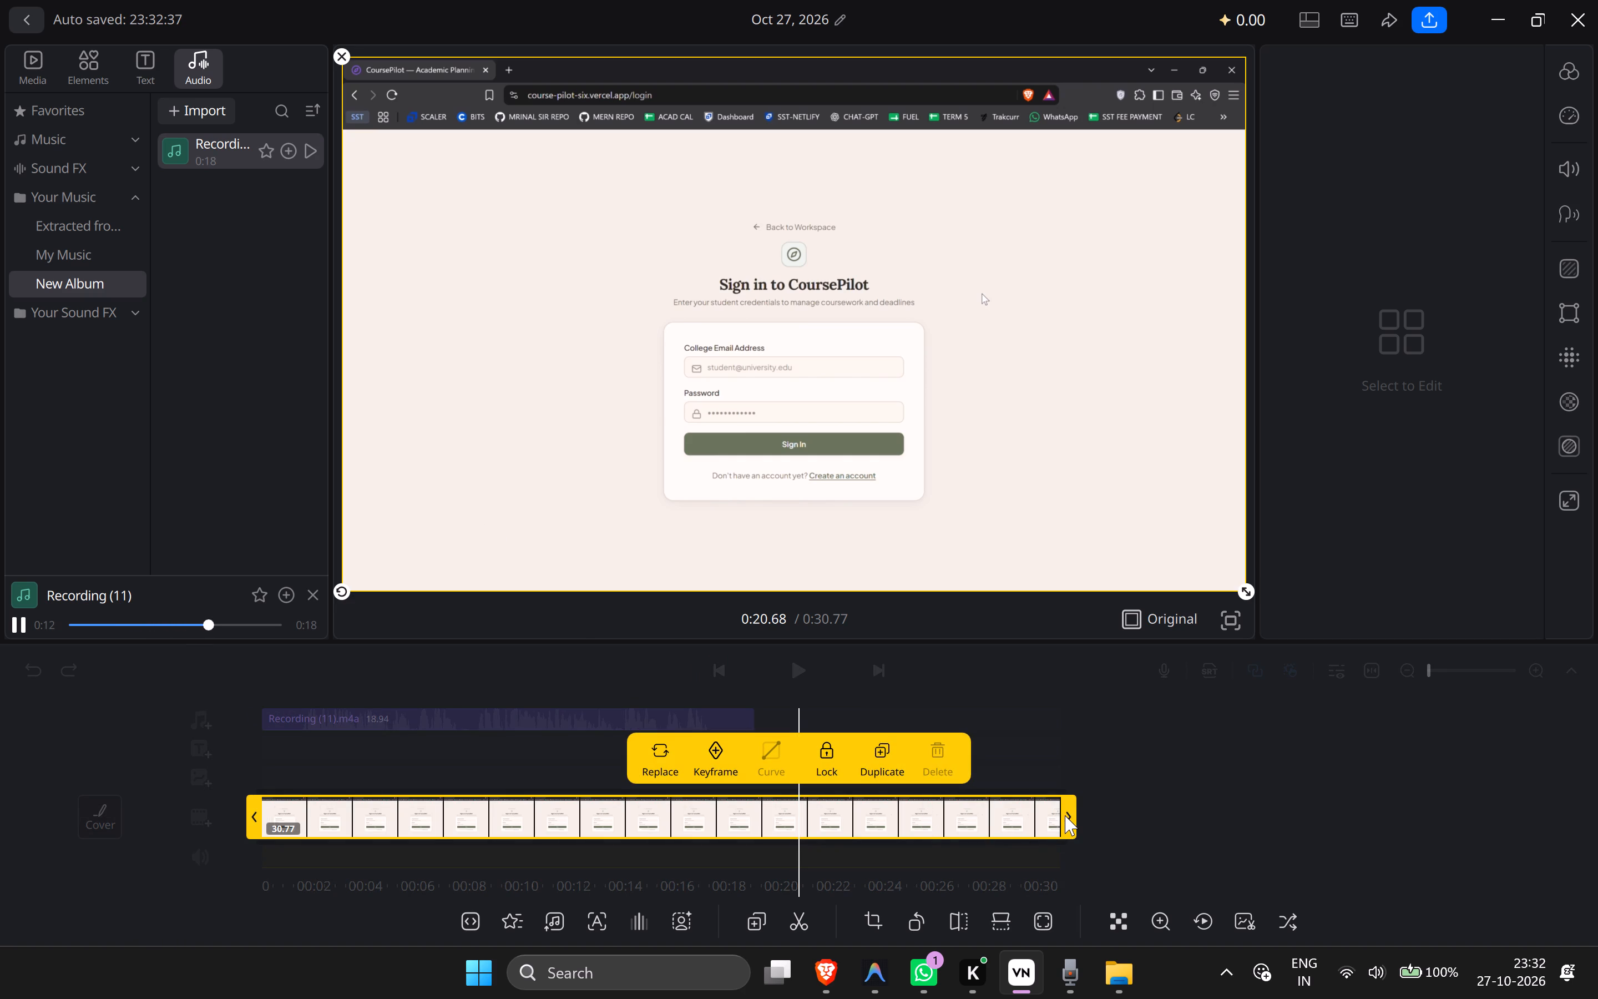
left_click_drag(1065, 815, 739, 824)
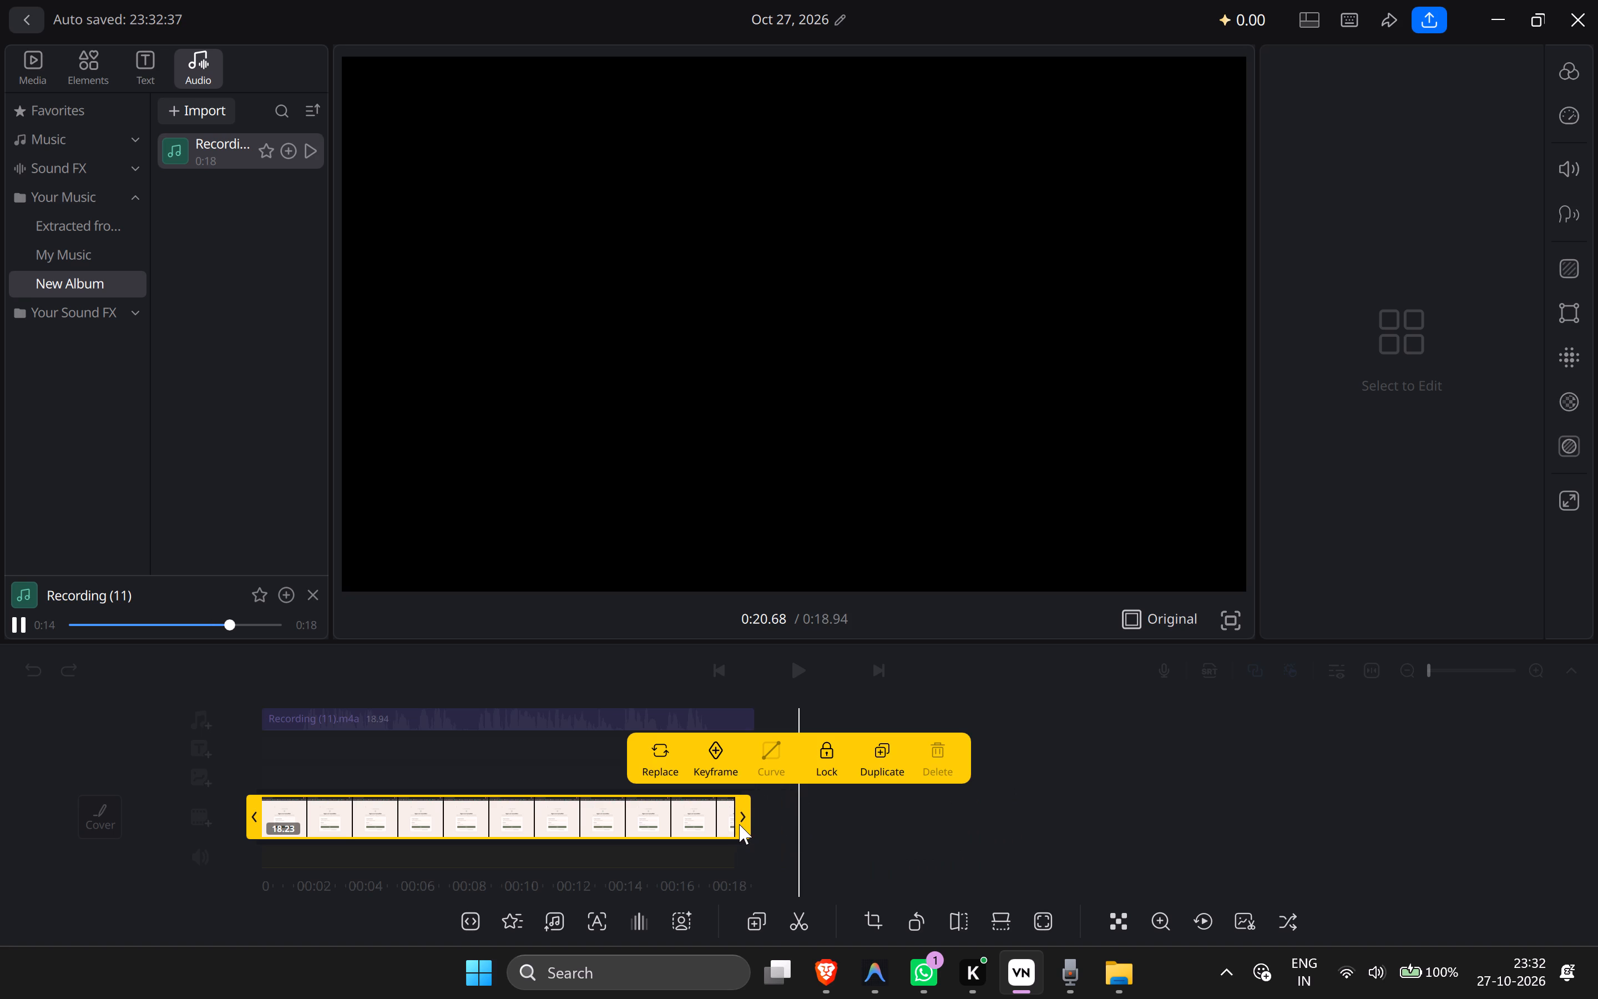
left_click_drag(739, 824, 743, 824)
left_click(670, 703)
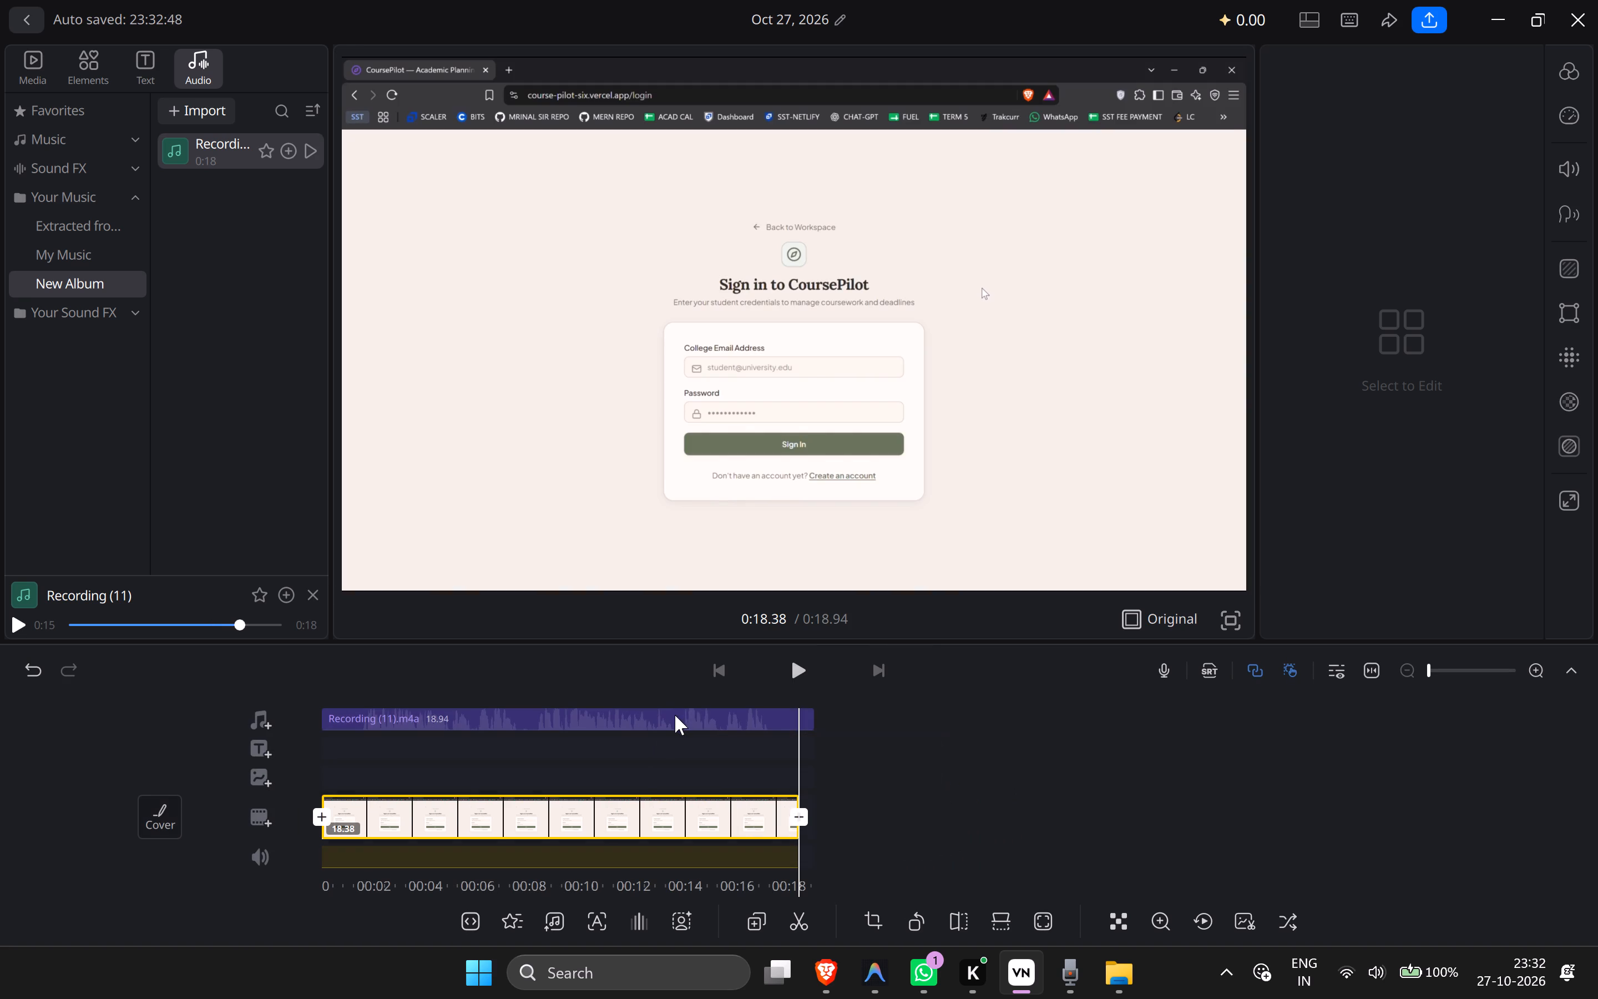
left_click(757, 811)
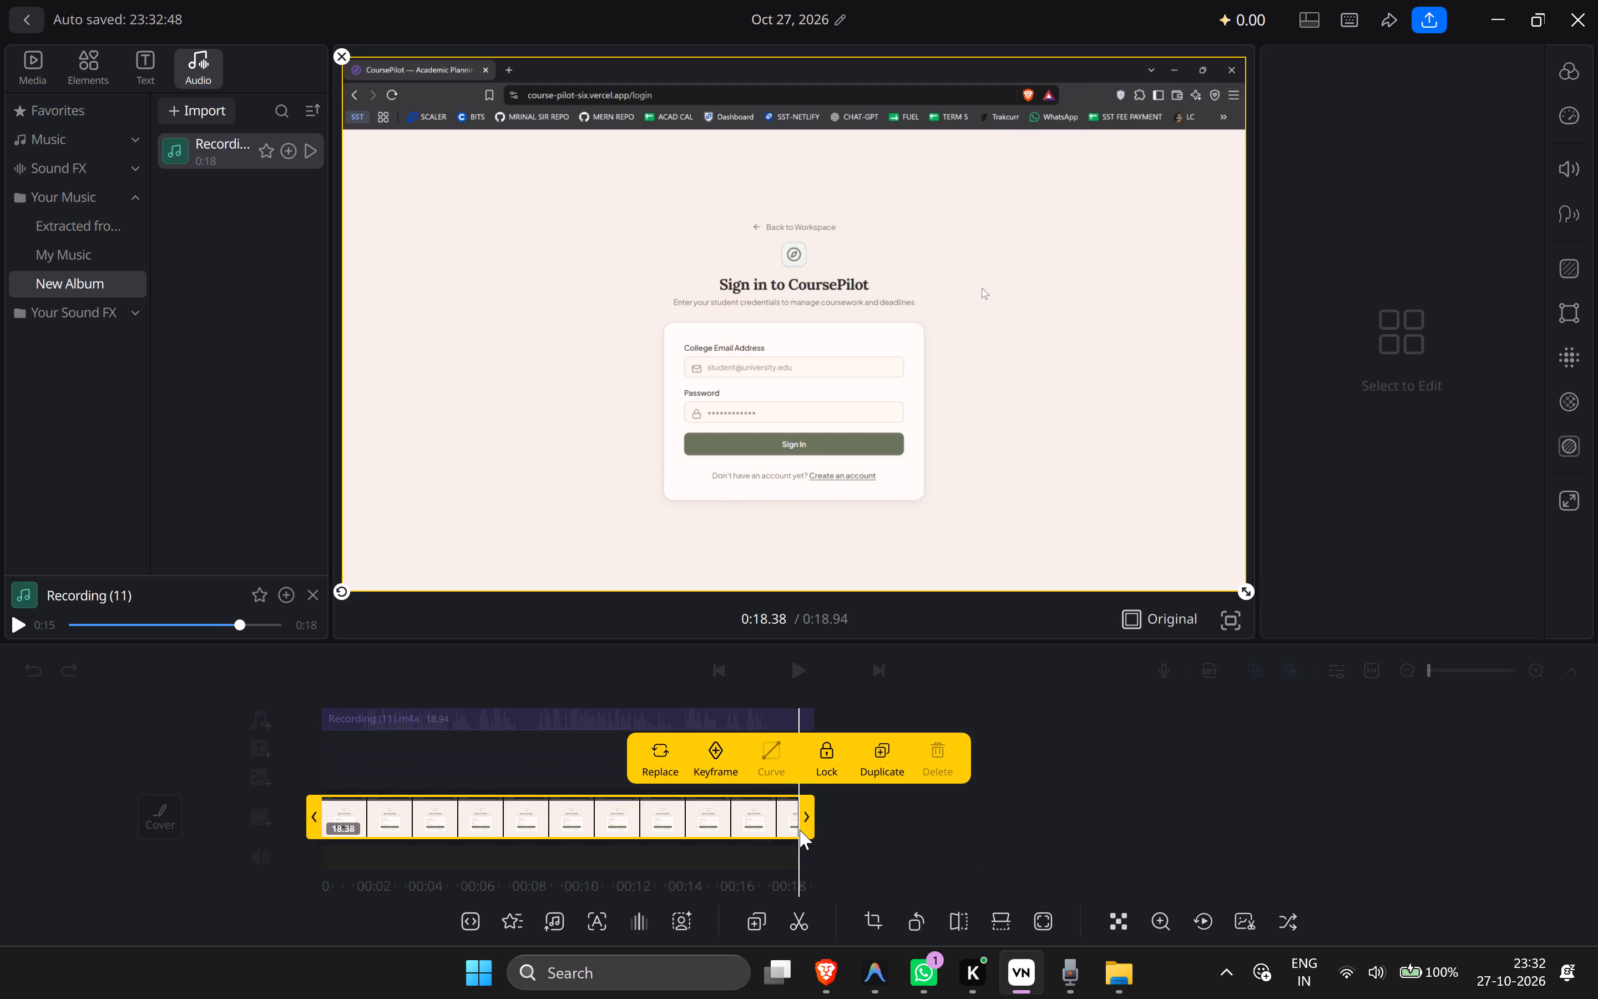
left_click(804, 825)
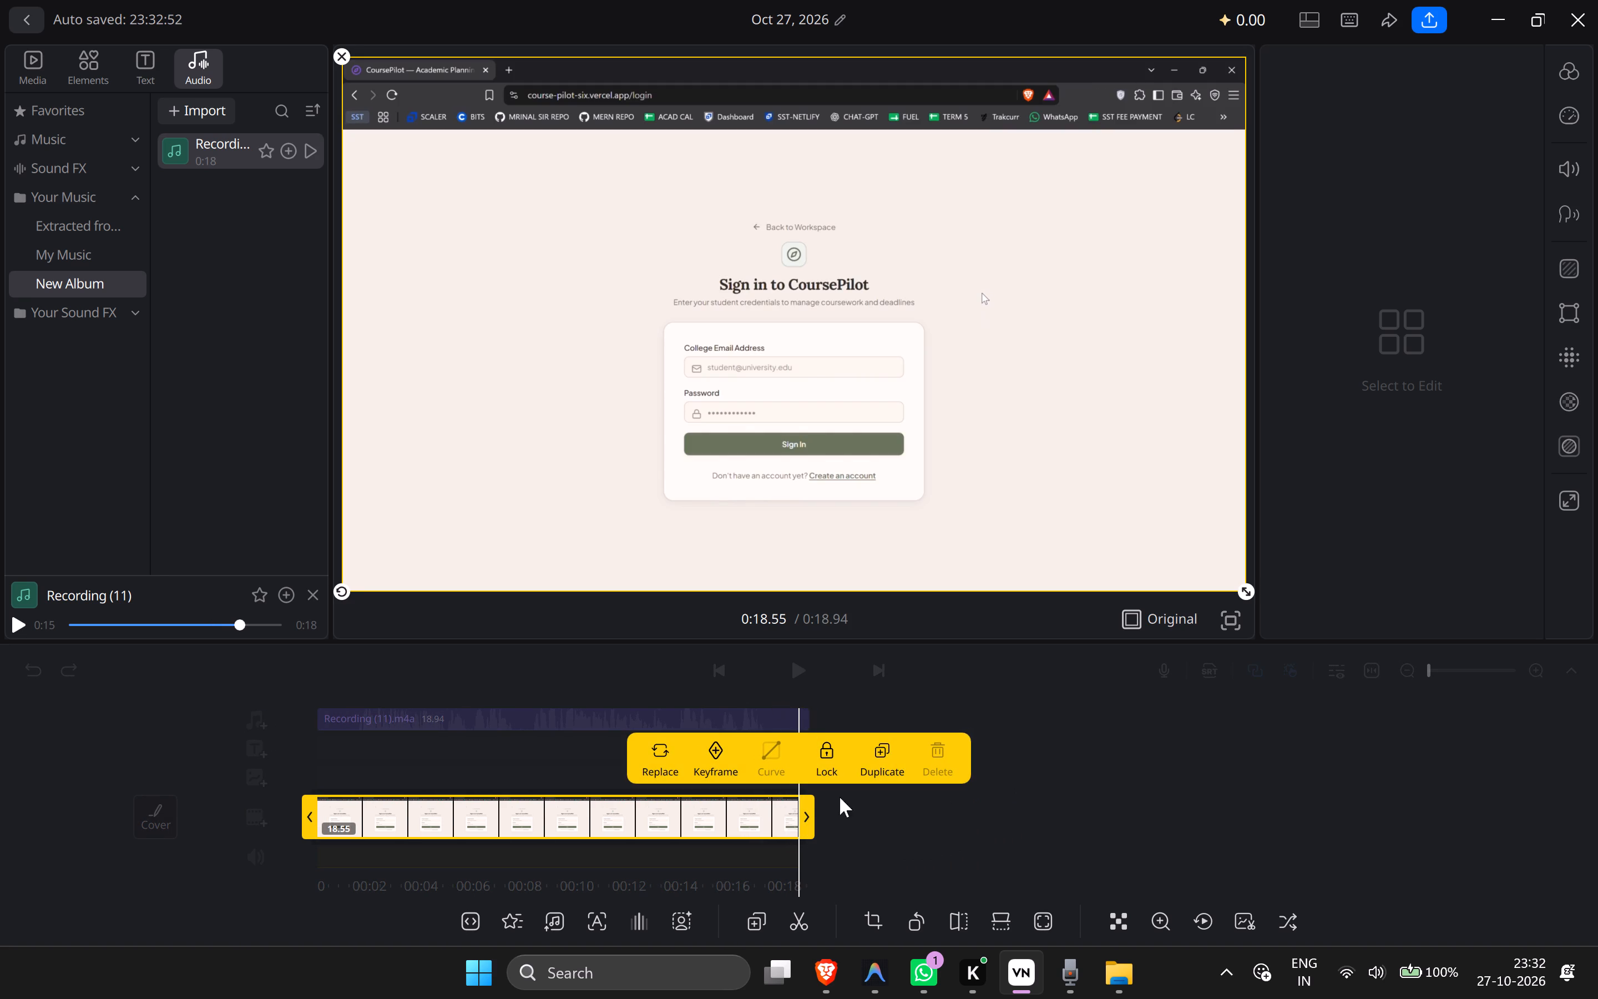
left_click(950, 755)
Bring the playhead to the voice recording's end and extend the screen recording's end to about 18.99 seconds to match.
left_click_drag(793, 729, 794, 729)
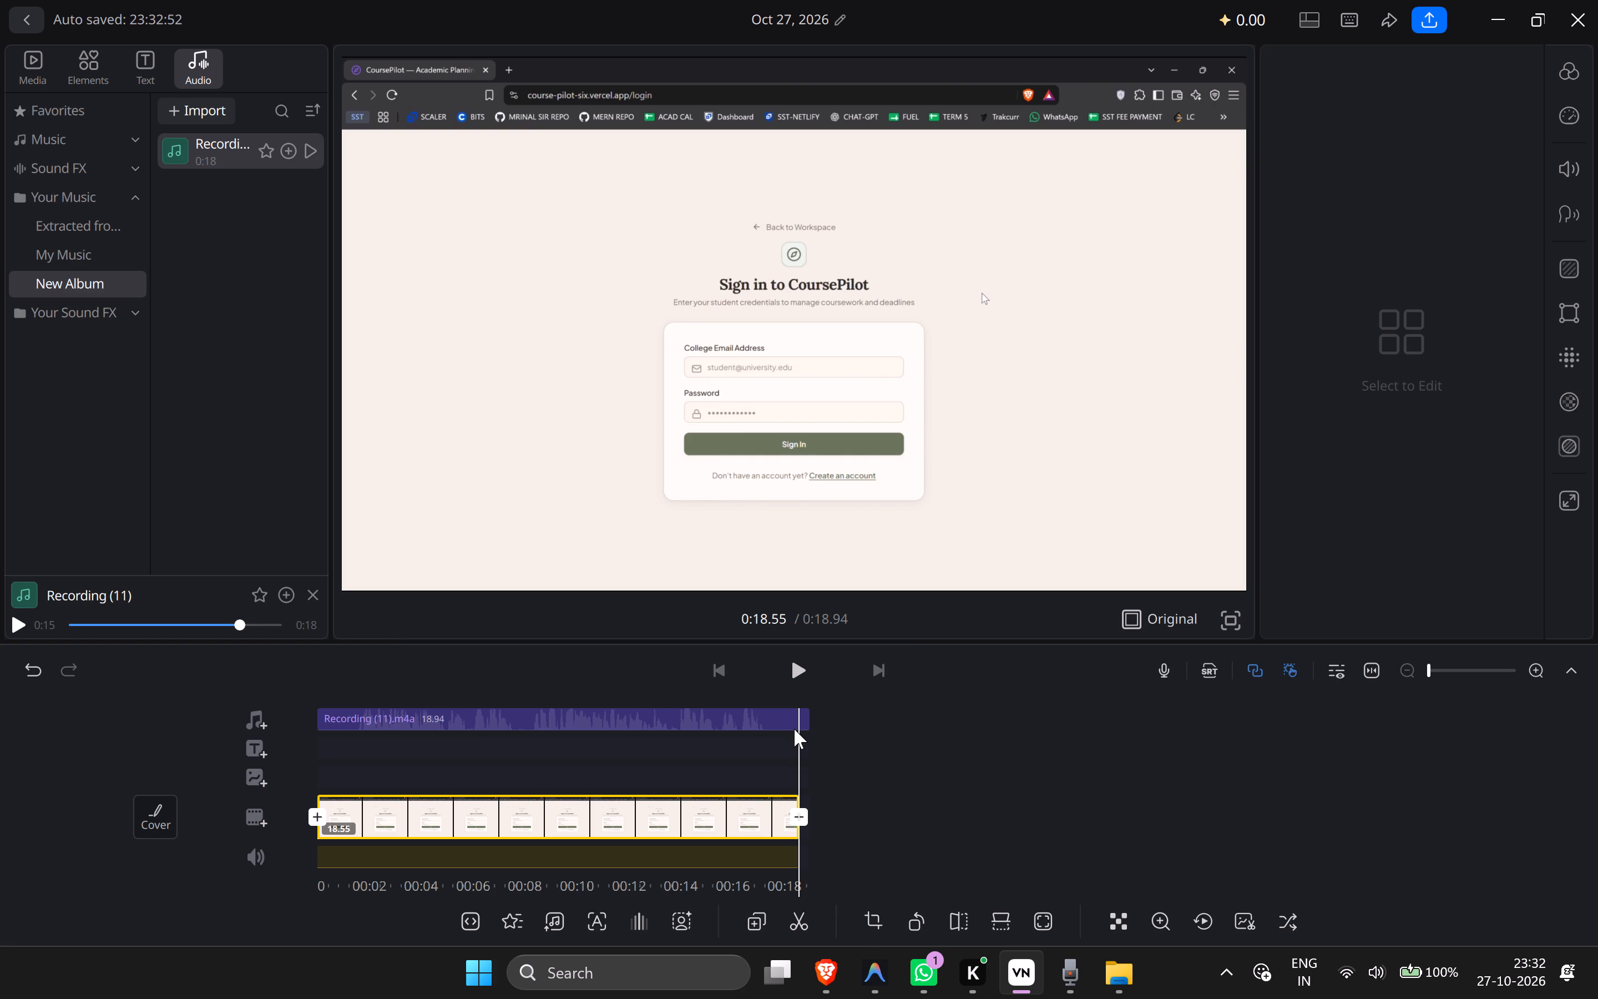
left_click_drag(794, 729, 804, 733)
left_click_drag(804, 742, 818, 745)
left_click_drag(906, 793, 813, 790)
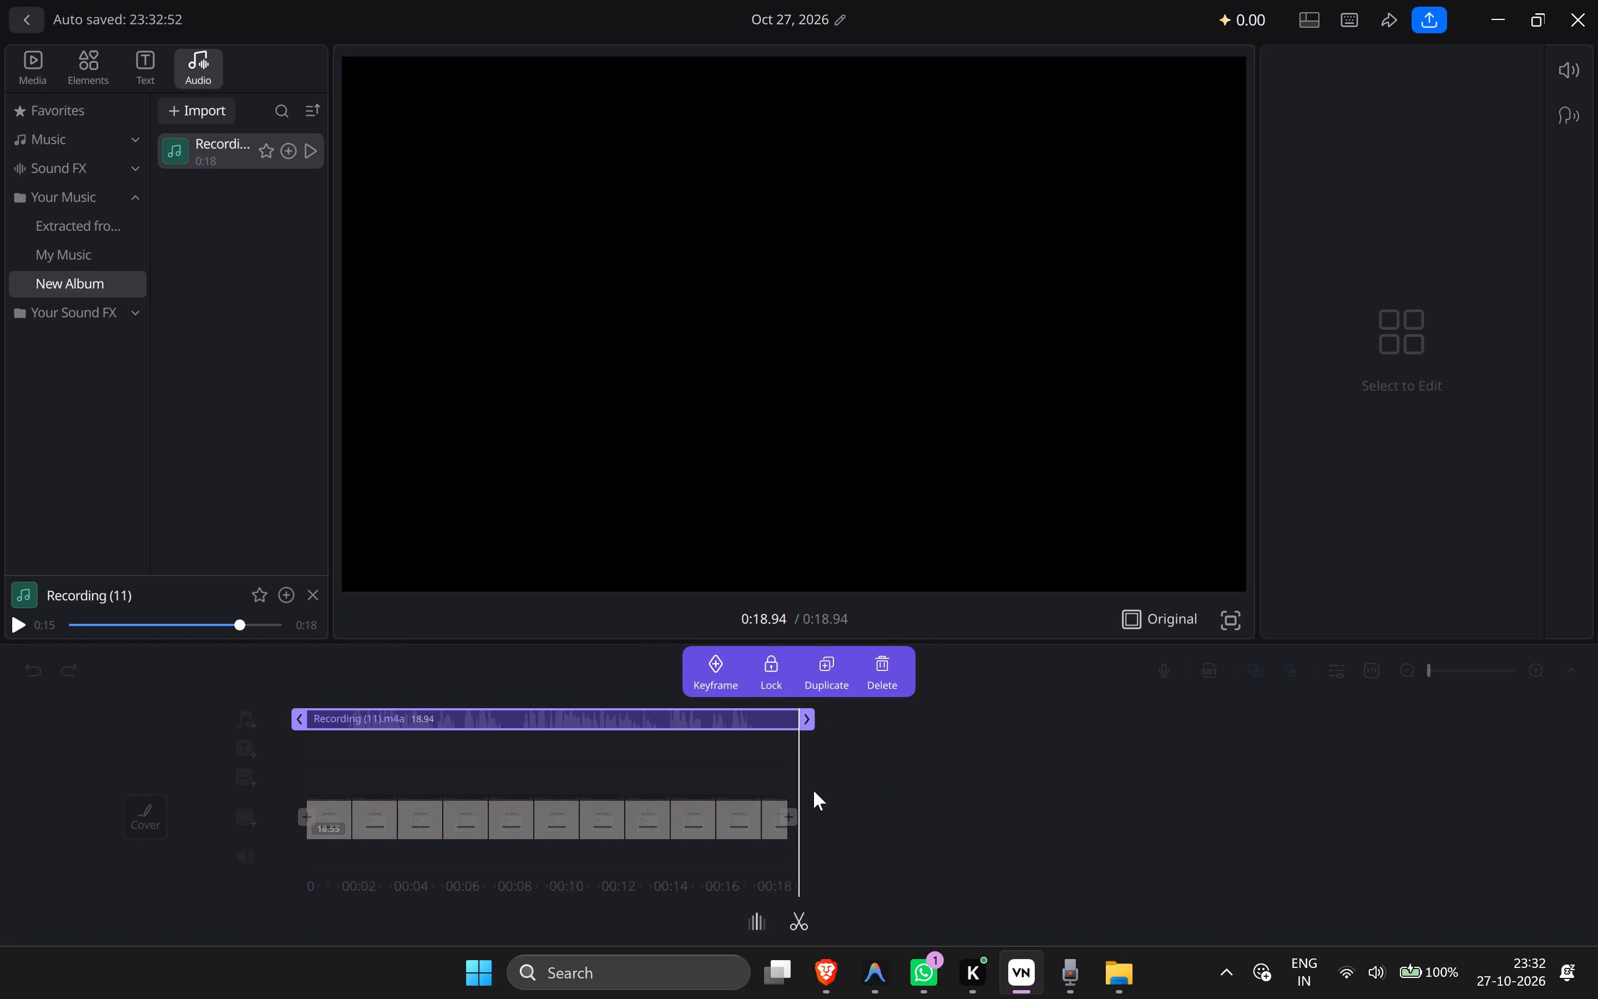
left_click_drag(813, 790, 811, 790)
left_click(714, 829)
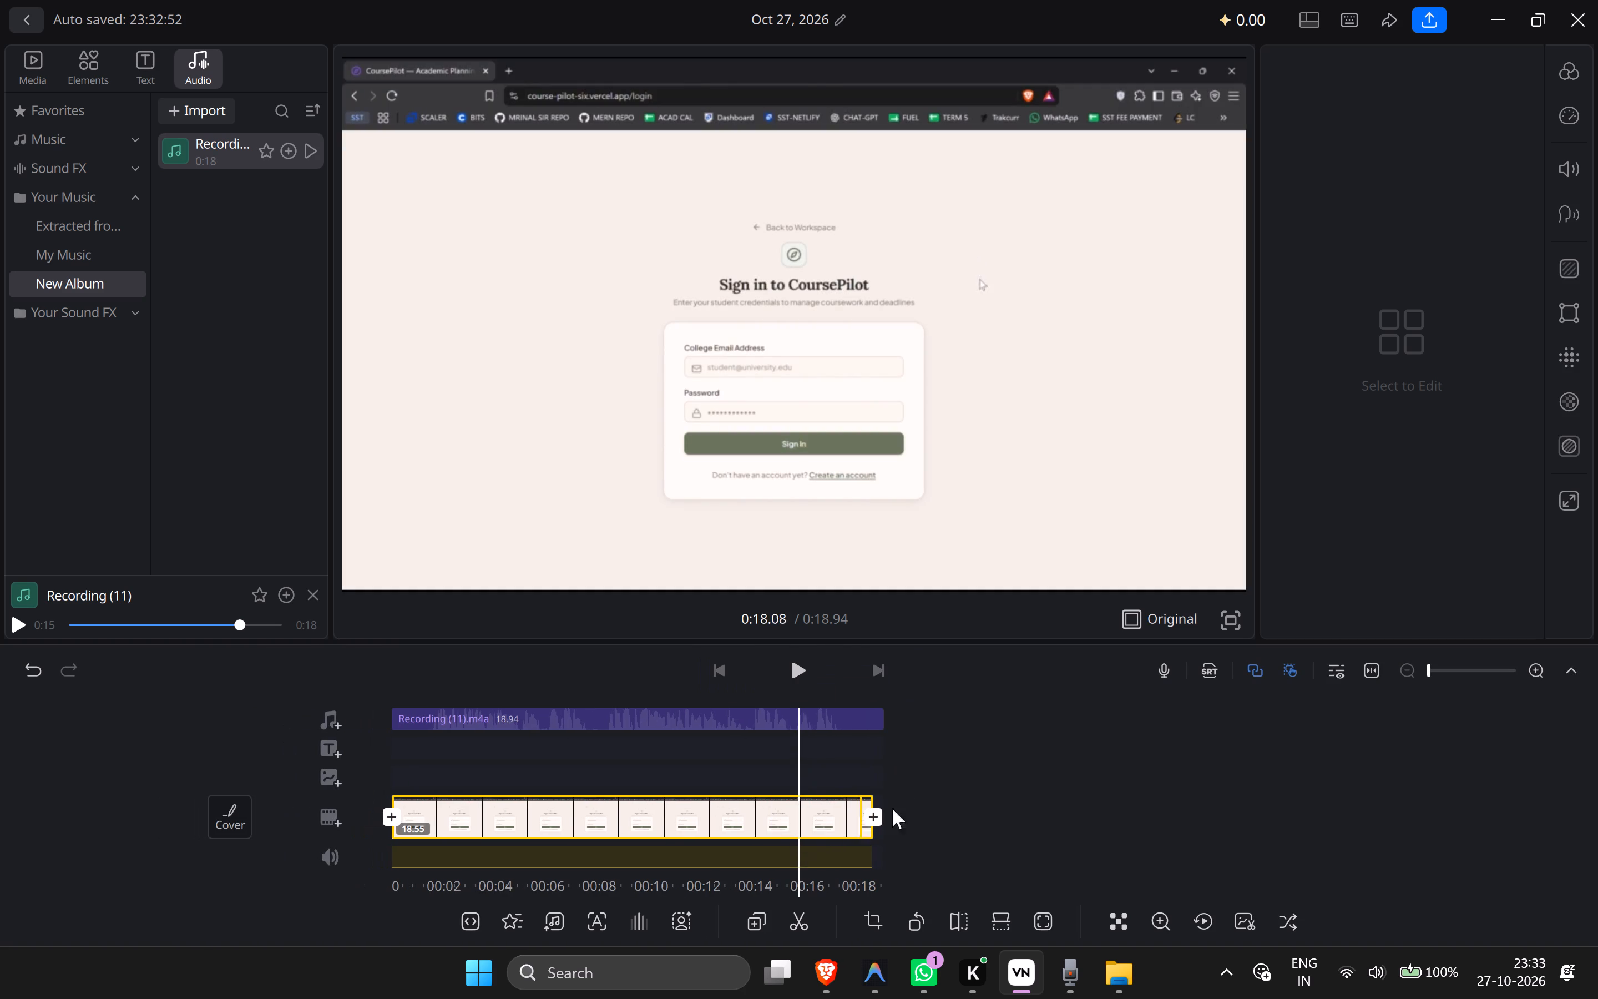
left_click(991, 740)
left_click(866, 705)
left_click(866, 713)
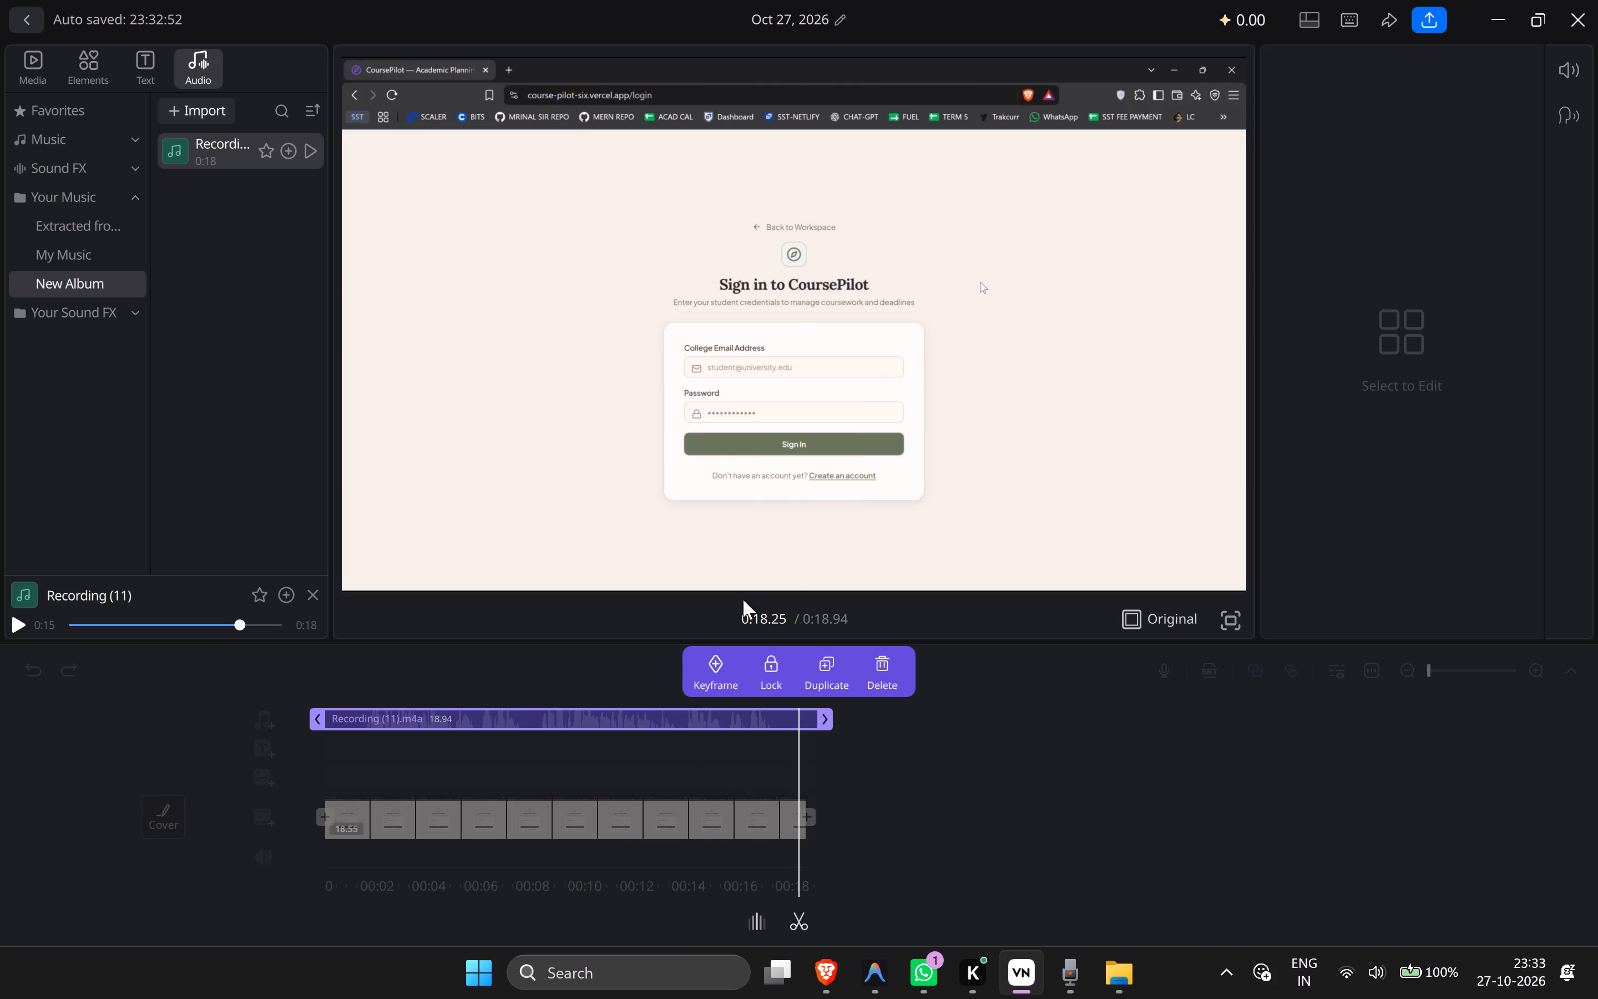
left_click(853, 408)
key("space")
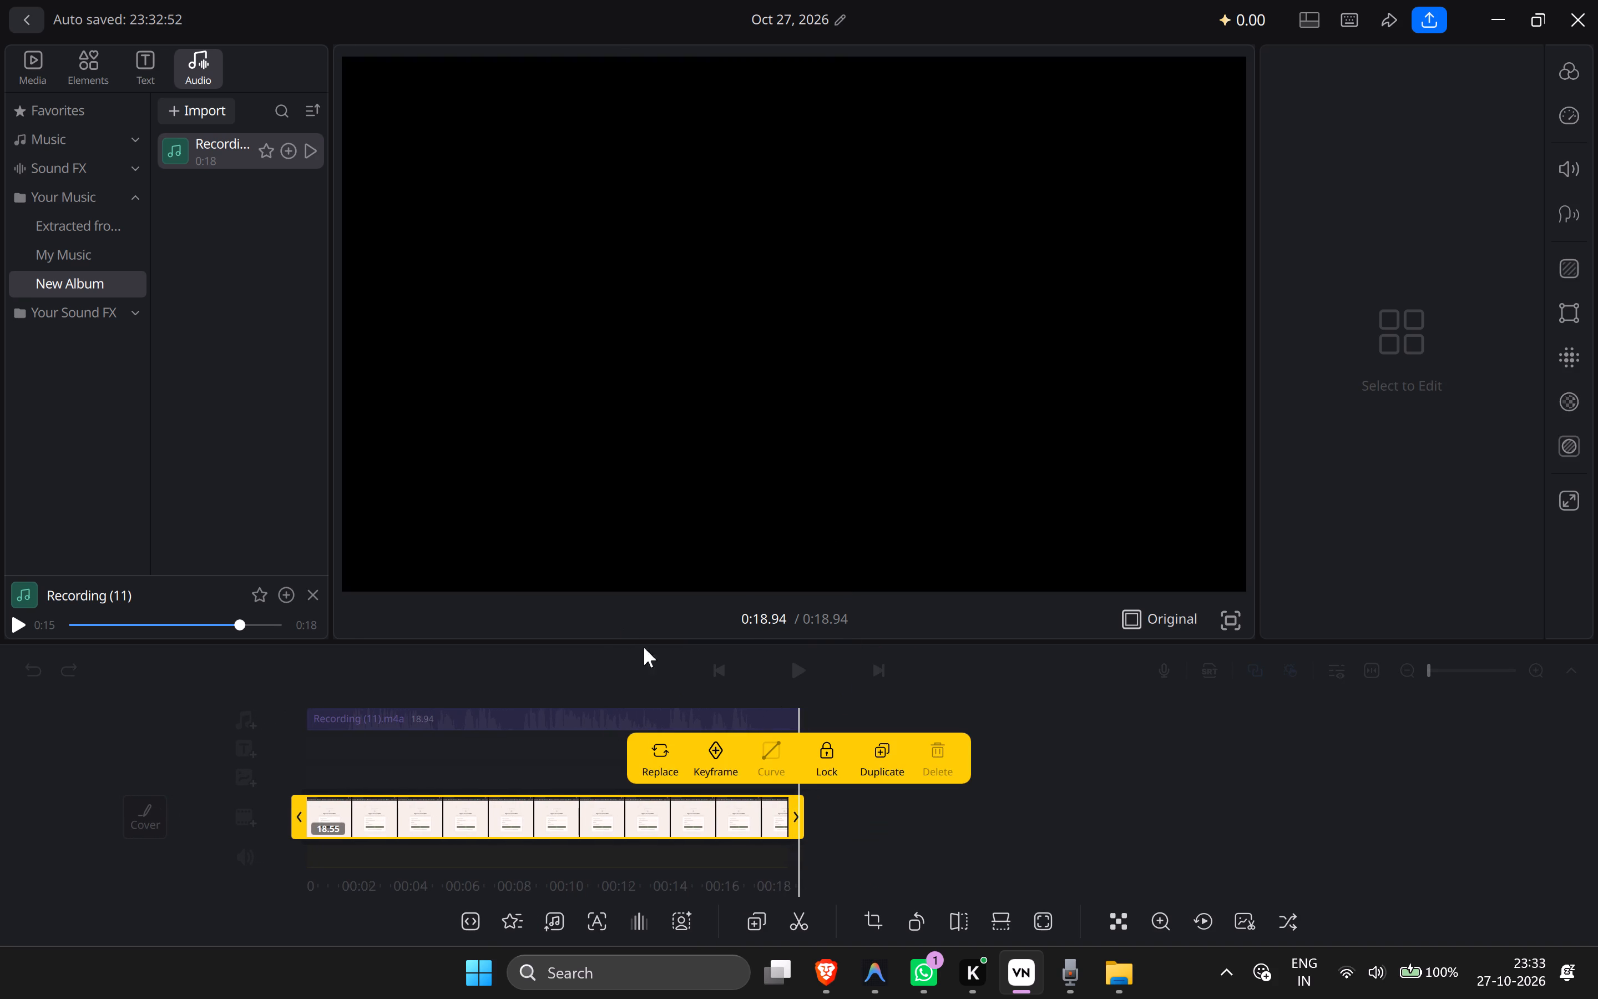
left_click_drag(795, 816, 807, 816)
left_click(520, 730)
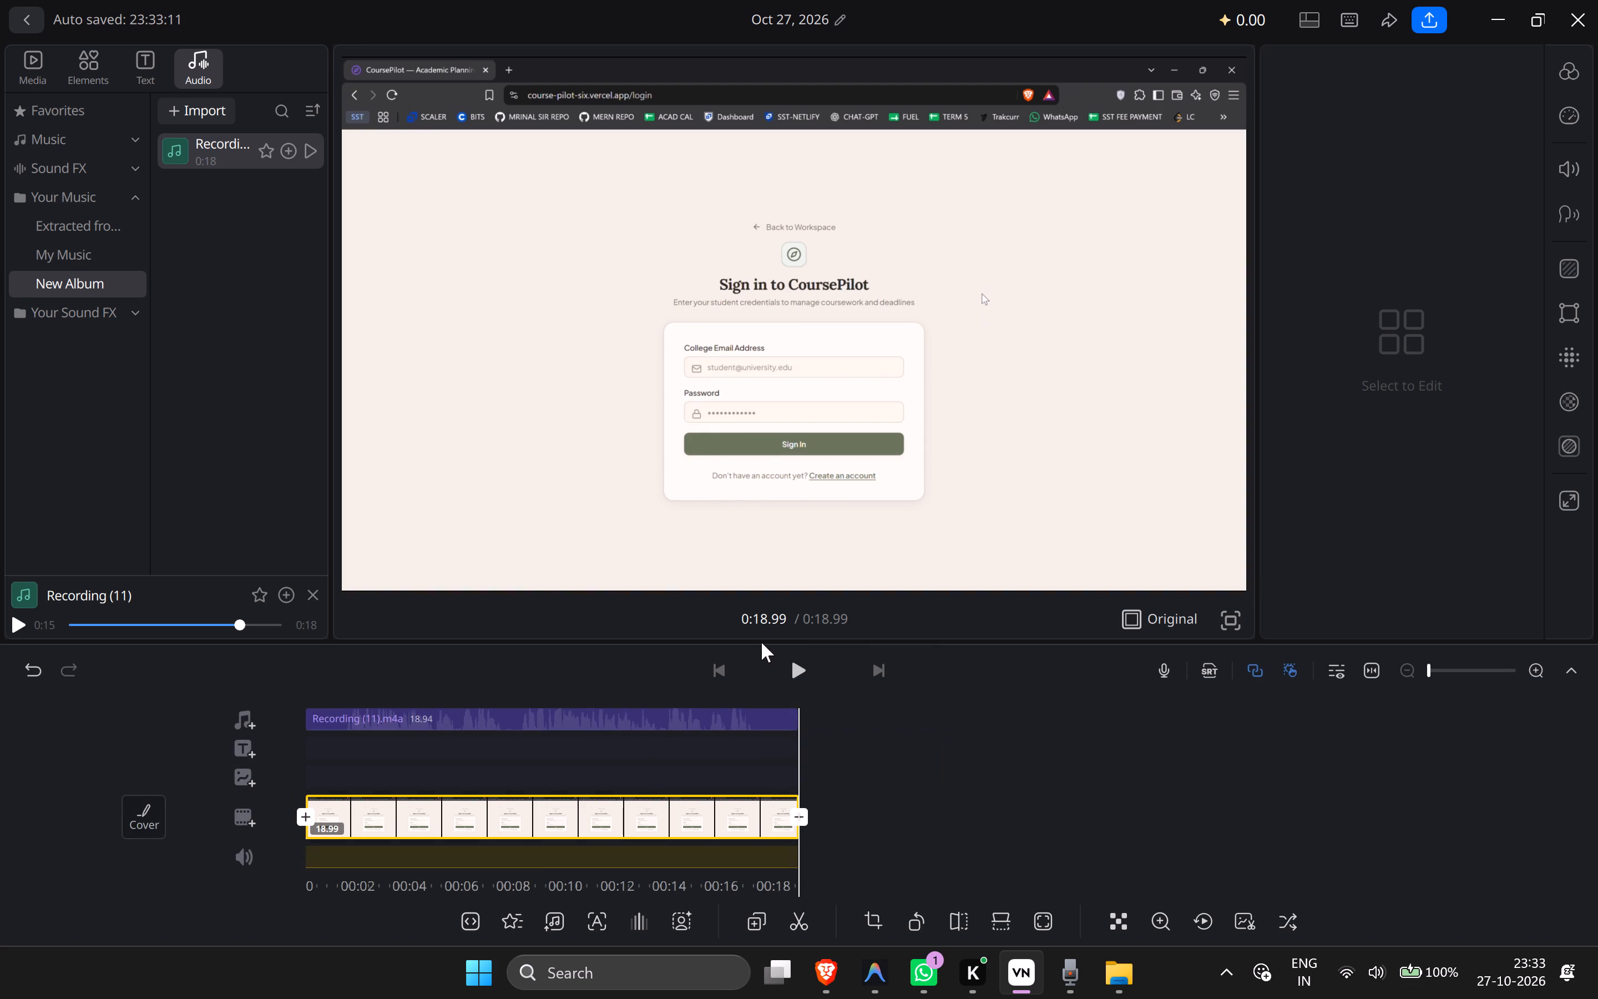
Return the playhead to 0:00 and play the screen recording together with the voice-over.
left_click_drag(801, 765, 730, 773)
left_click_drag(672, 765, 1422, 706)
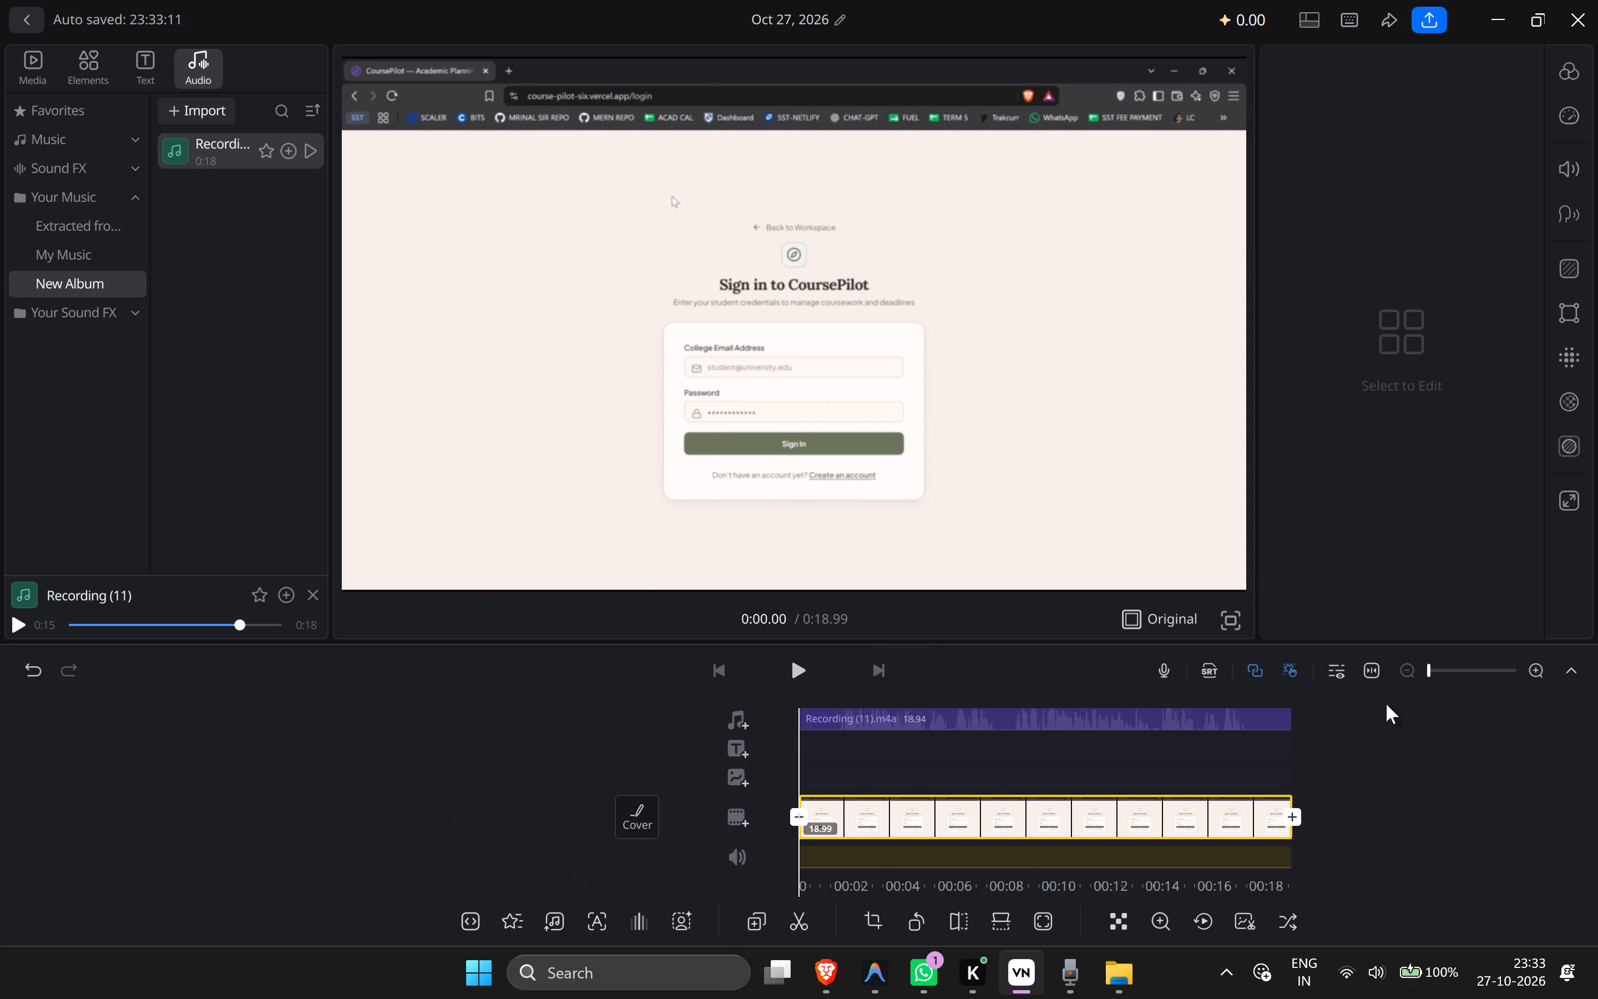
key("space")
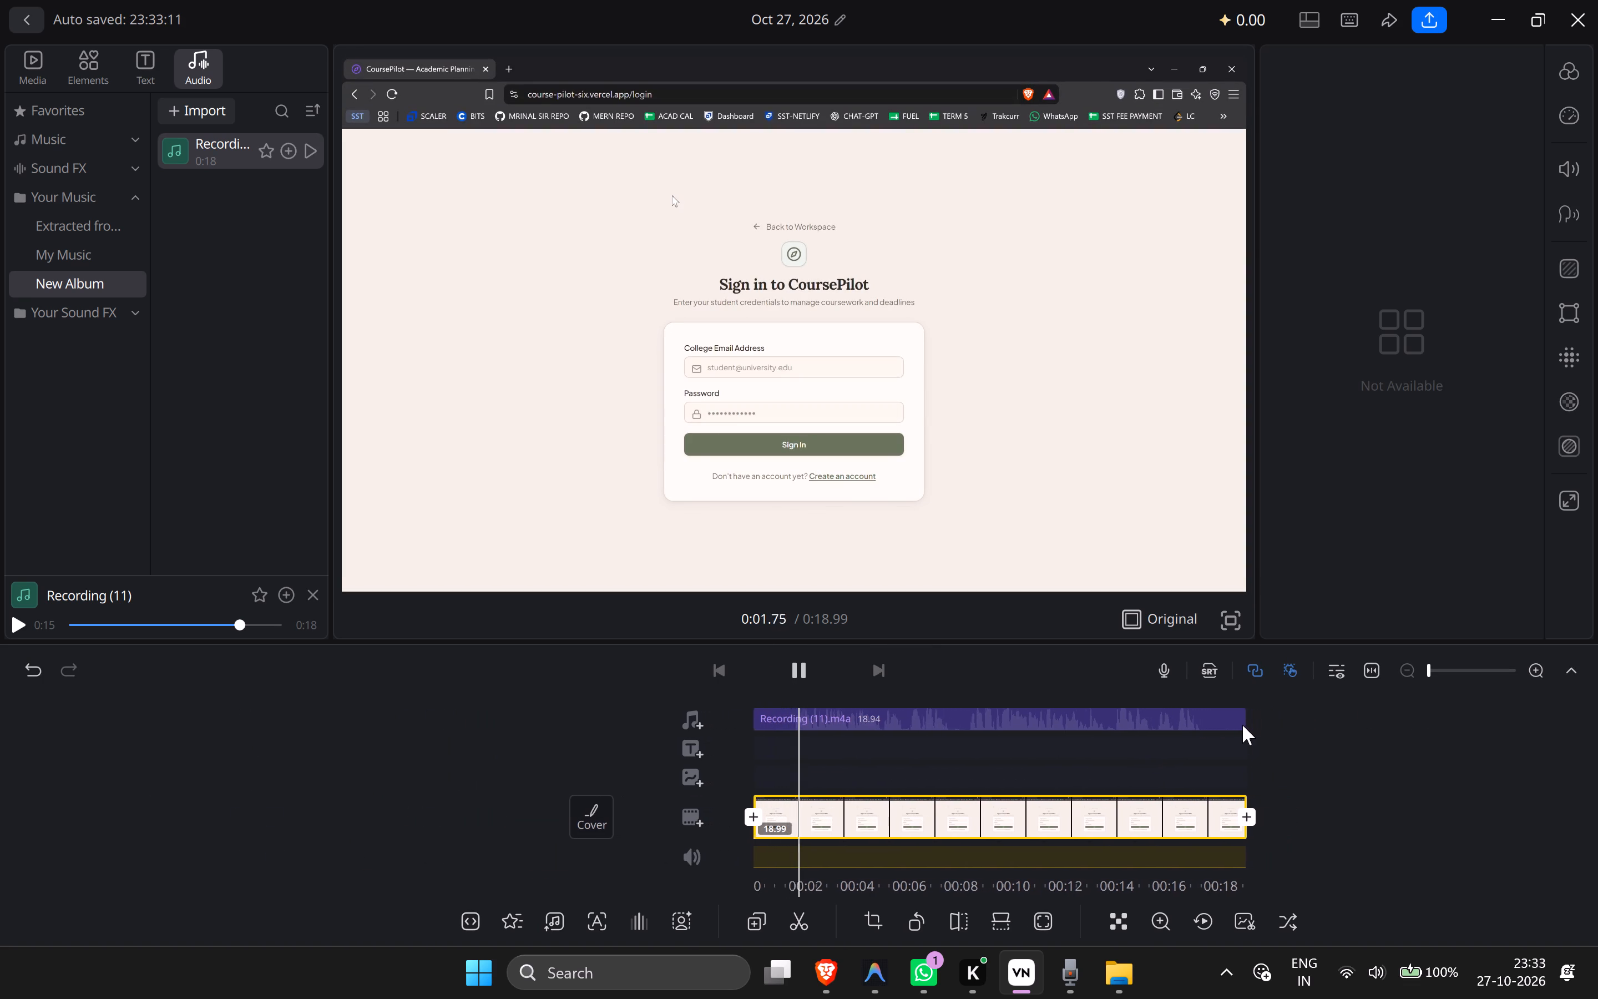
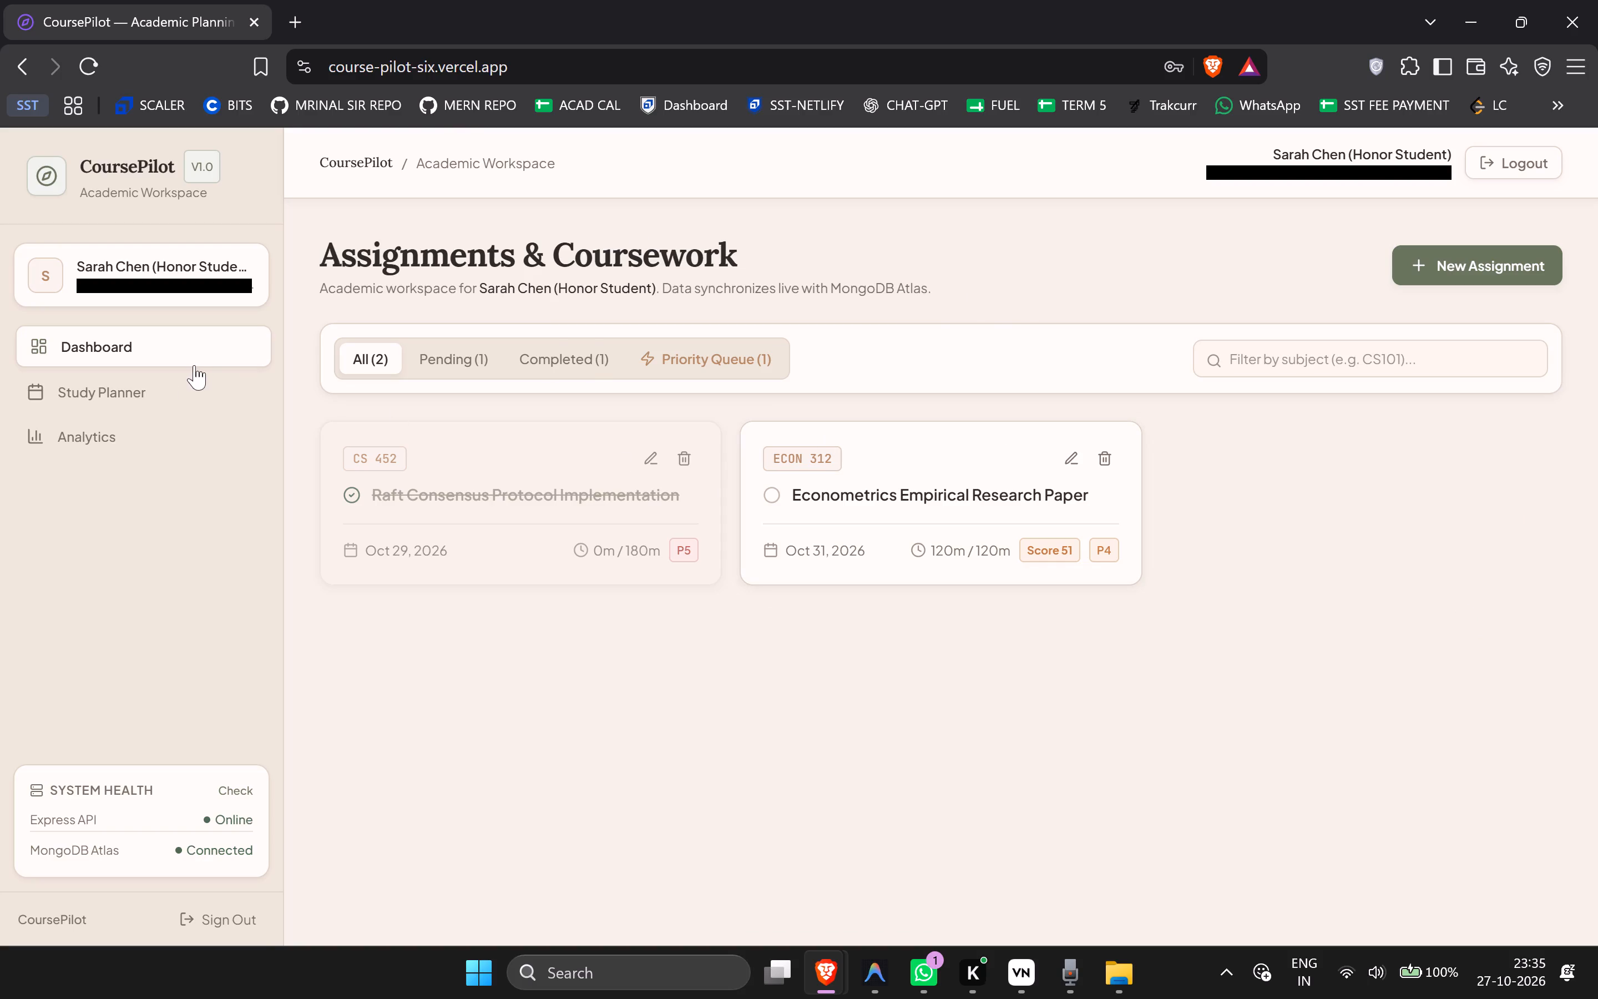
Look over the Study Planner's schedule parameters and day-by-day focus schedule, and switch between it and the Dashboard.
left_click(154, 389)
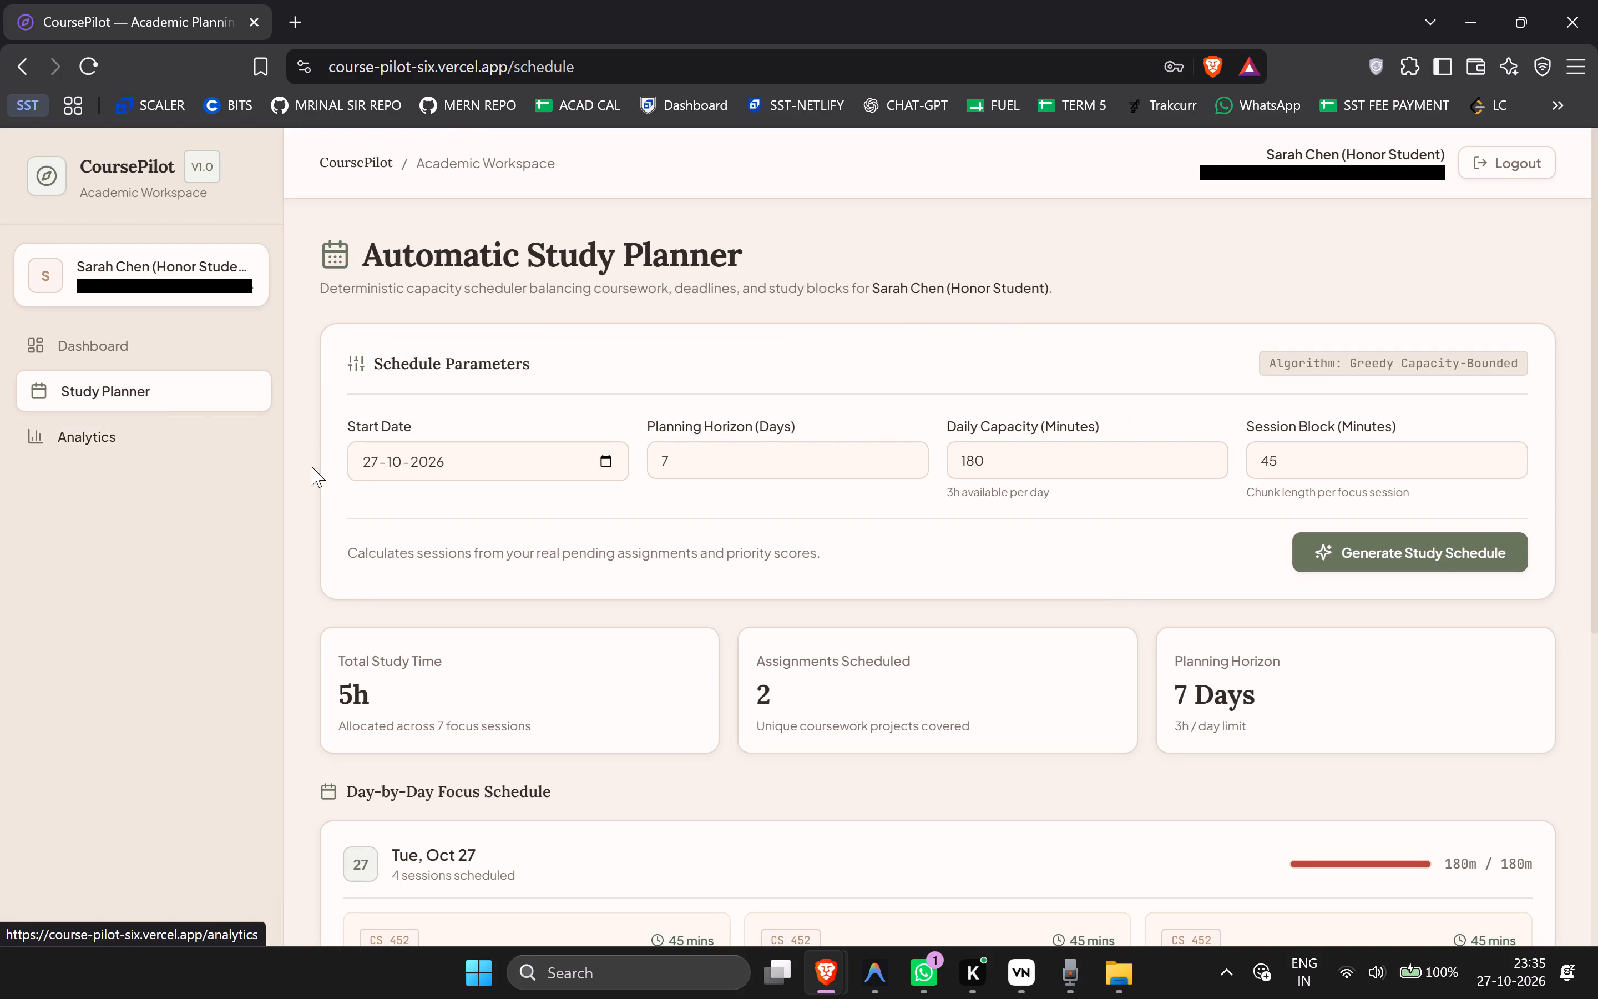
scroll(1354, 653, "down", 4)
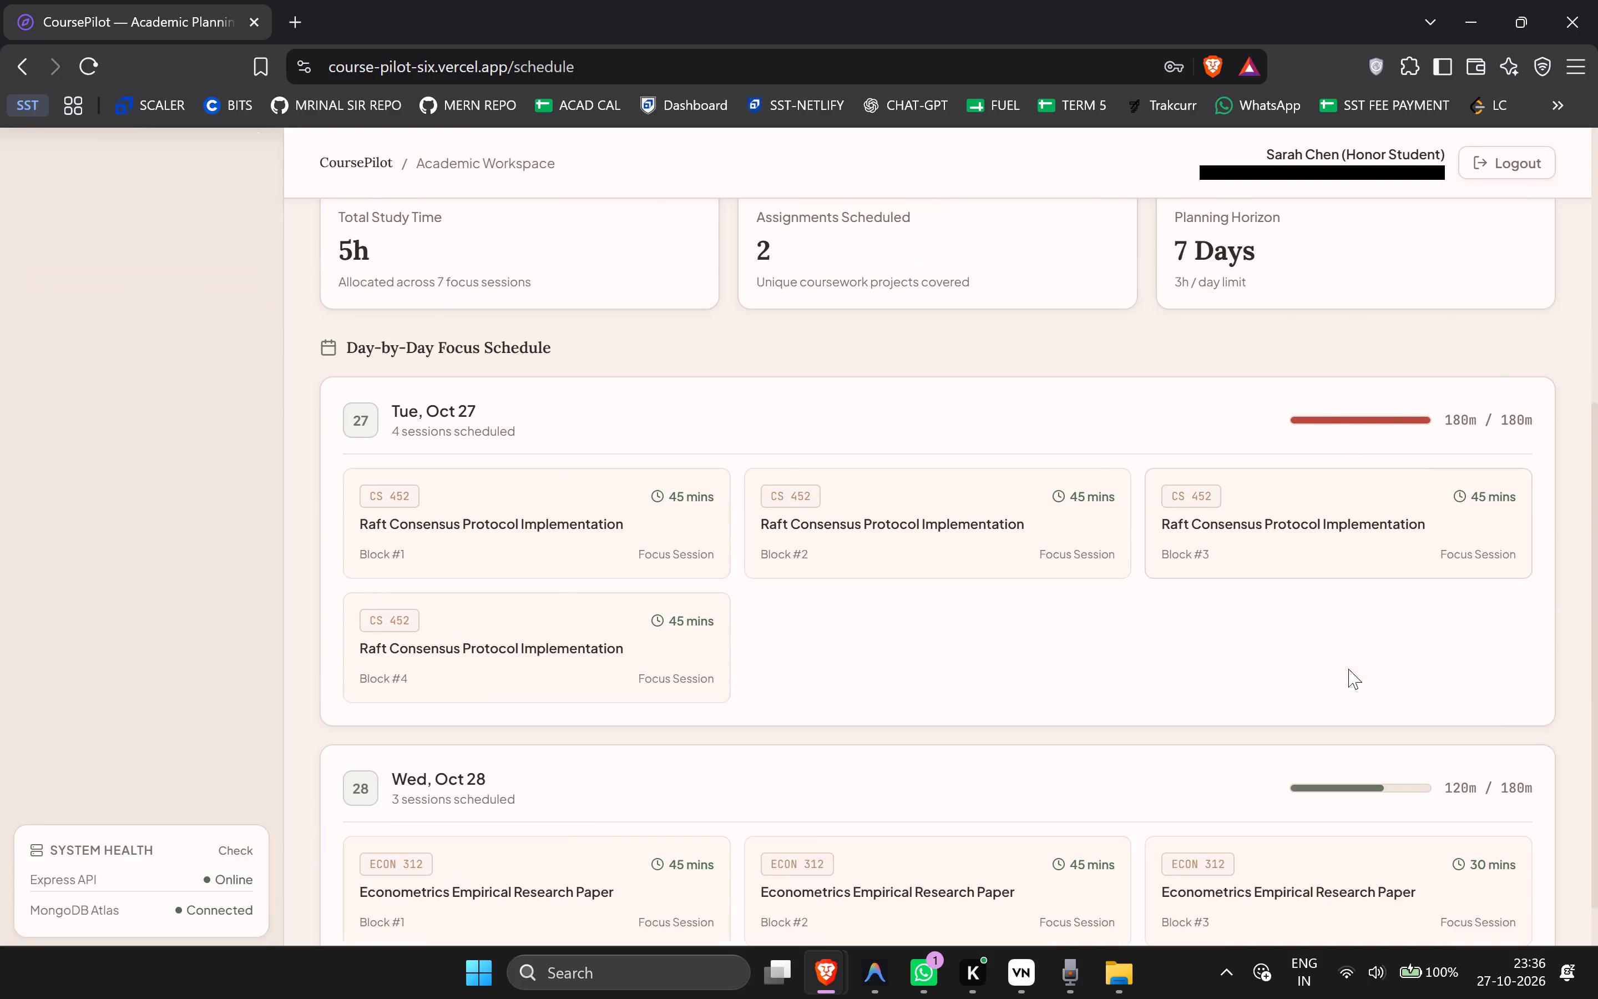
scroll(1268, 693, "down", 2)
scroll(922, 673, "up", 5)
left_click(174, 346)
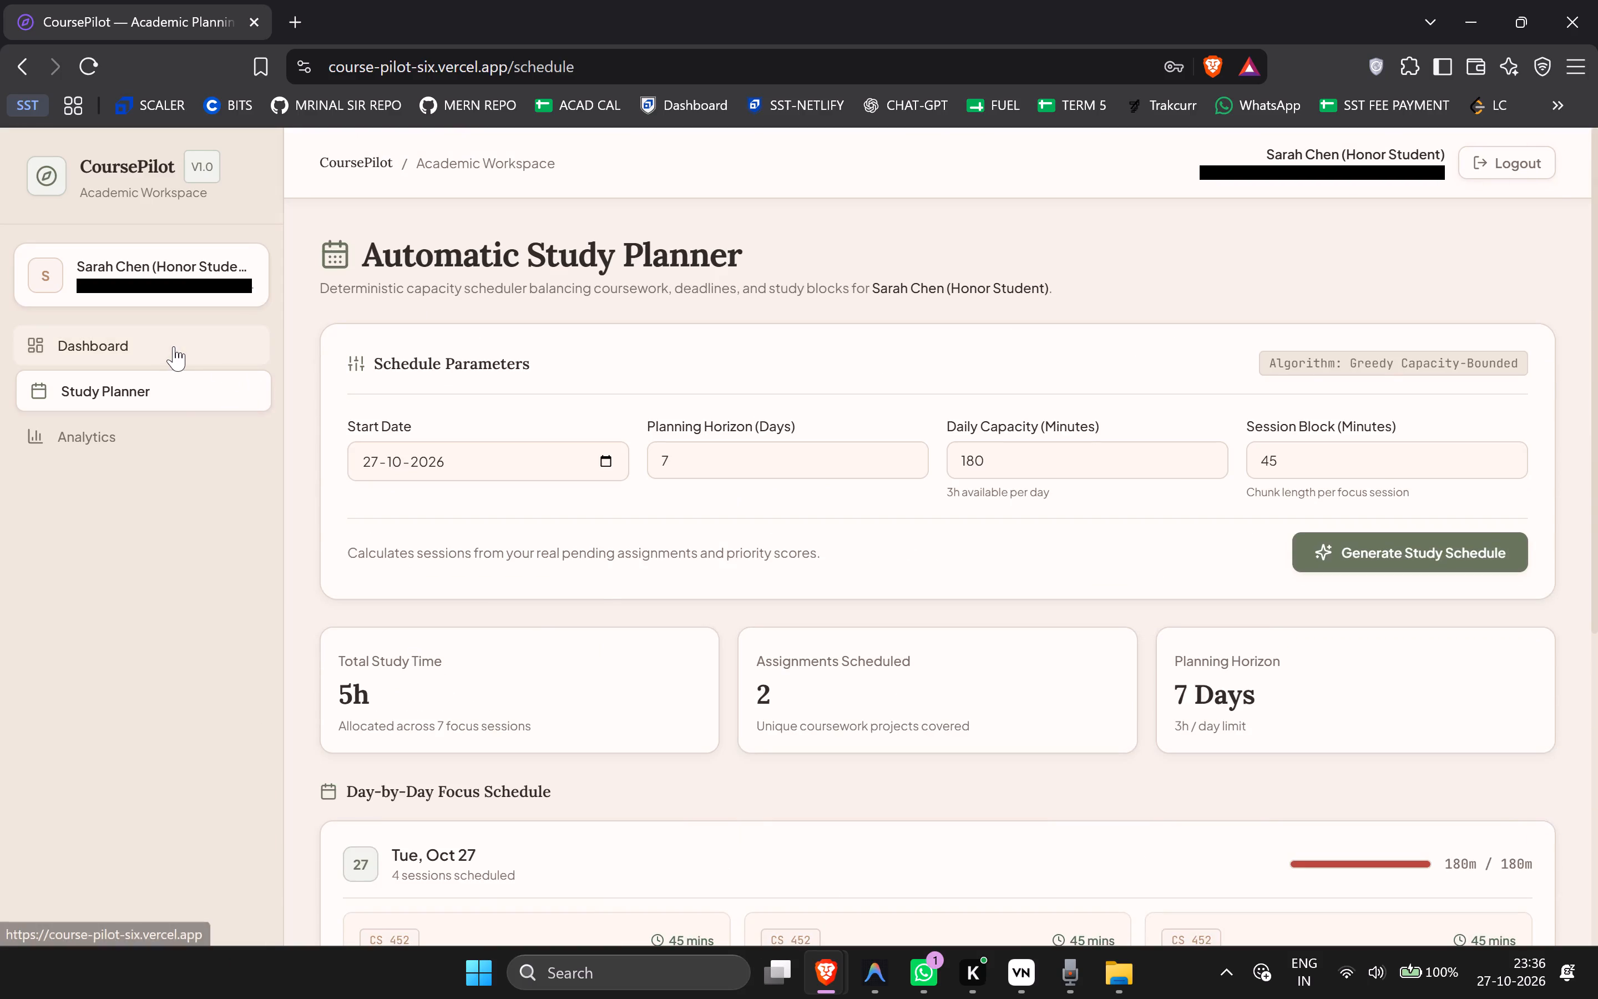
left_click(169, 403)
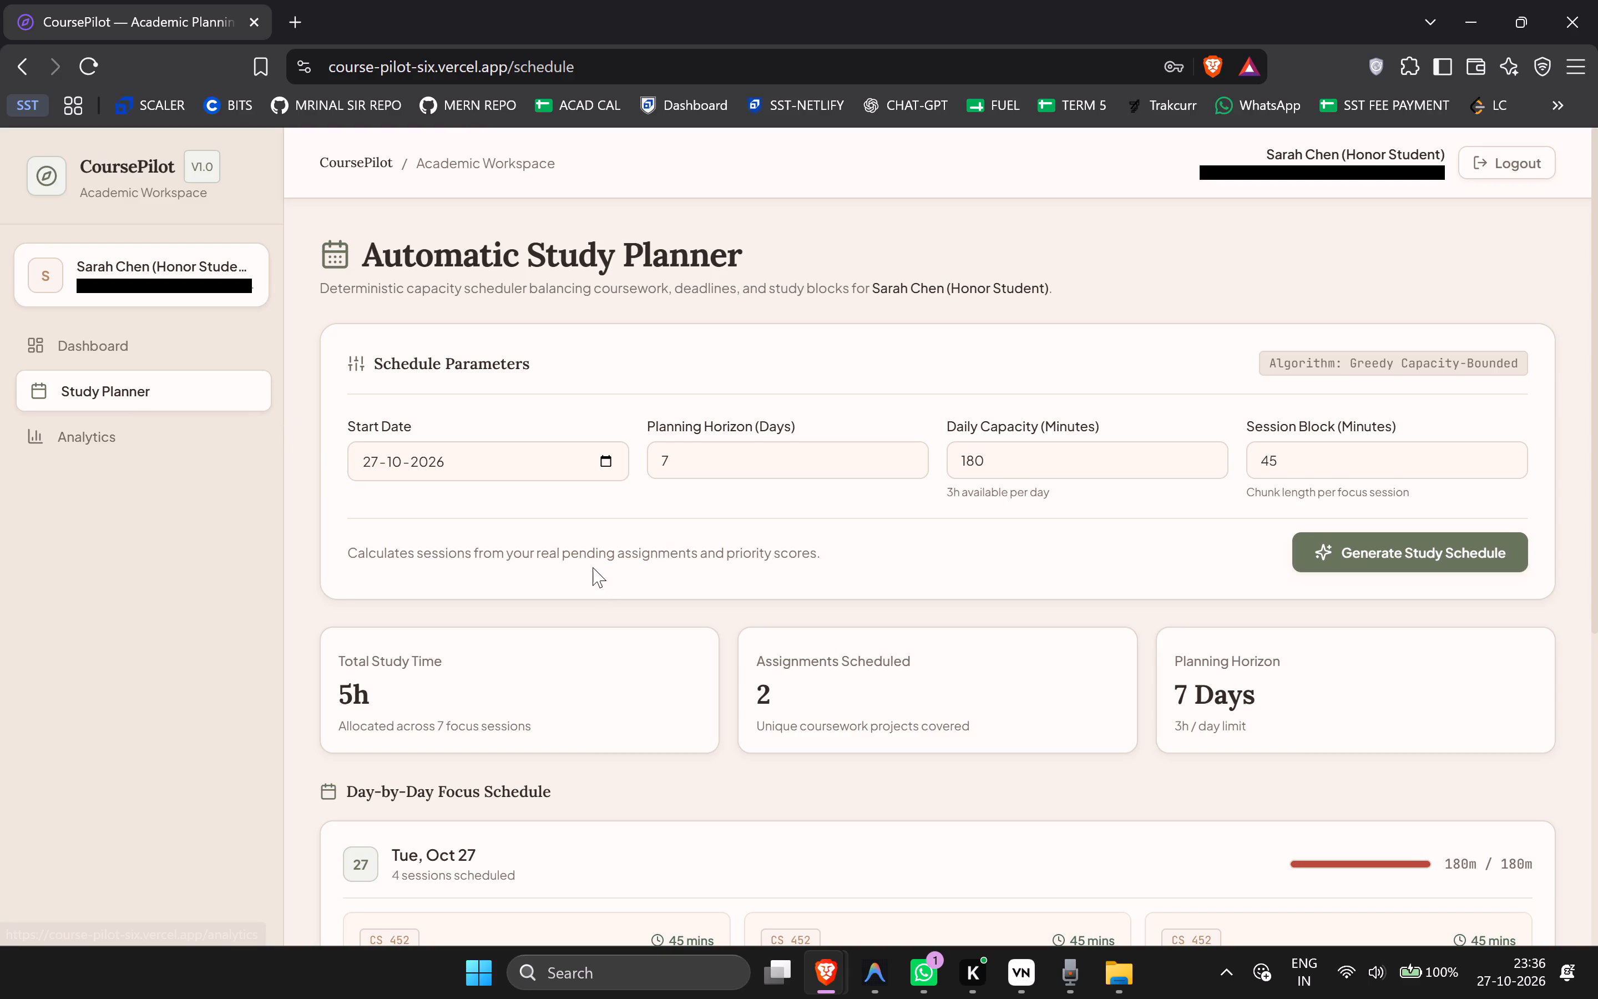
Start a Snipping Tool screen recording of the CoursePilot browser window, with the External Microphone (Realtek Audio) selected and unmuted.
key("shift+super+s")
left_click(695, 41)
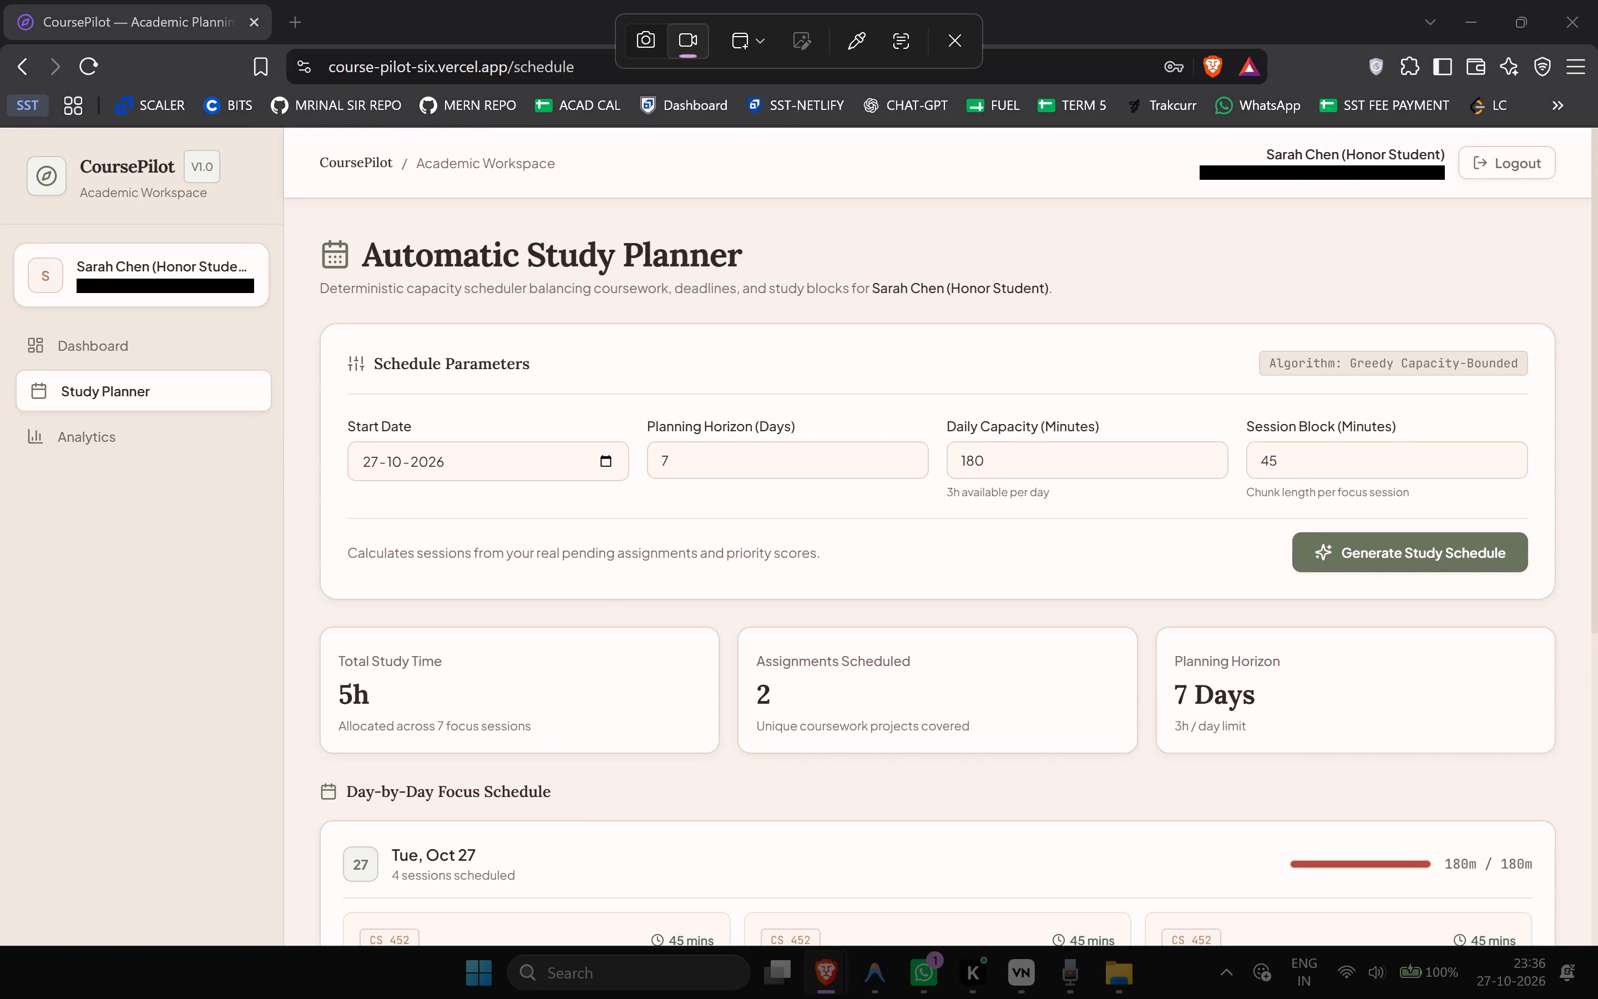
left_click(671, 251)
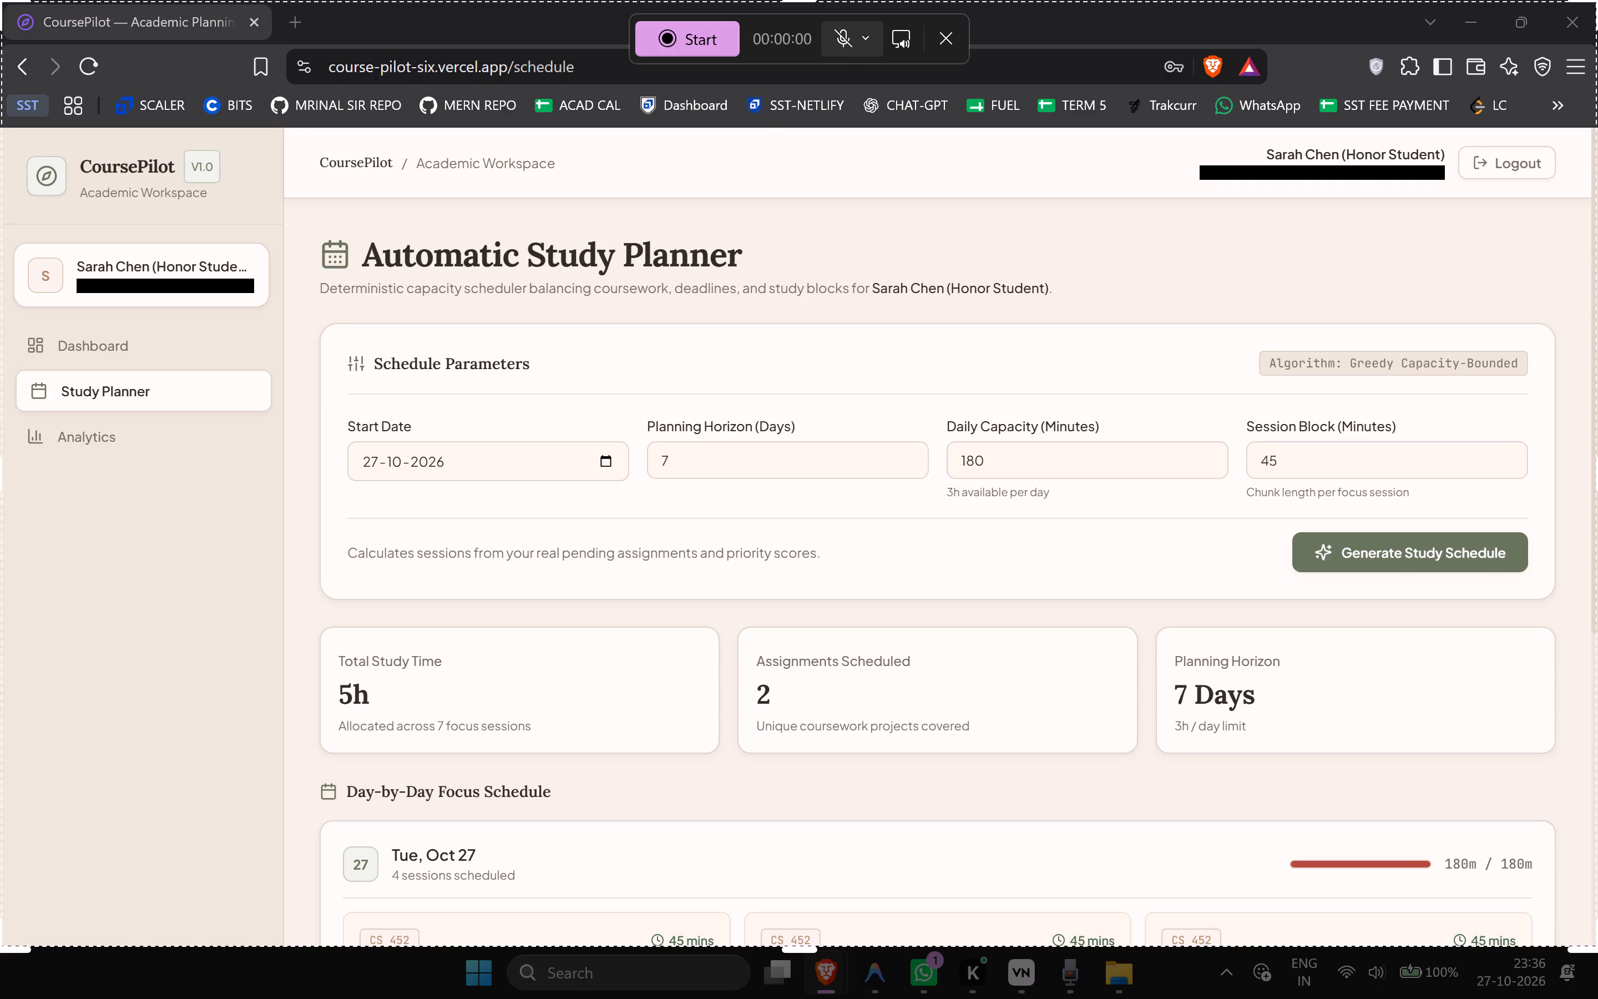
left_click(846, 44)
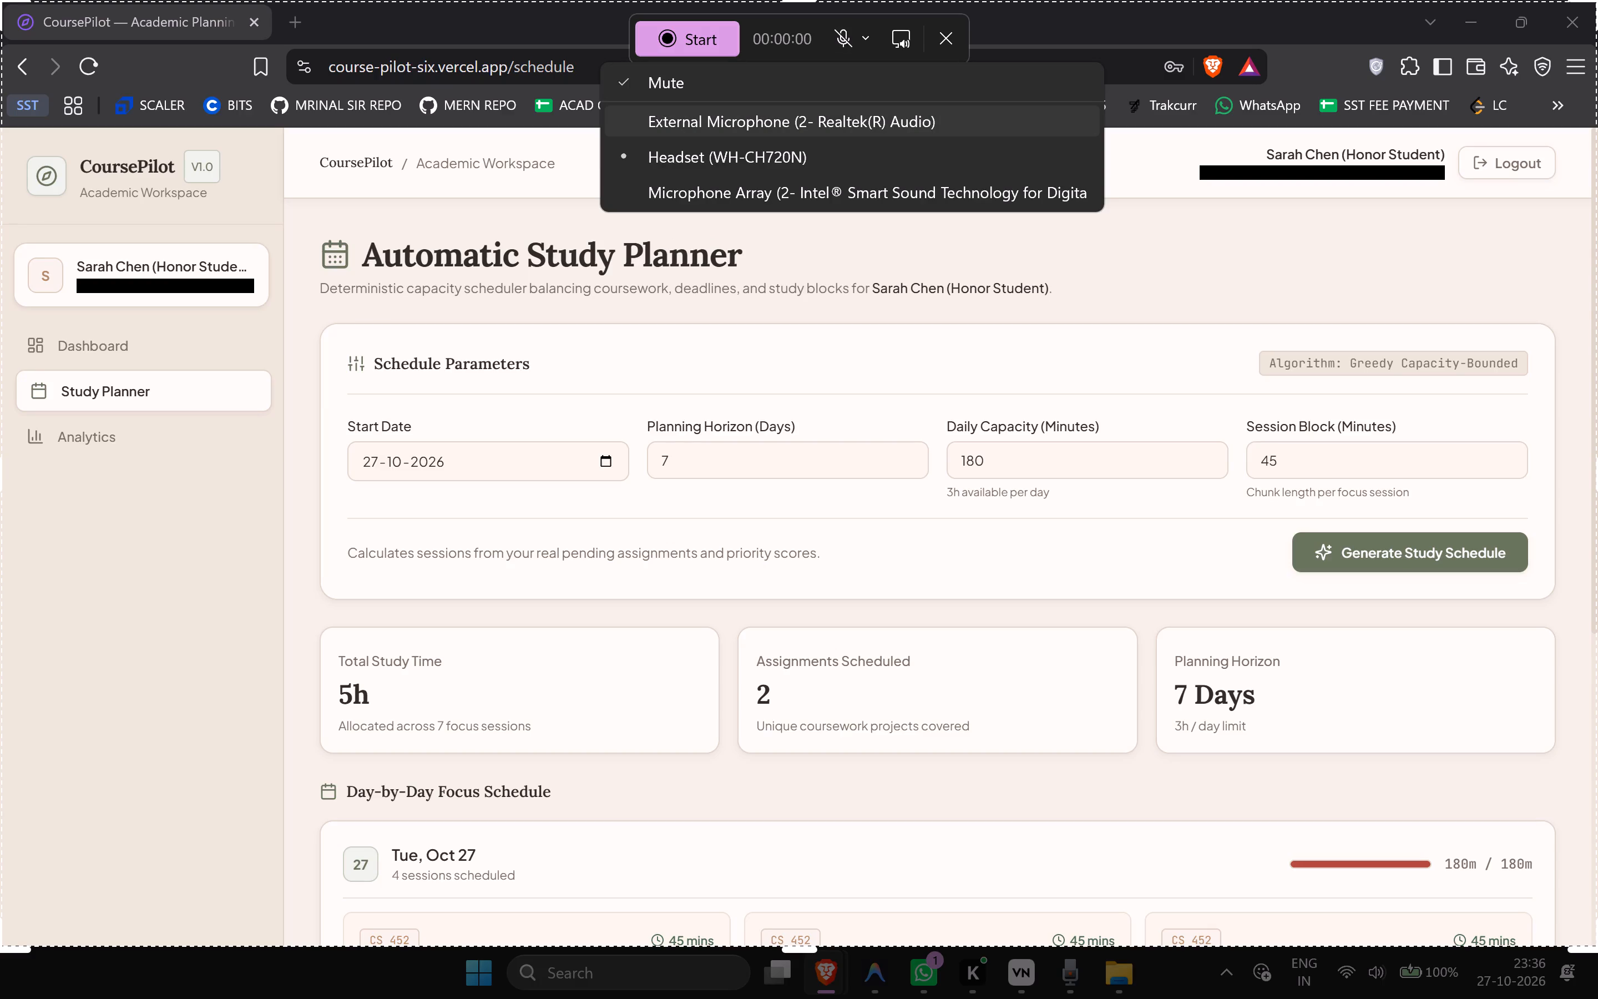
left_click(853, 120)
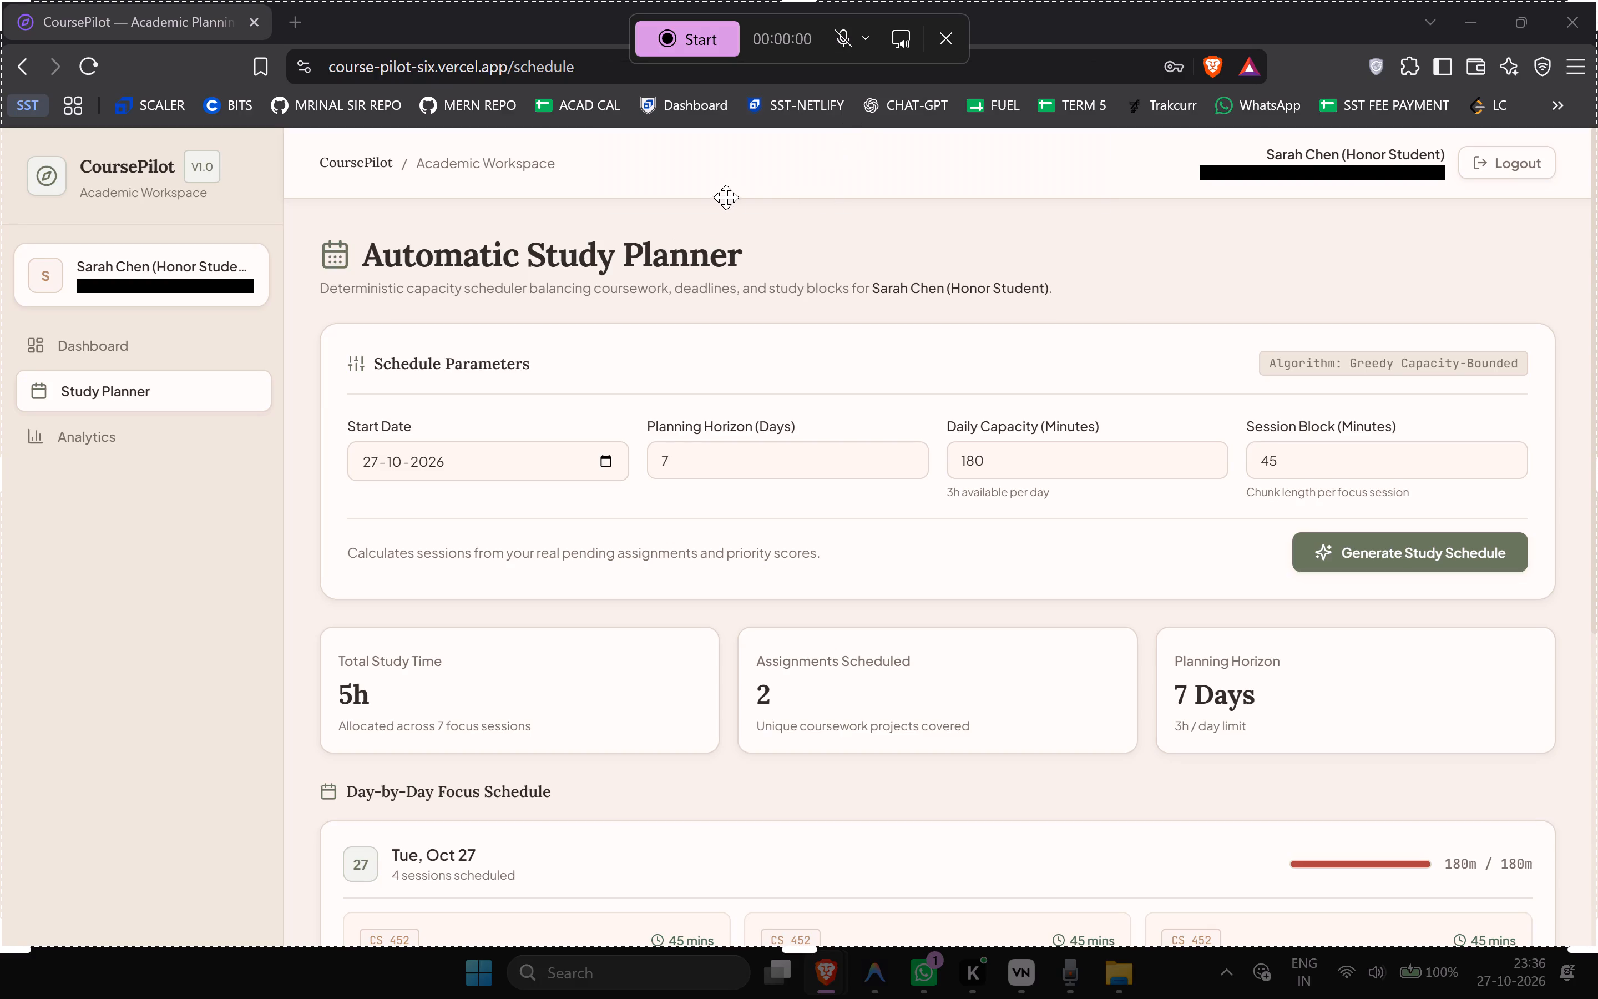
left_click(841, 51)
left_click(823, 118)
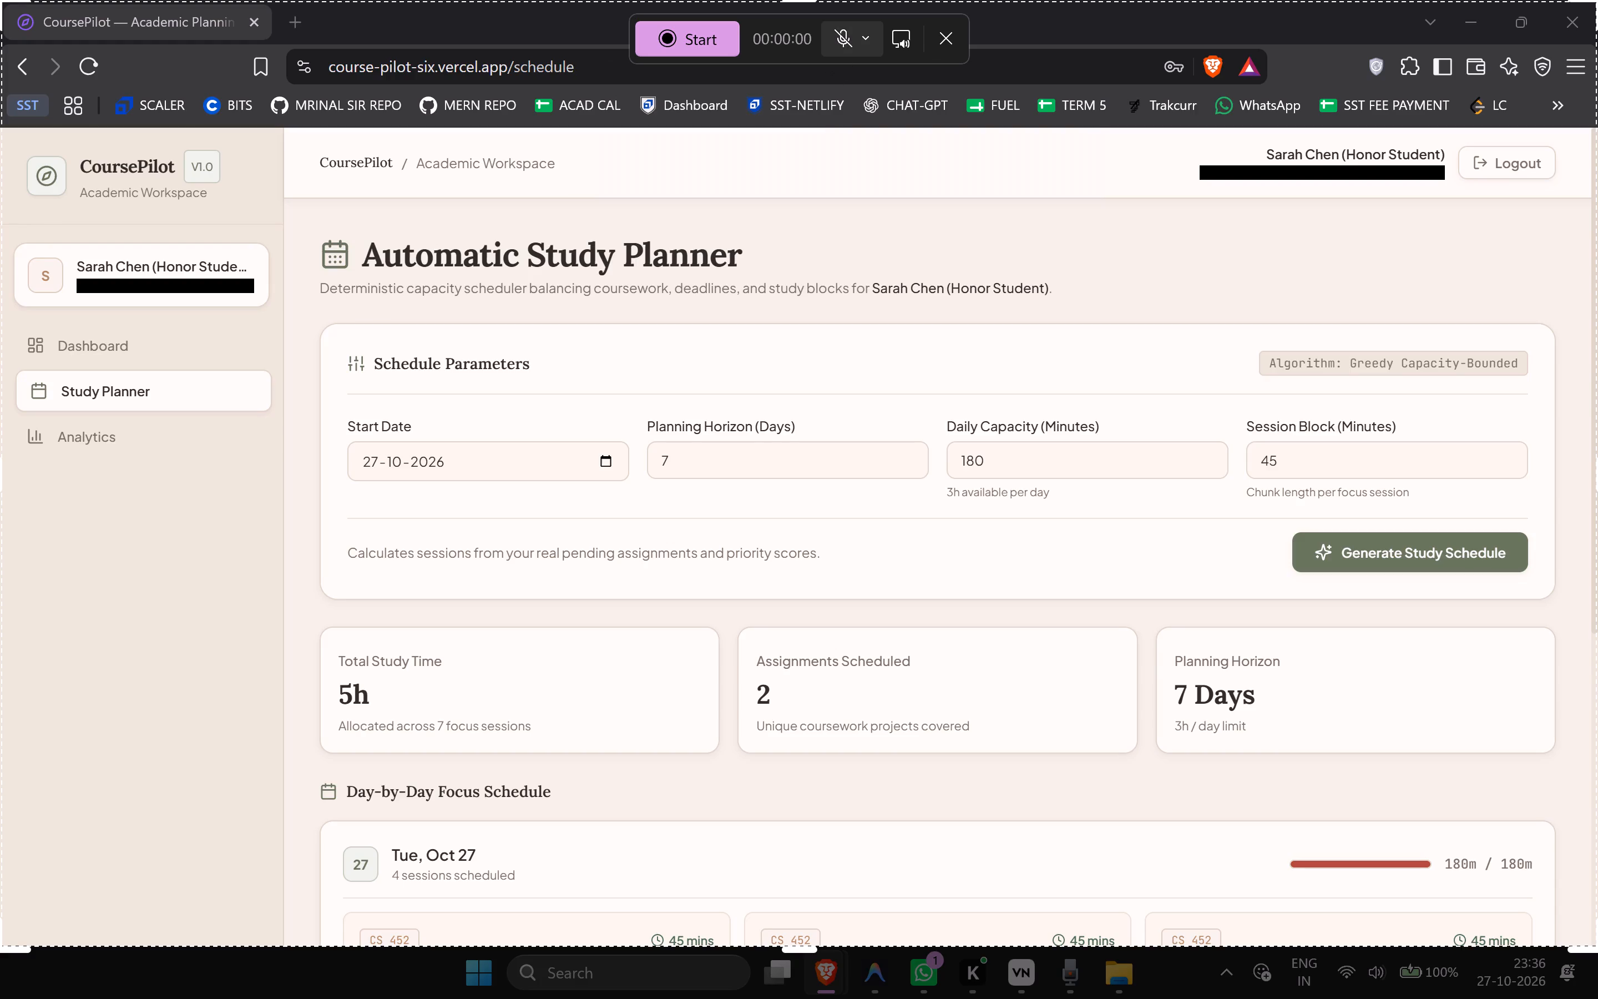
left_click(852, 39)
left_click(688, 85)
left_click(692, 41)
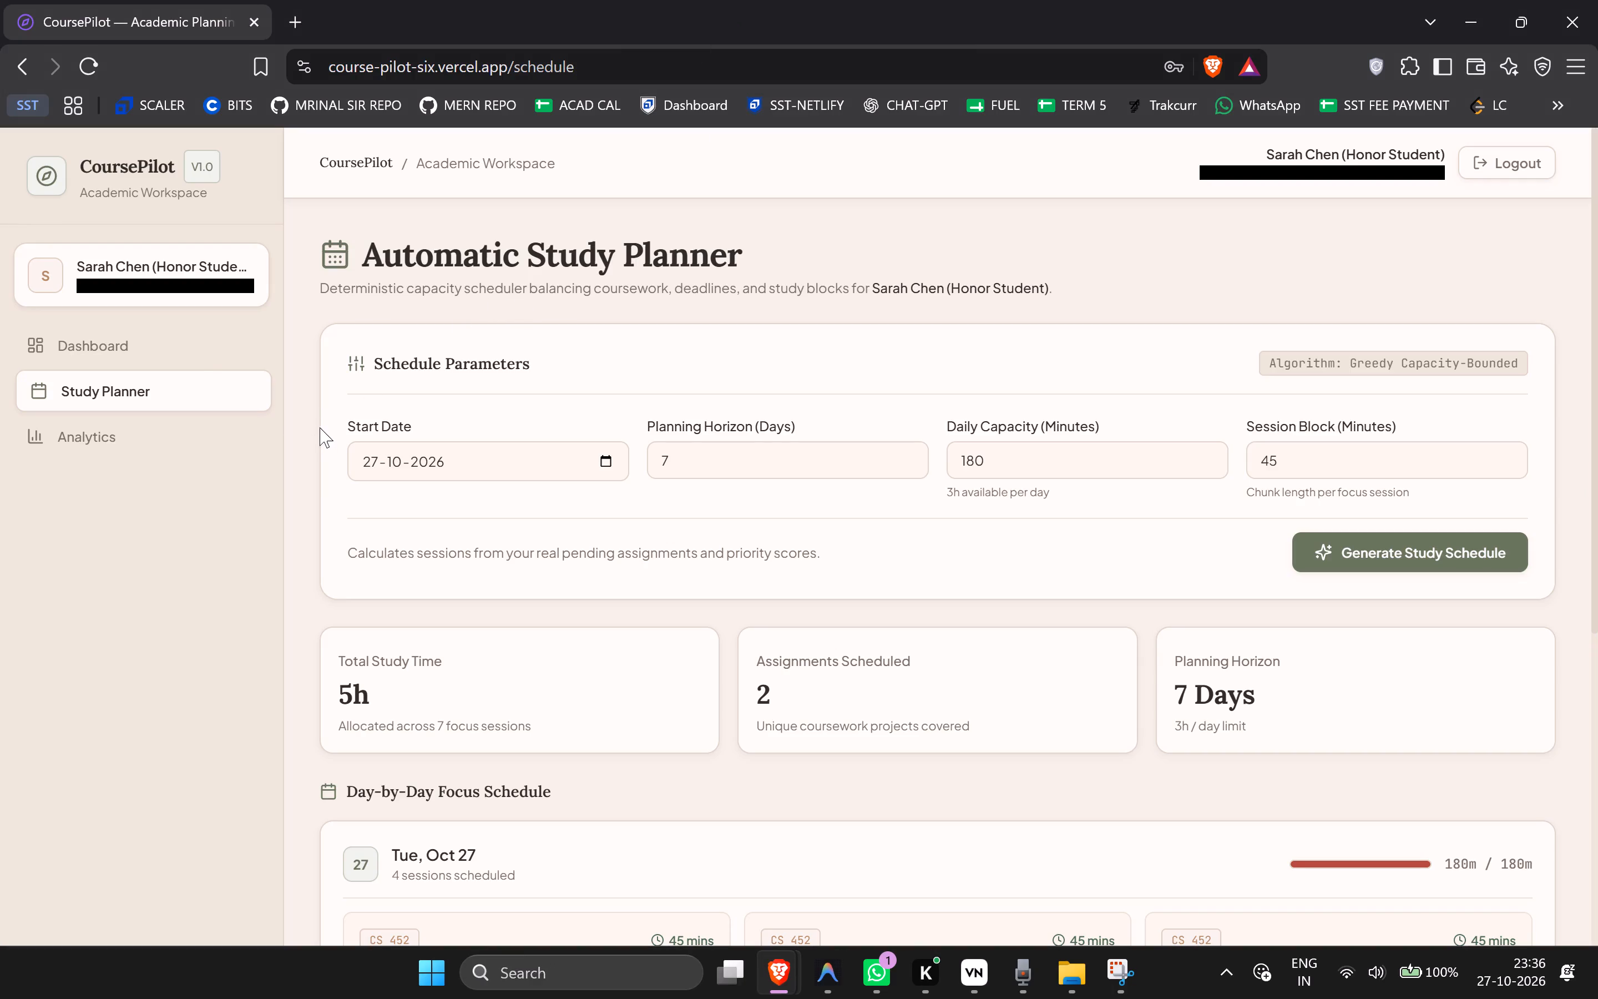
left_click(187, 347)
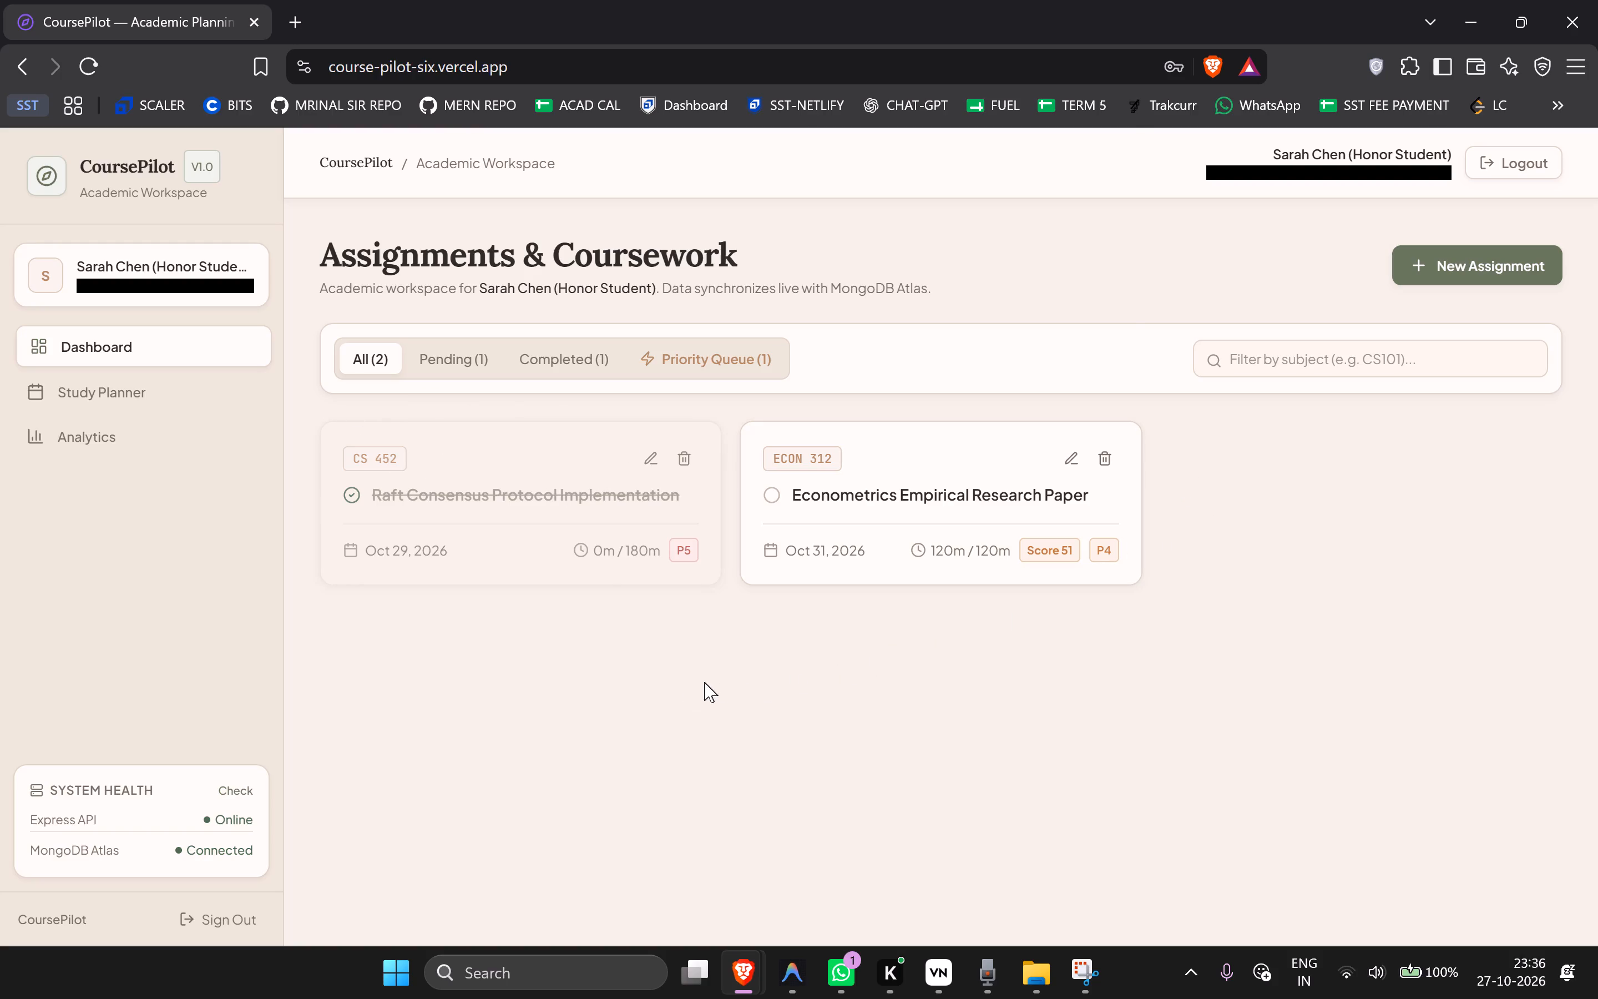
left_click(138, 398)
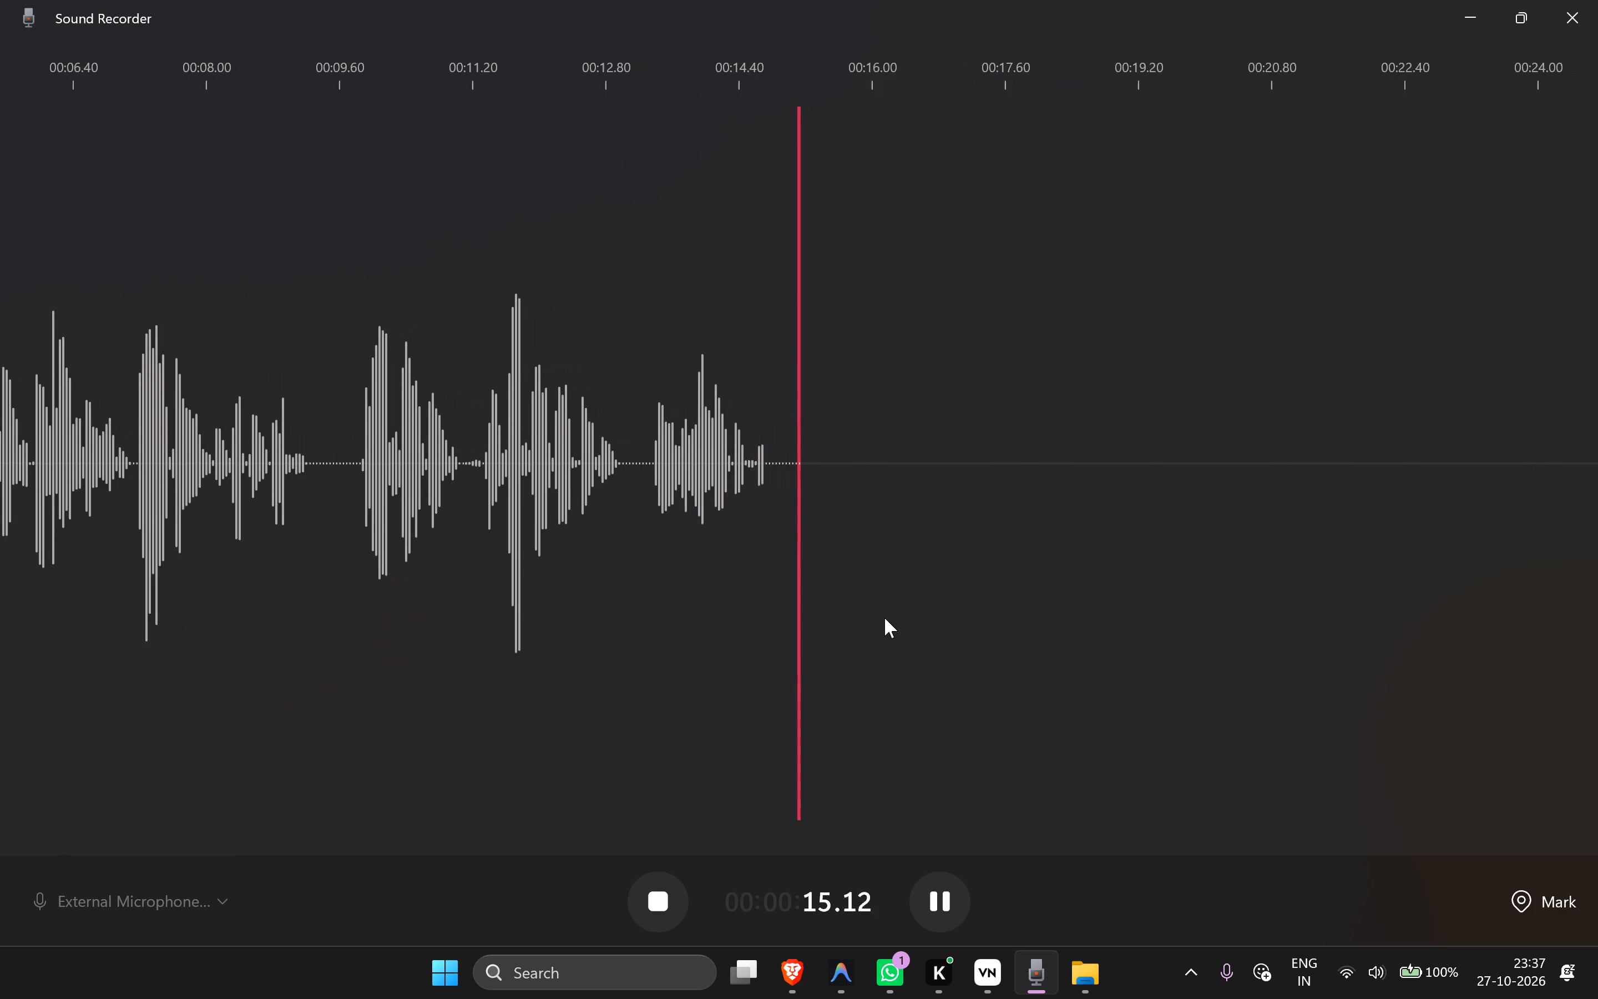
left_click(953, 894)
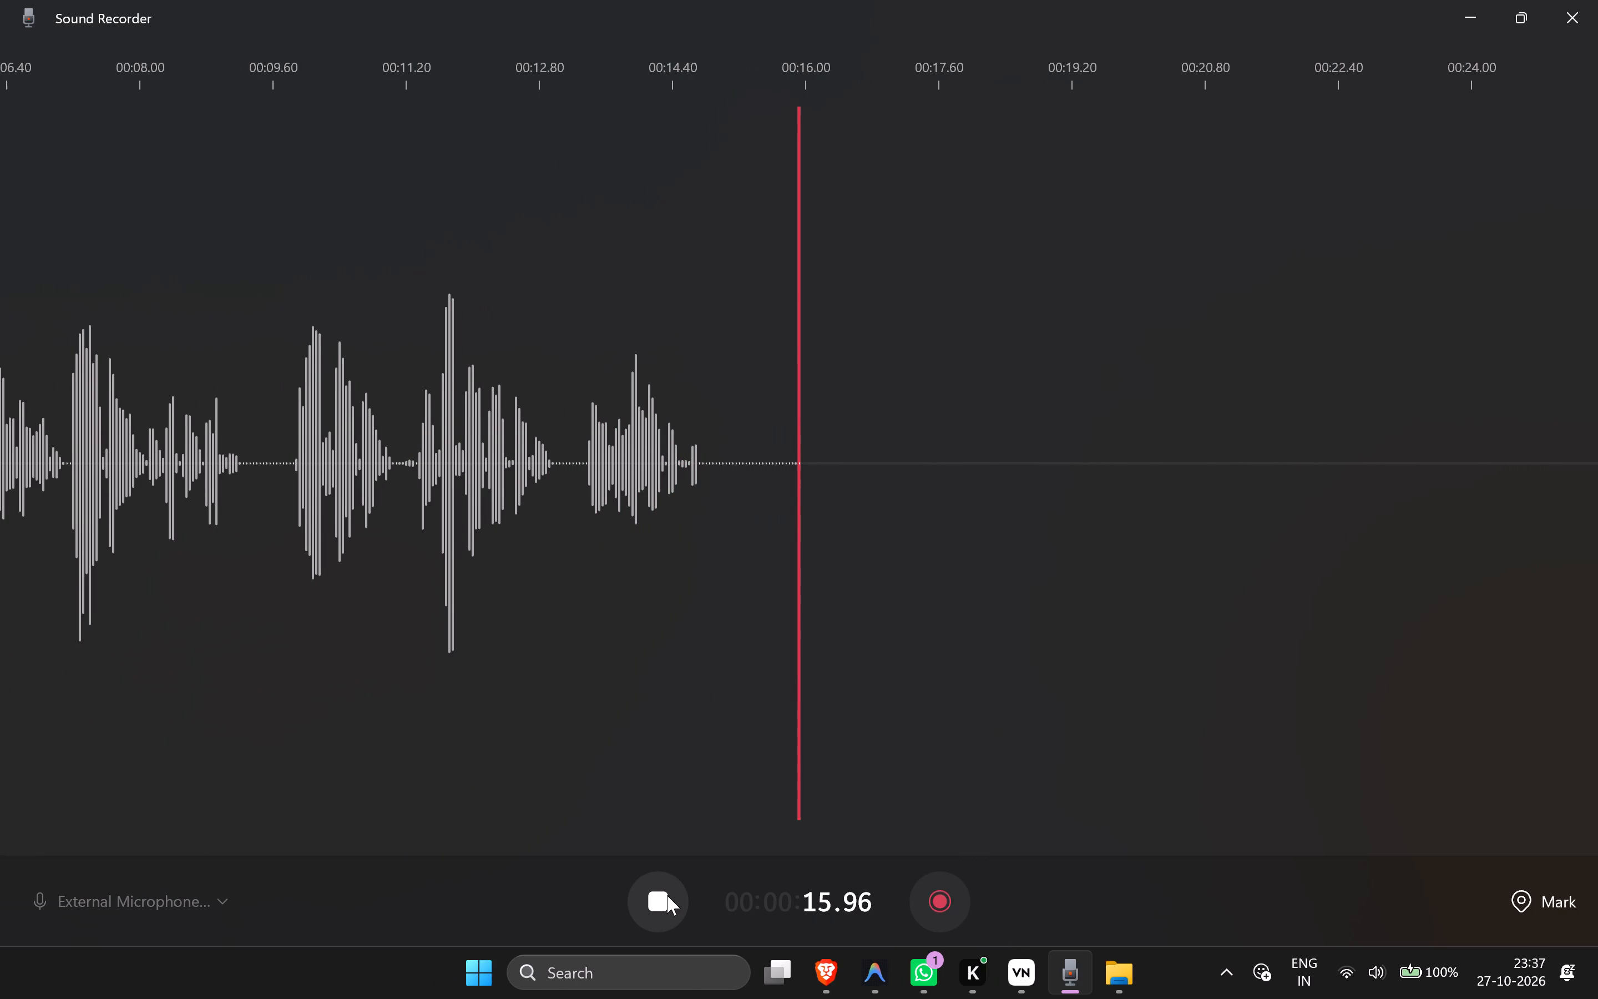
left_click(667, 895)
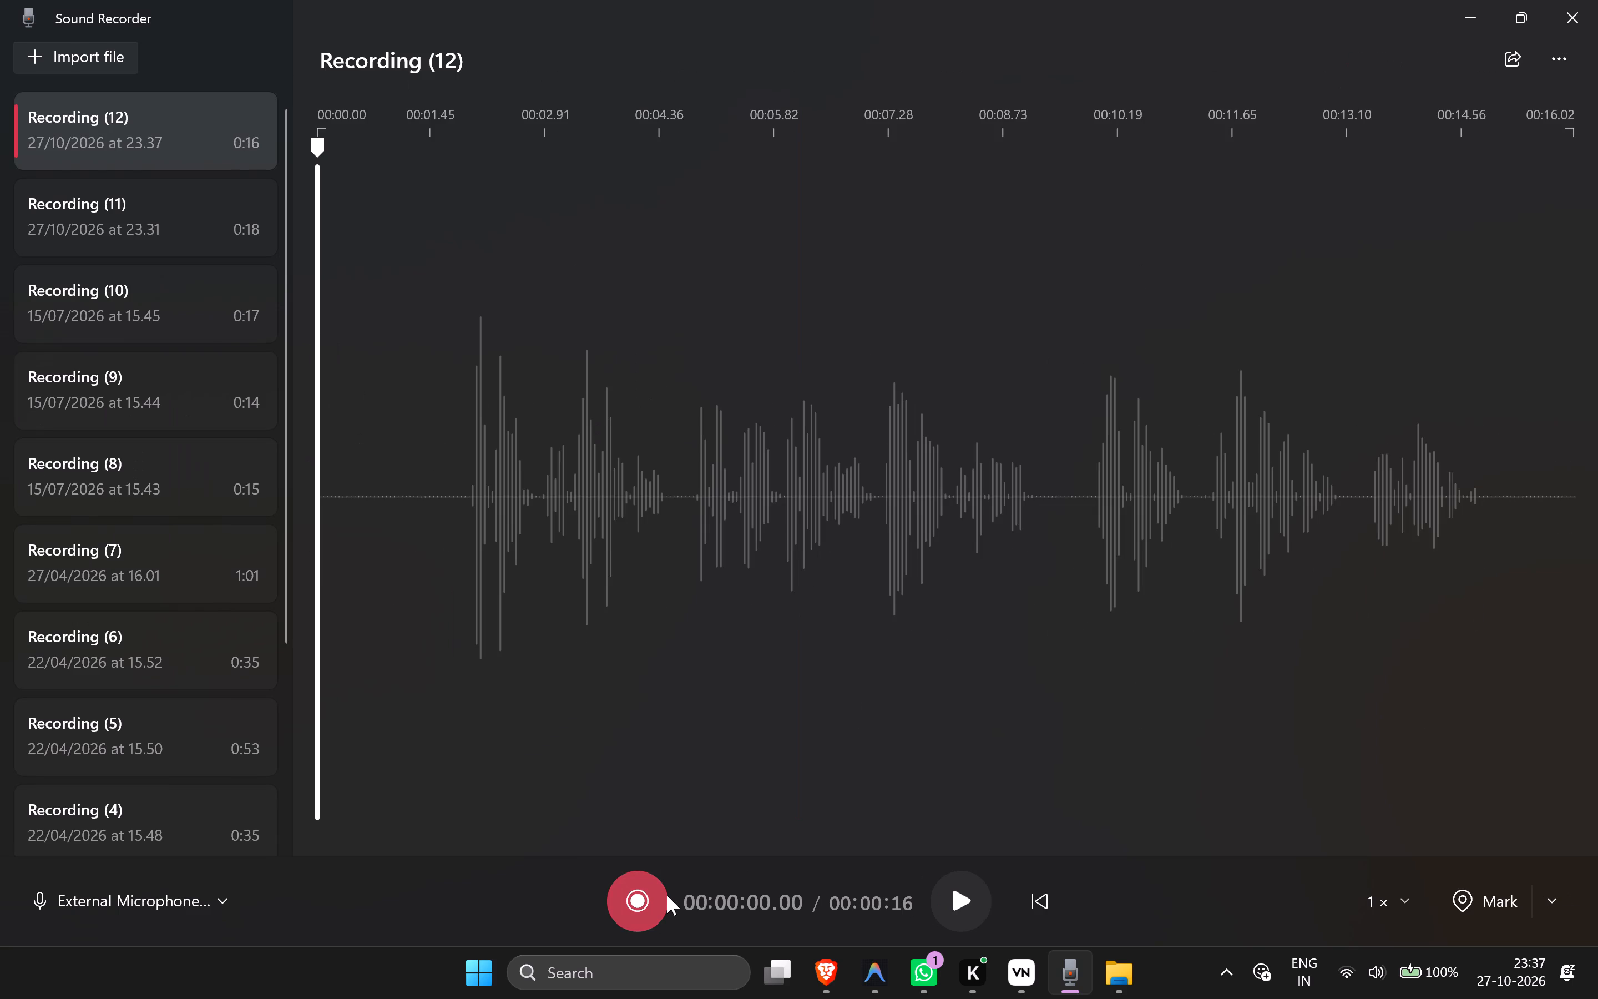
Locate the new Recording (12) file in its folder and import it into VN's New Album audio list.
left_click(1565, 49)
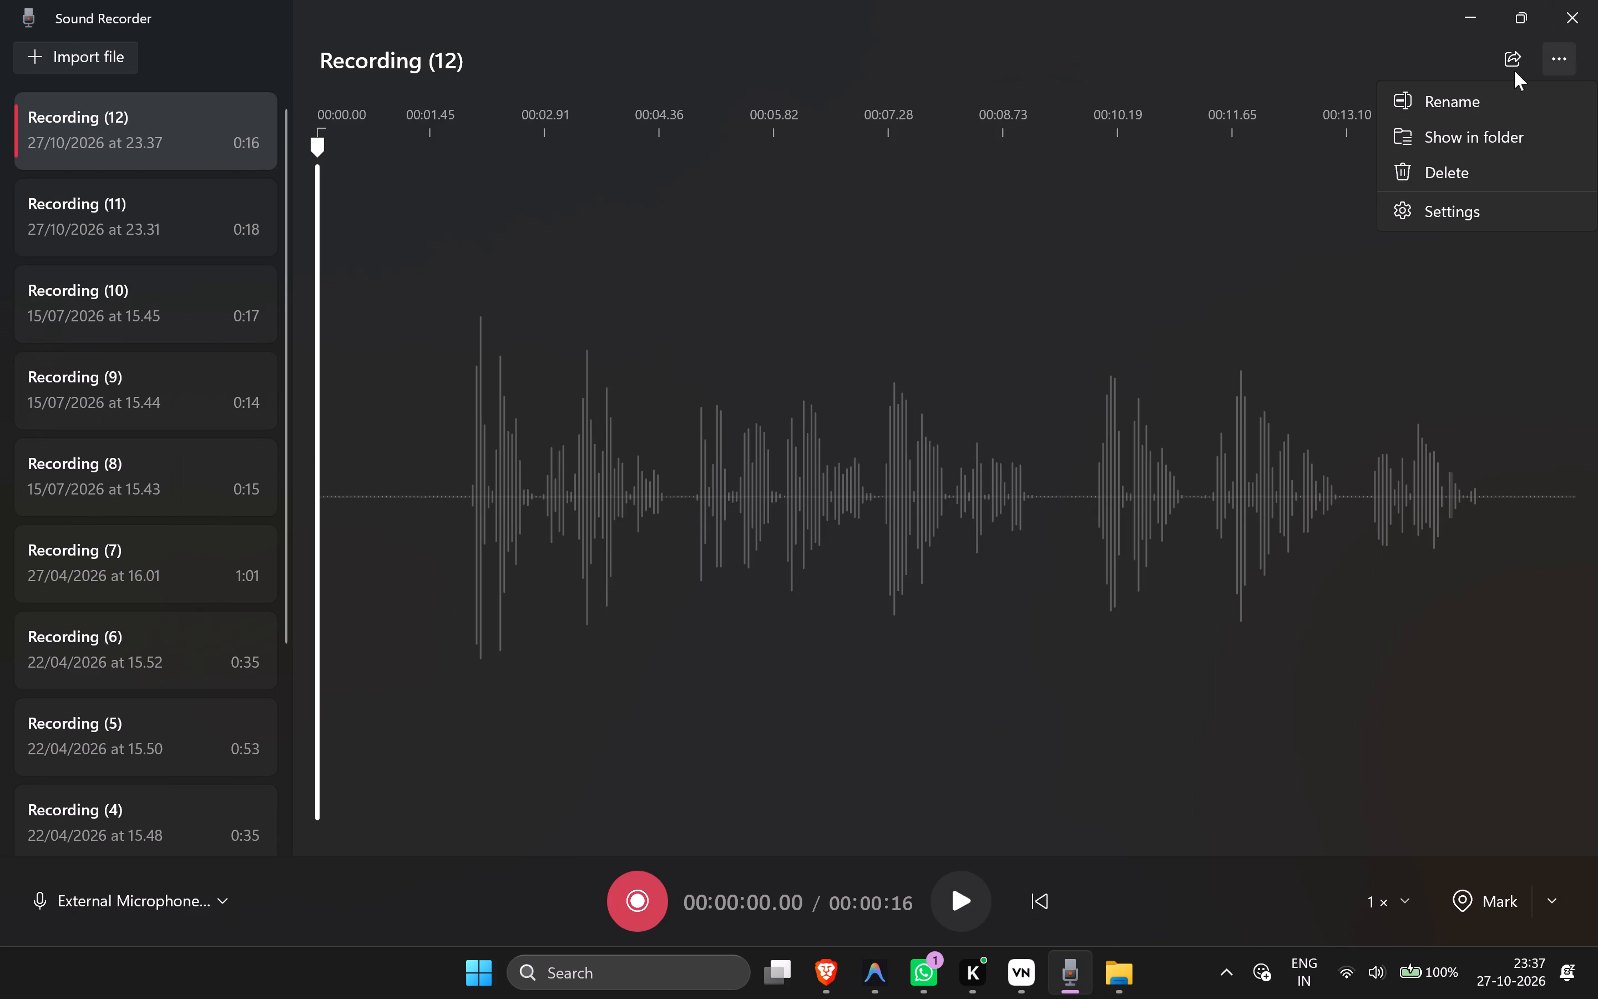
left_click(1476, 135)
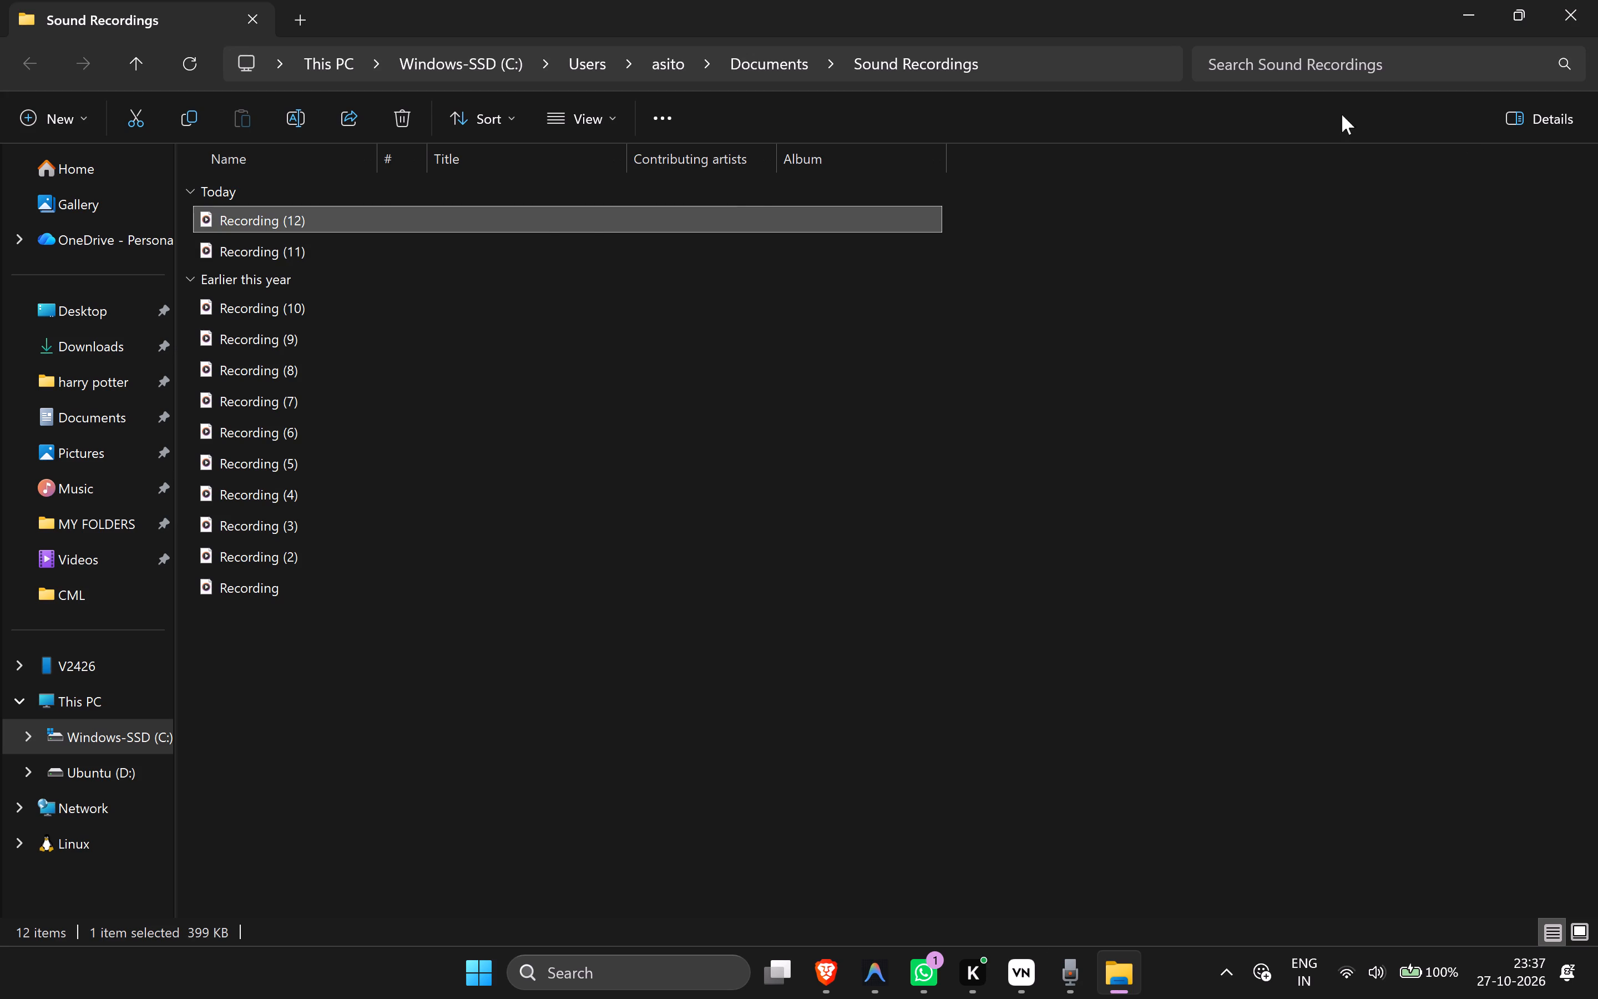
left_click_drag(421, 225, 1018, 899)
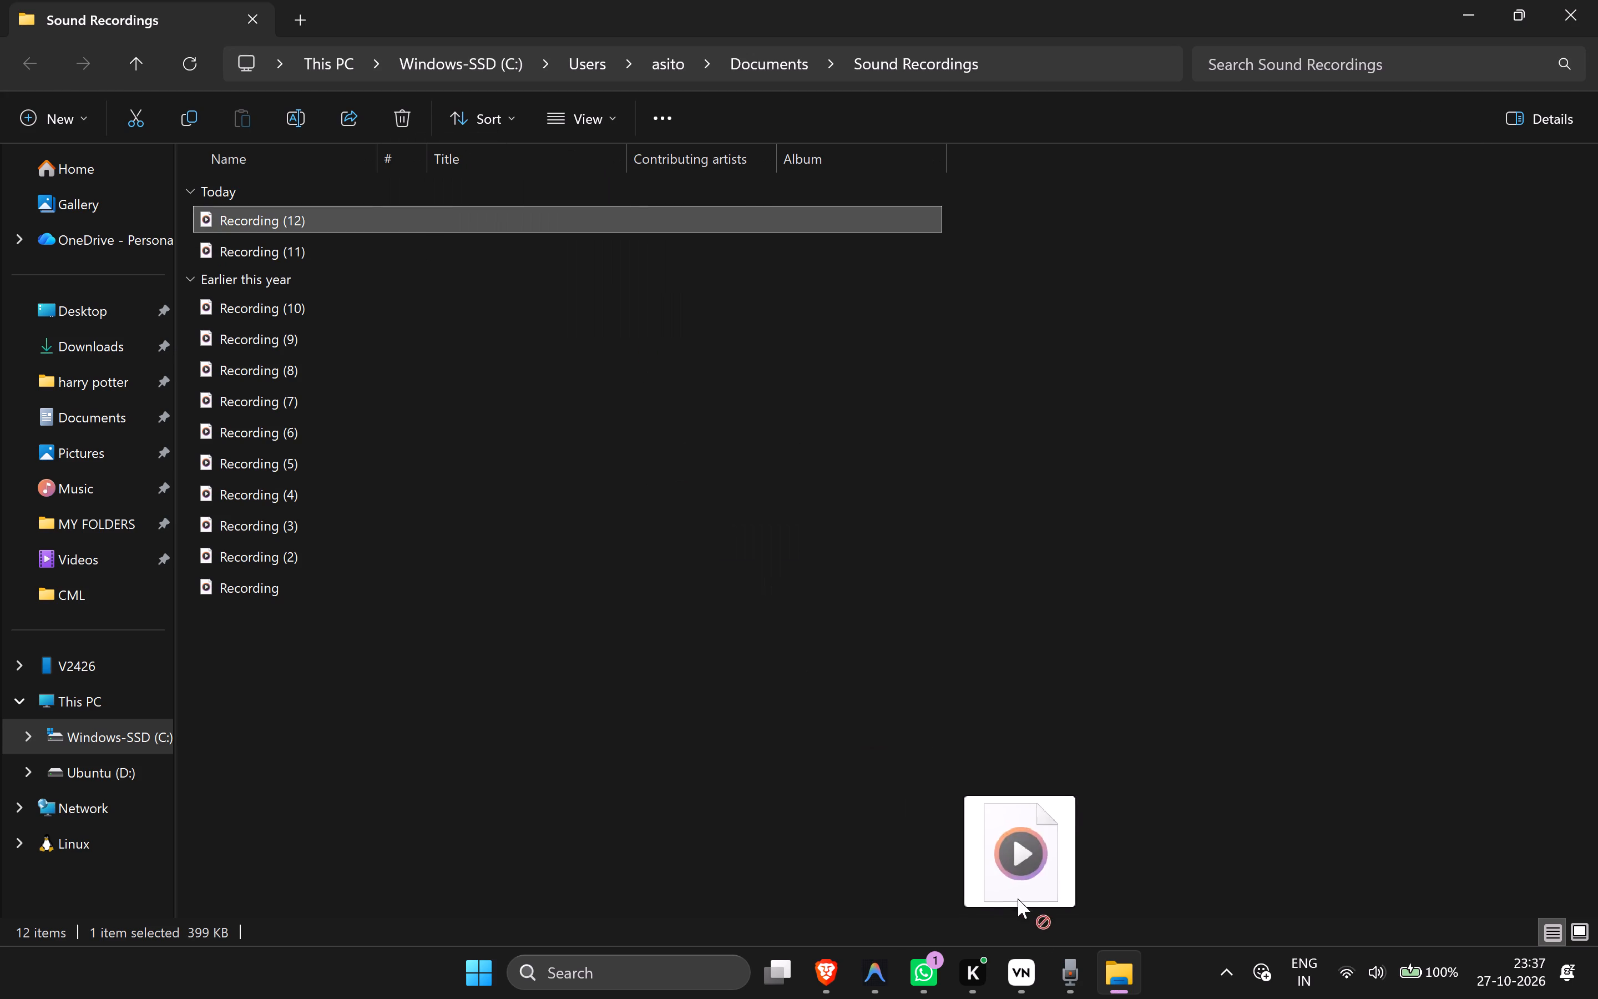
left_click_drag(1018, 899, 257, 307)
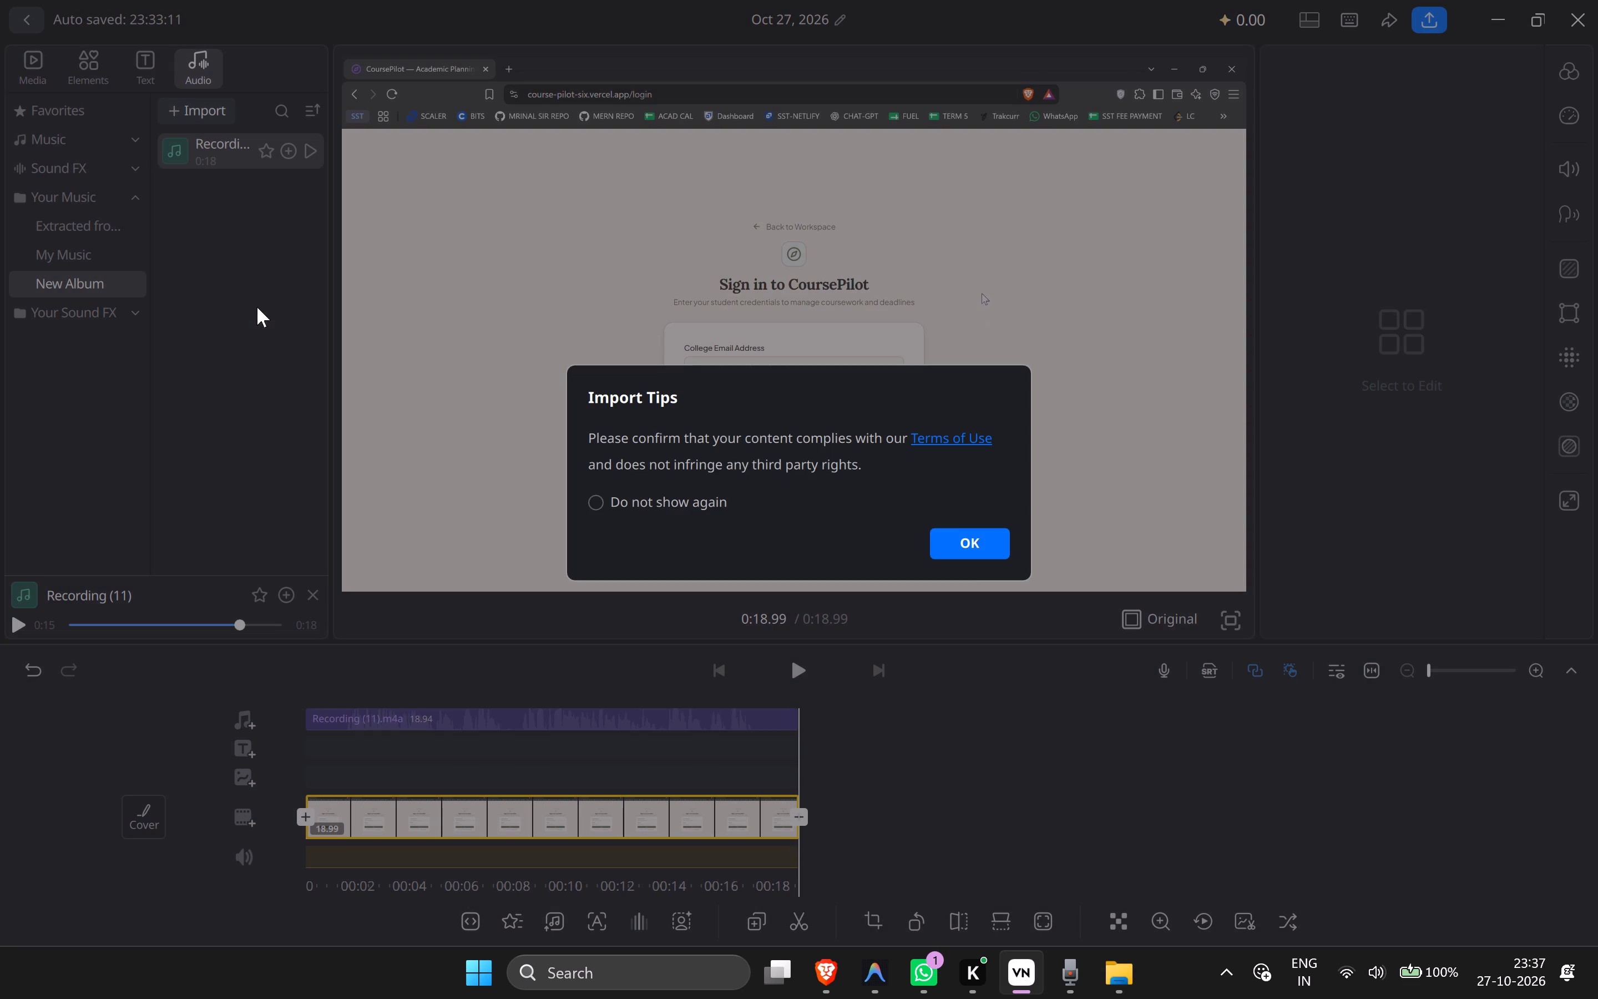
left_click(965, 544)
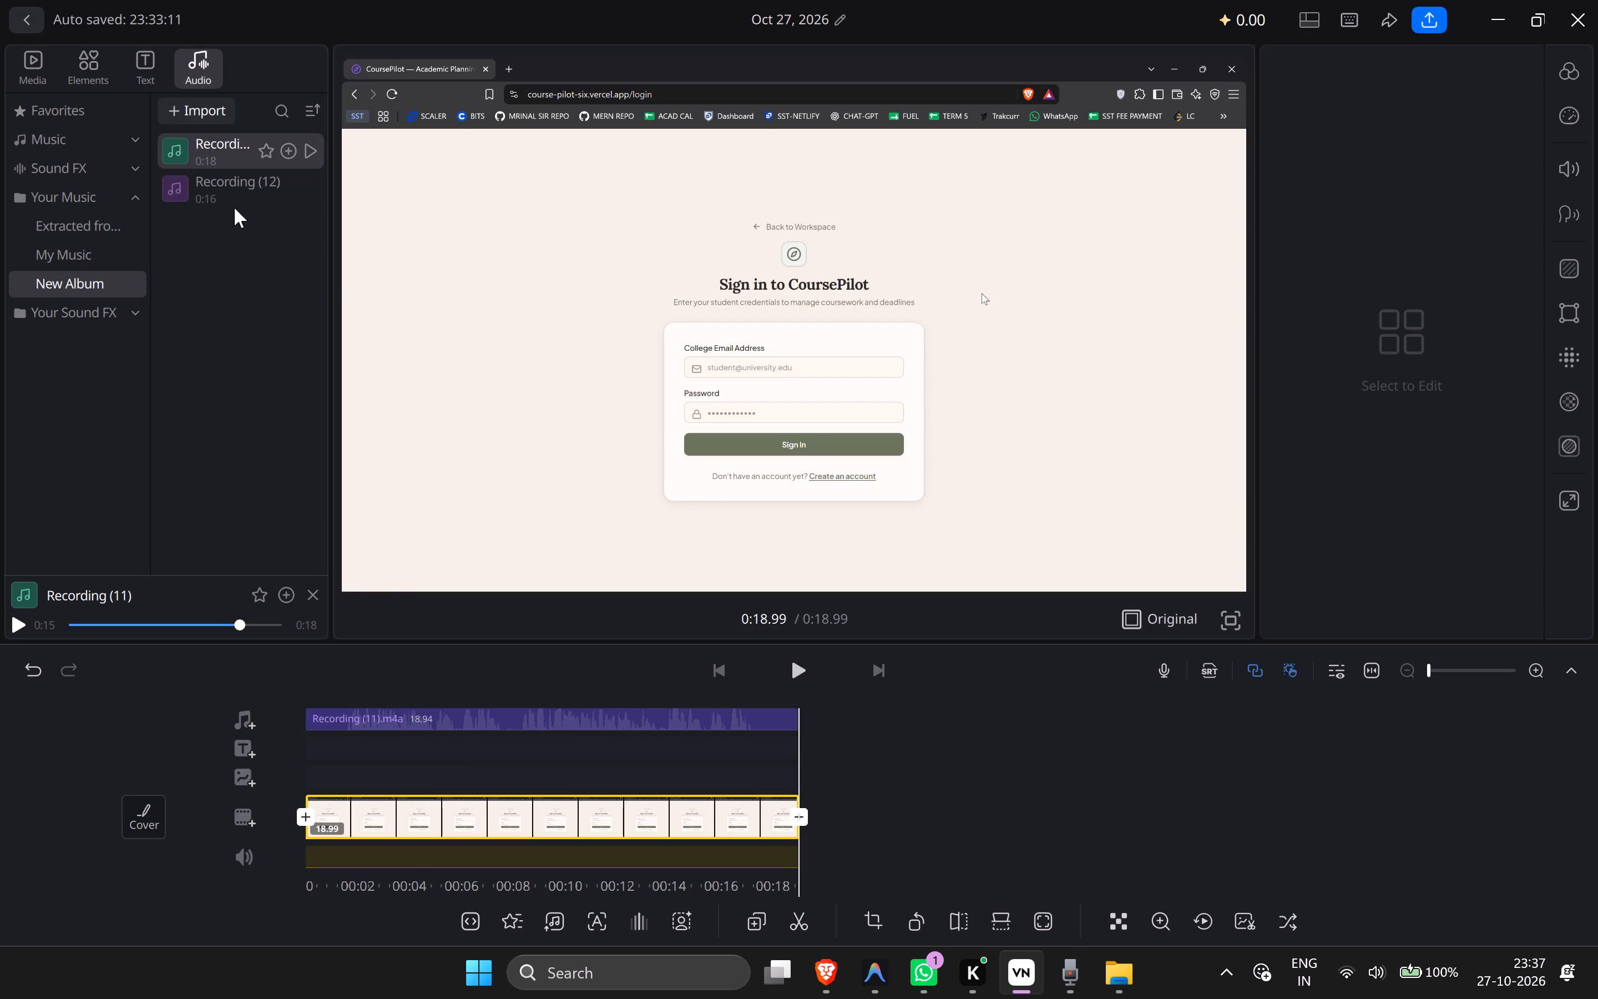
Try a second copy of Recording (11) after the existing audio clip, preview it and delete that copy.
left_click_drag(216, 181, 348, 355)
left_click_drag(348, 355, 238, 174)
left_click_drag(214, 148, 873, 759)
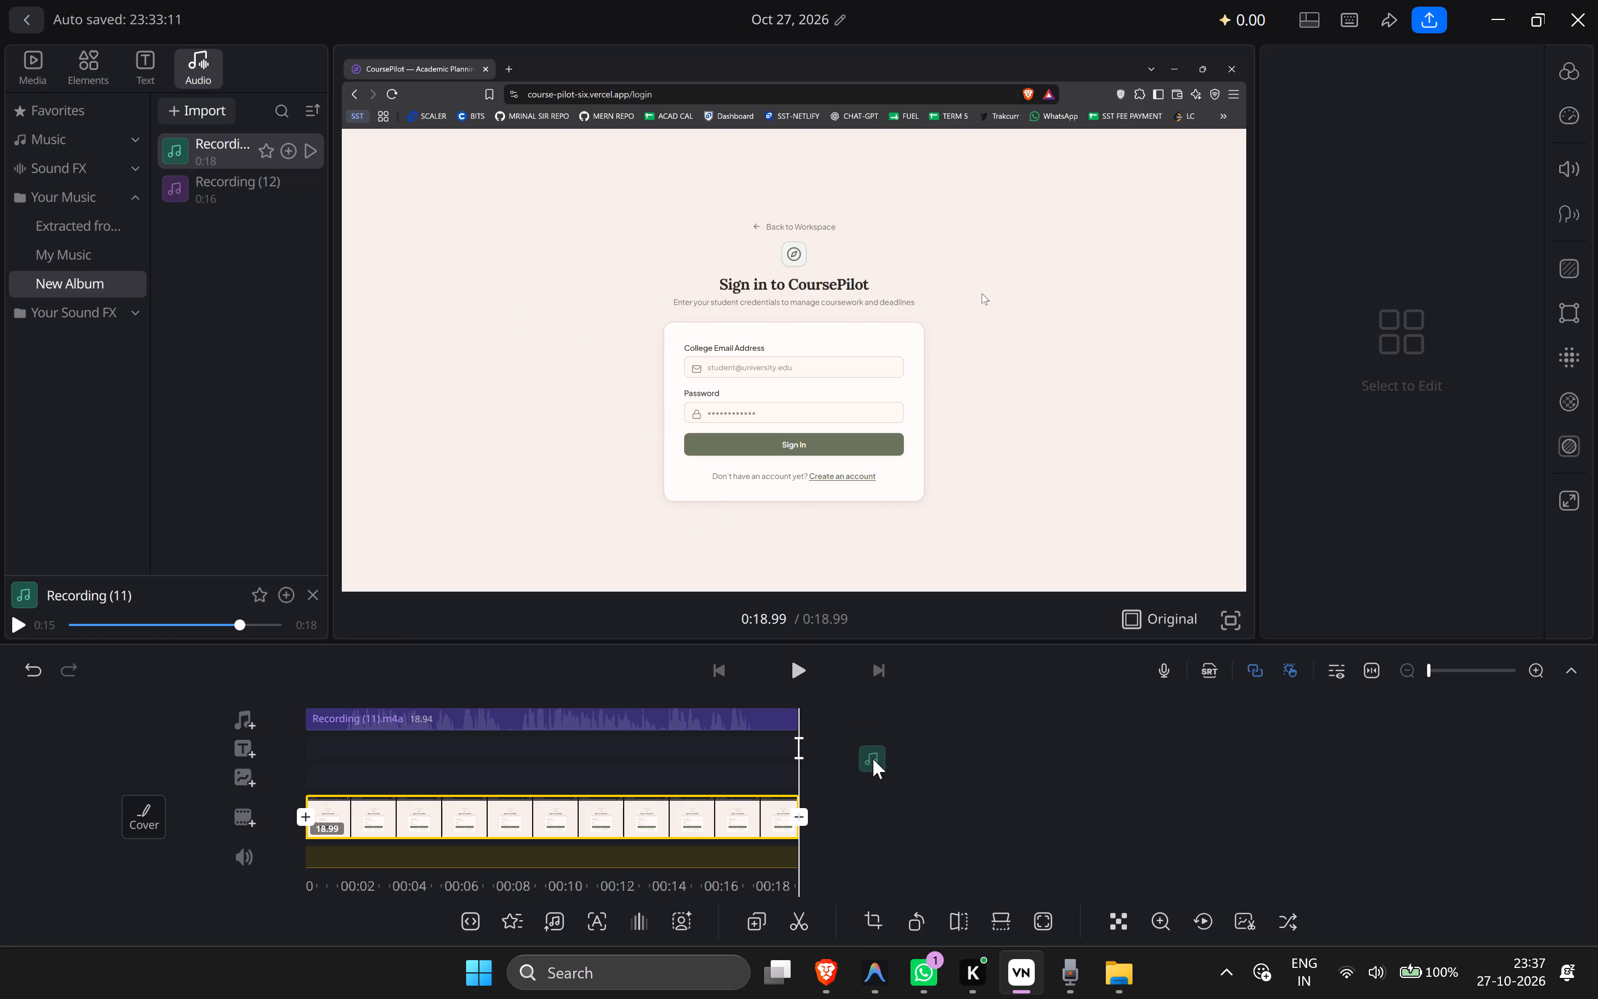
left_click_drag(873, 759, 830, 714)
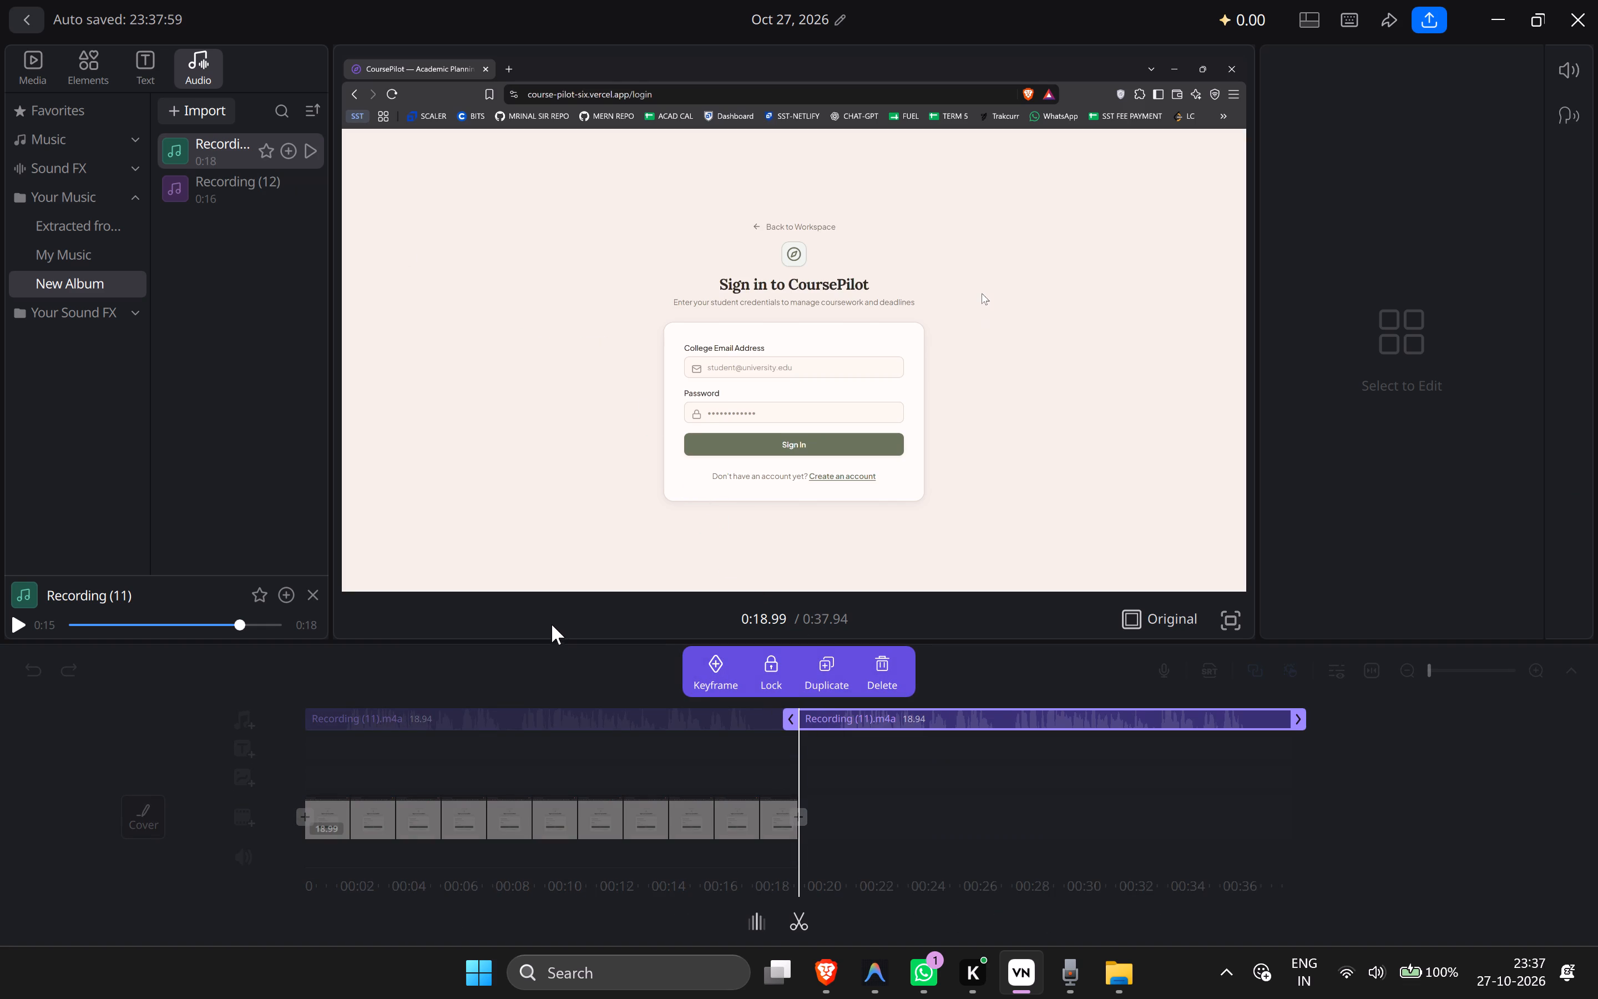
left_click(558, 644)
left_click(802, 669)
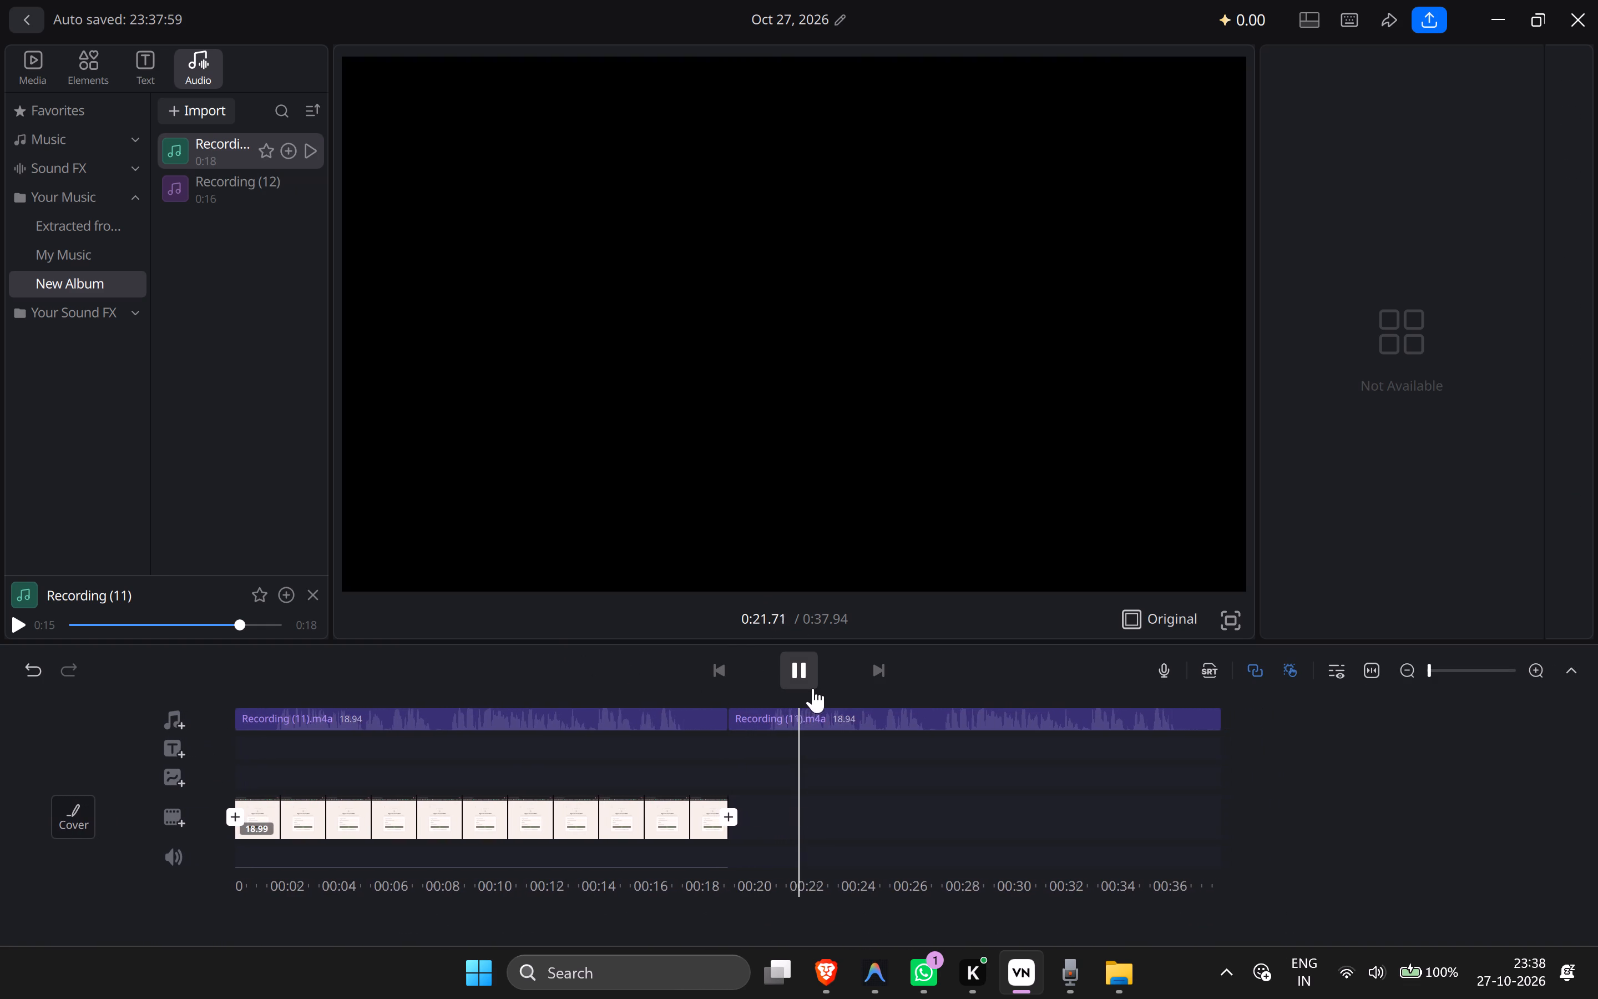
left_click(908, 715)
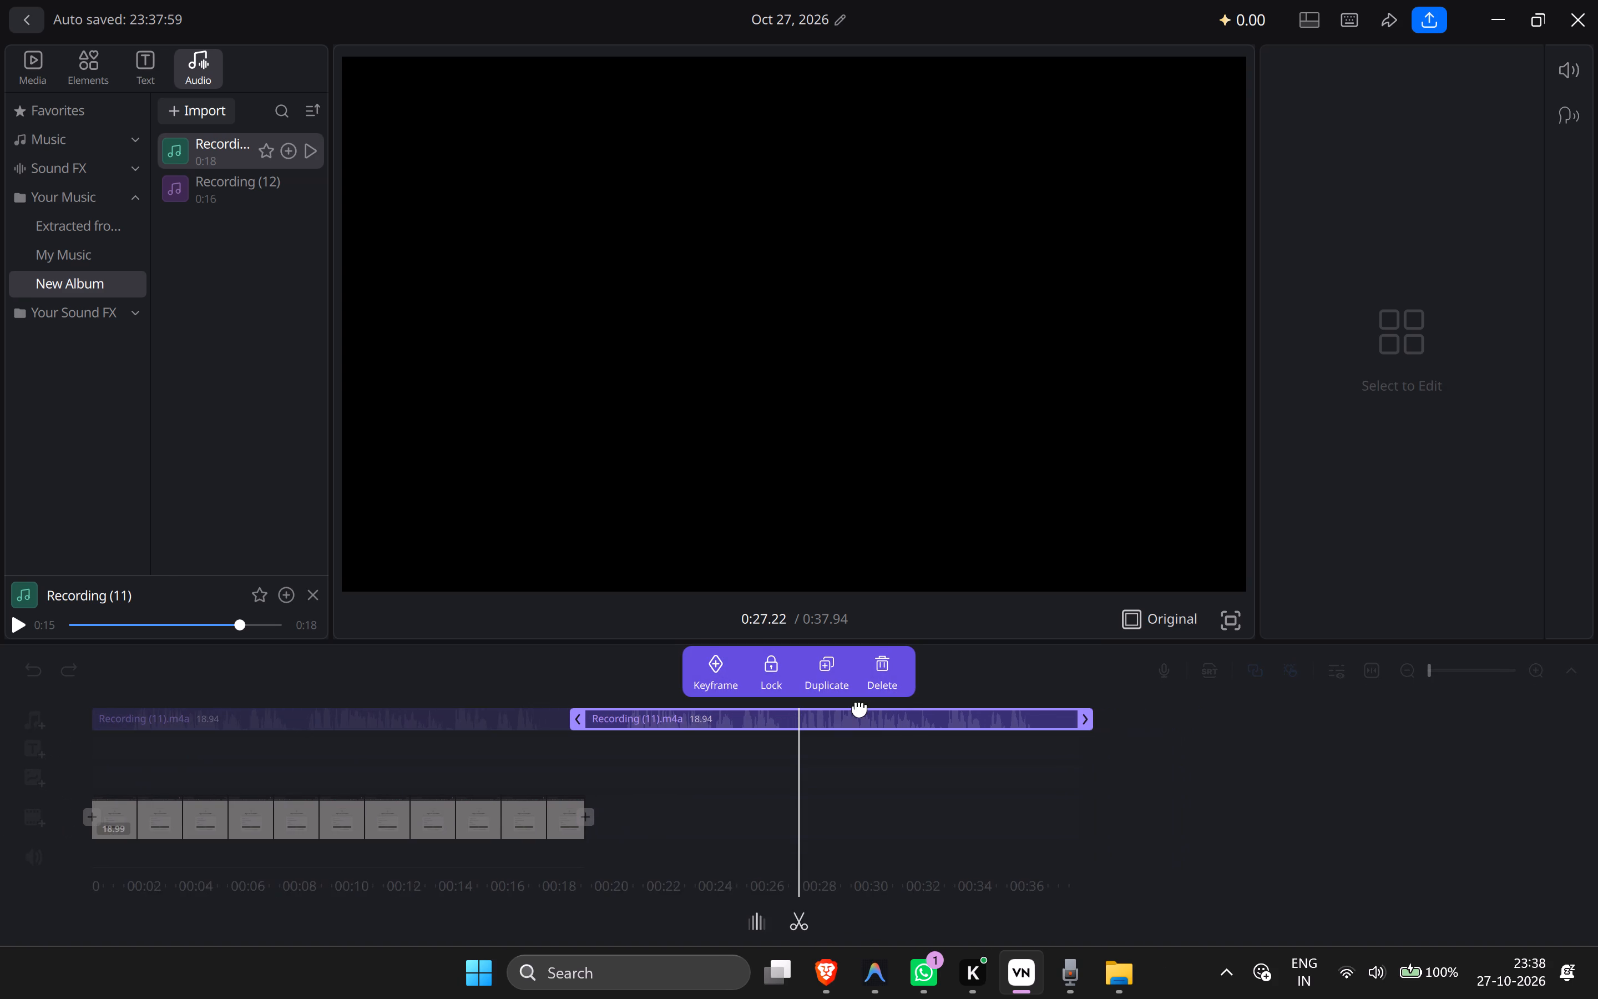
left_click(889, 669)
Place Recording (12) on the audio track directly after Recording (11), starting at the 18.99-second playhead.
left_click_drag(218, 195, 829, 678)
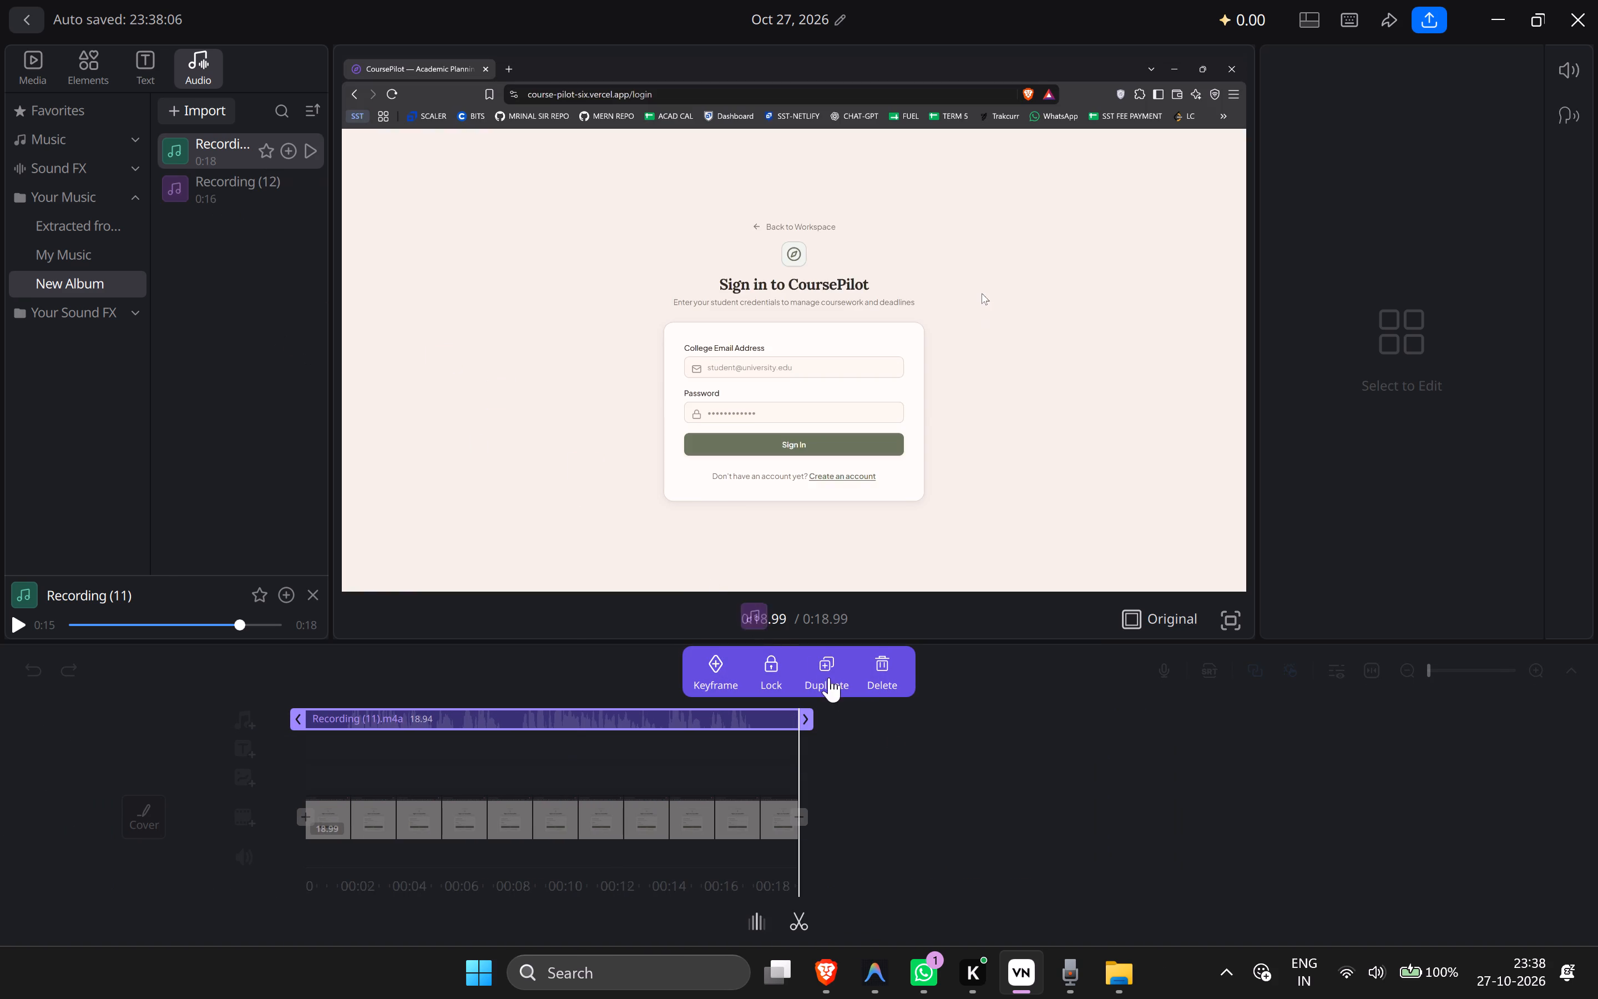
left_click_drag(829, 678, 822, 719)
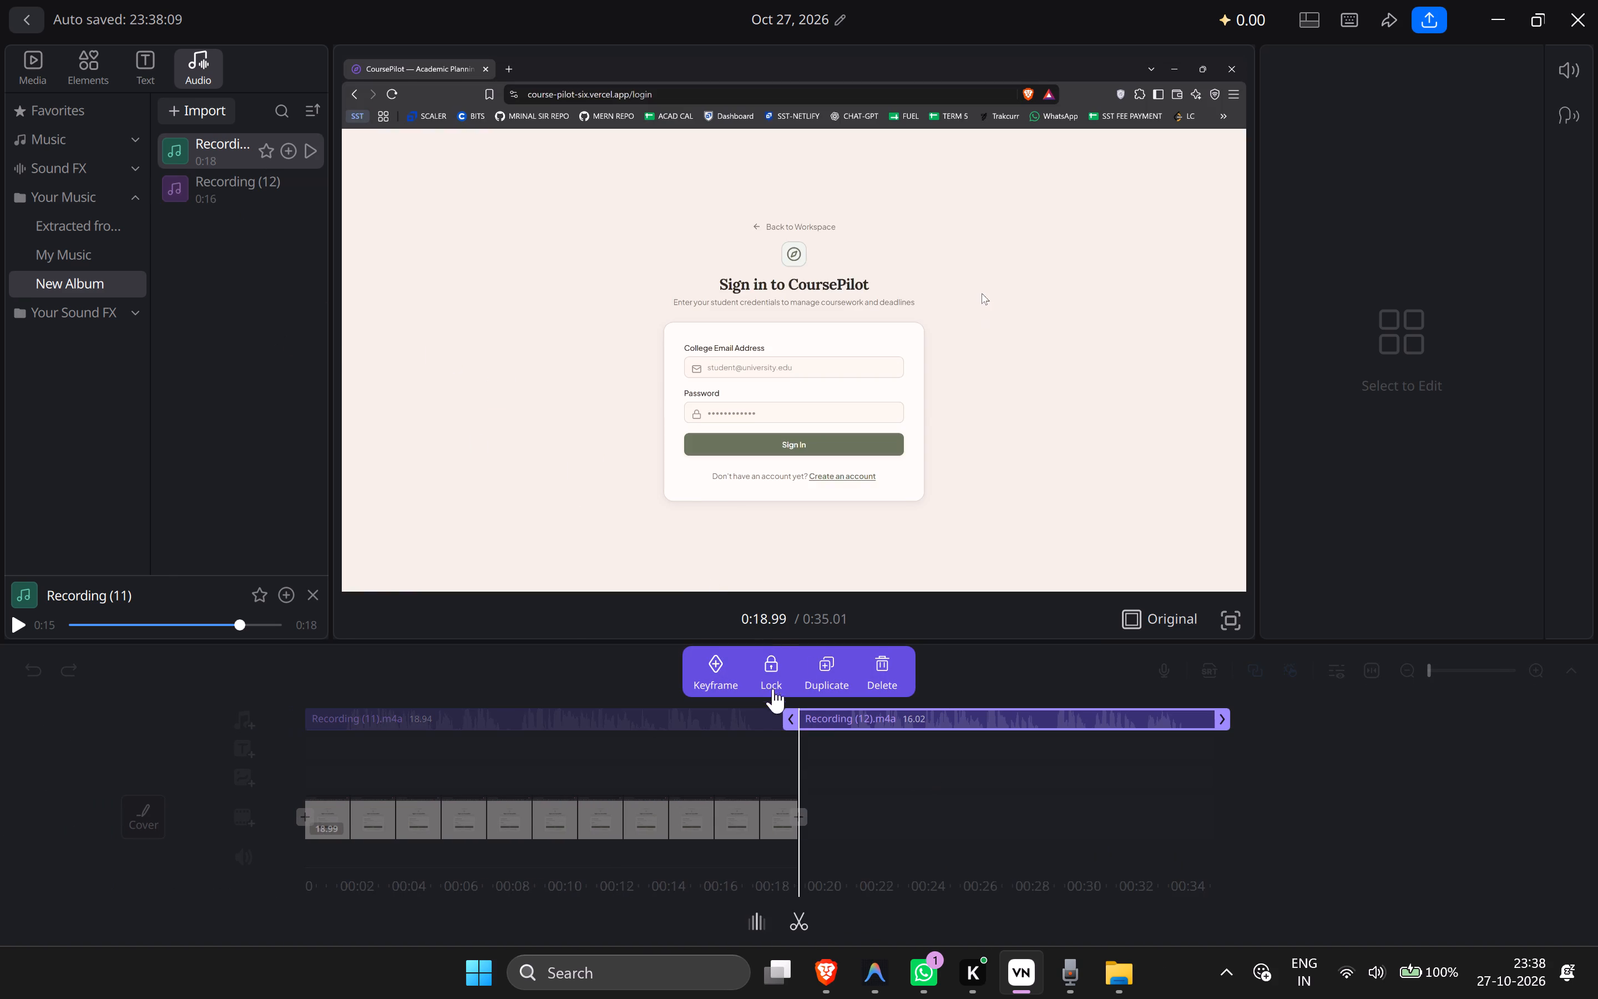
left_click(617, 657)
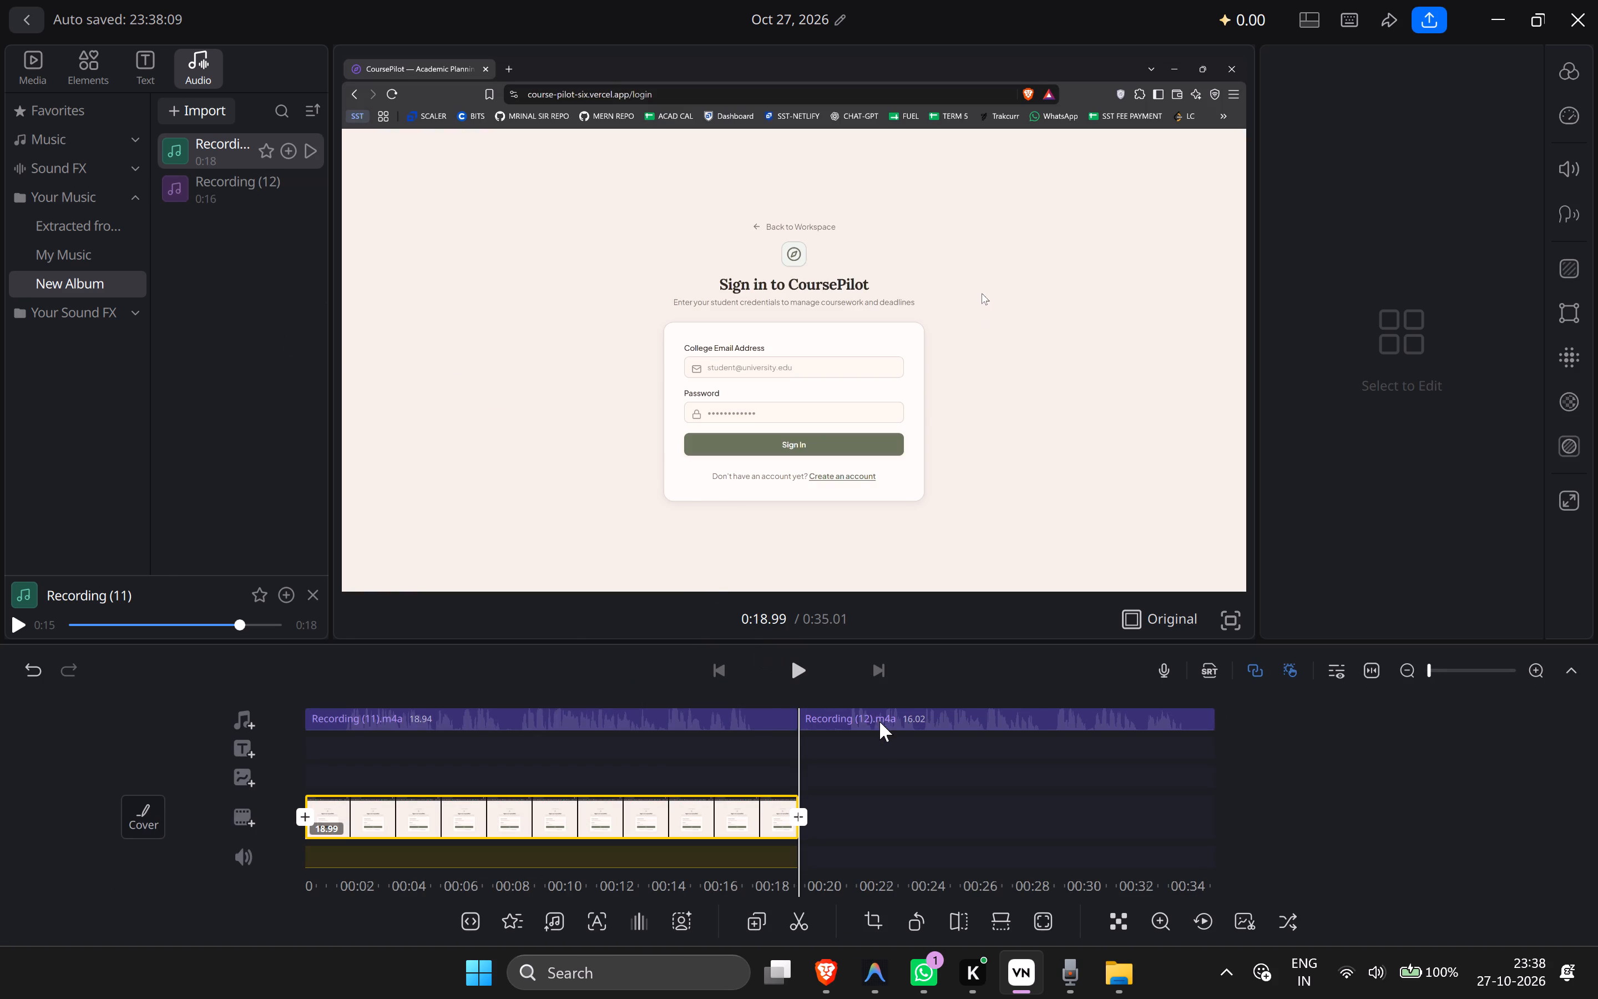
Preview the Recording (12) voice-over from the join with Recording (11) on the timeline.
left_click(881, 722)
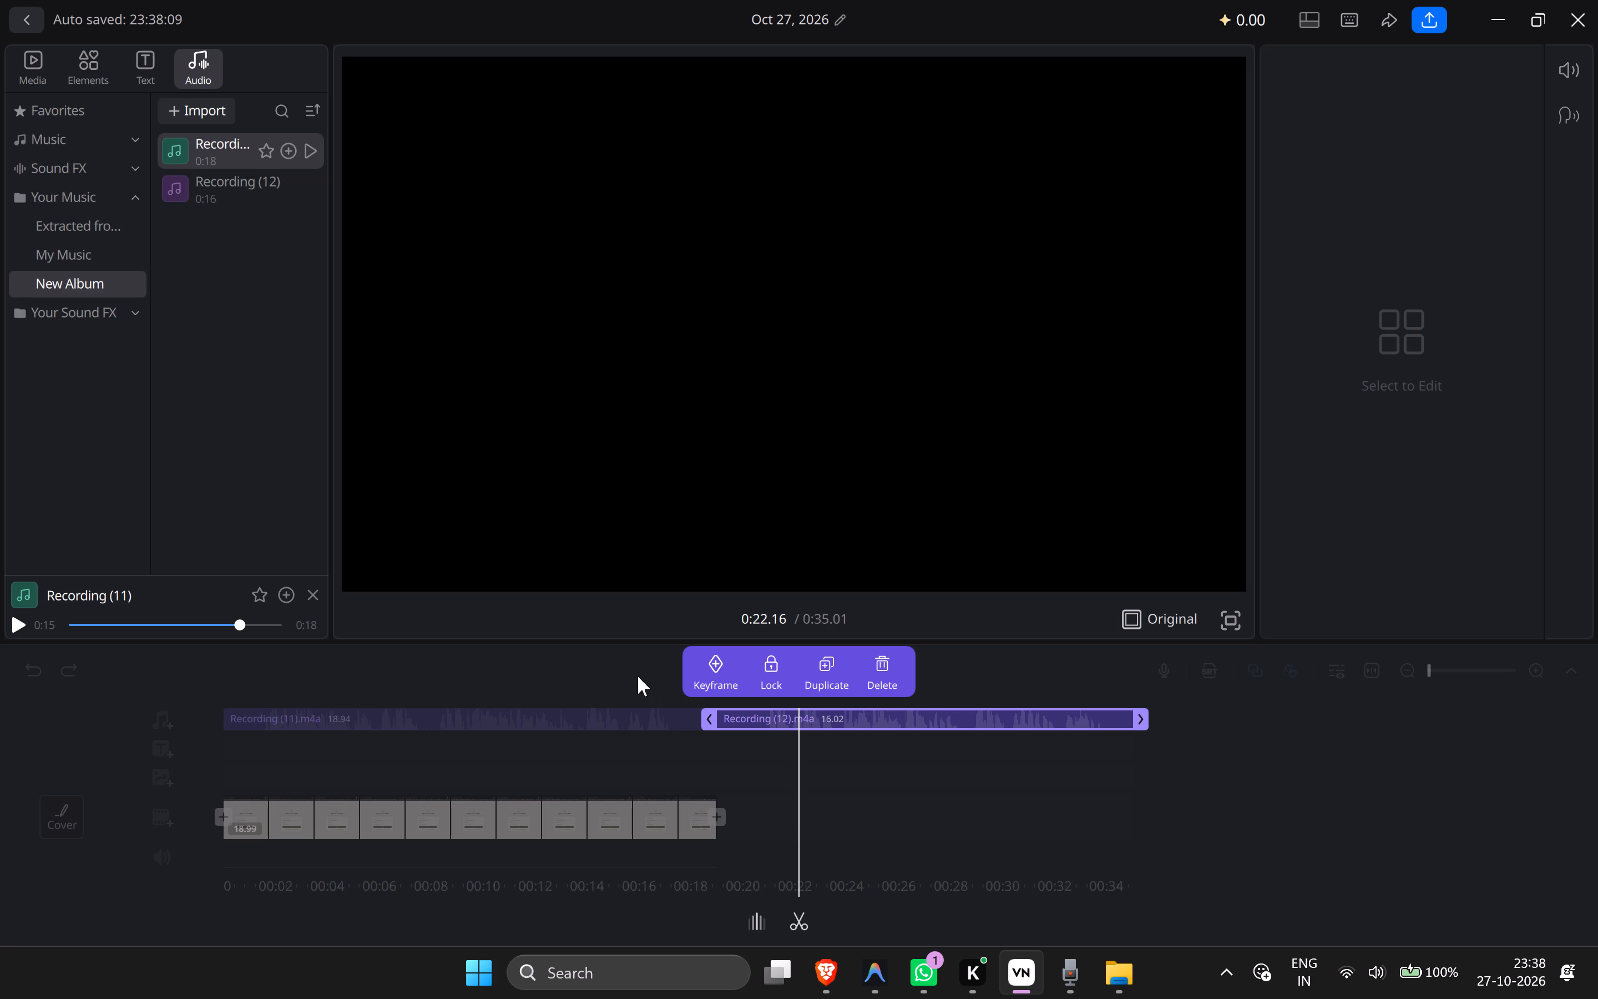
left_click(659, 659)
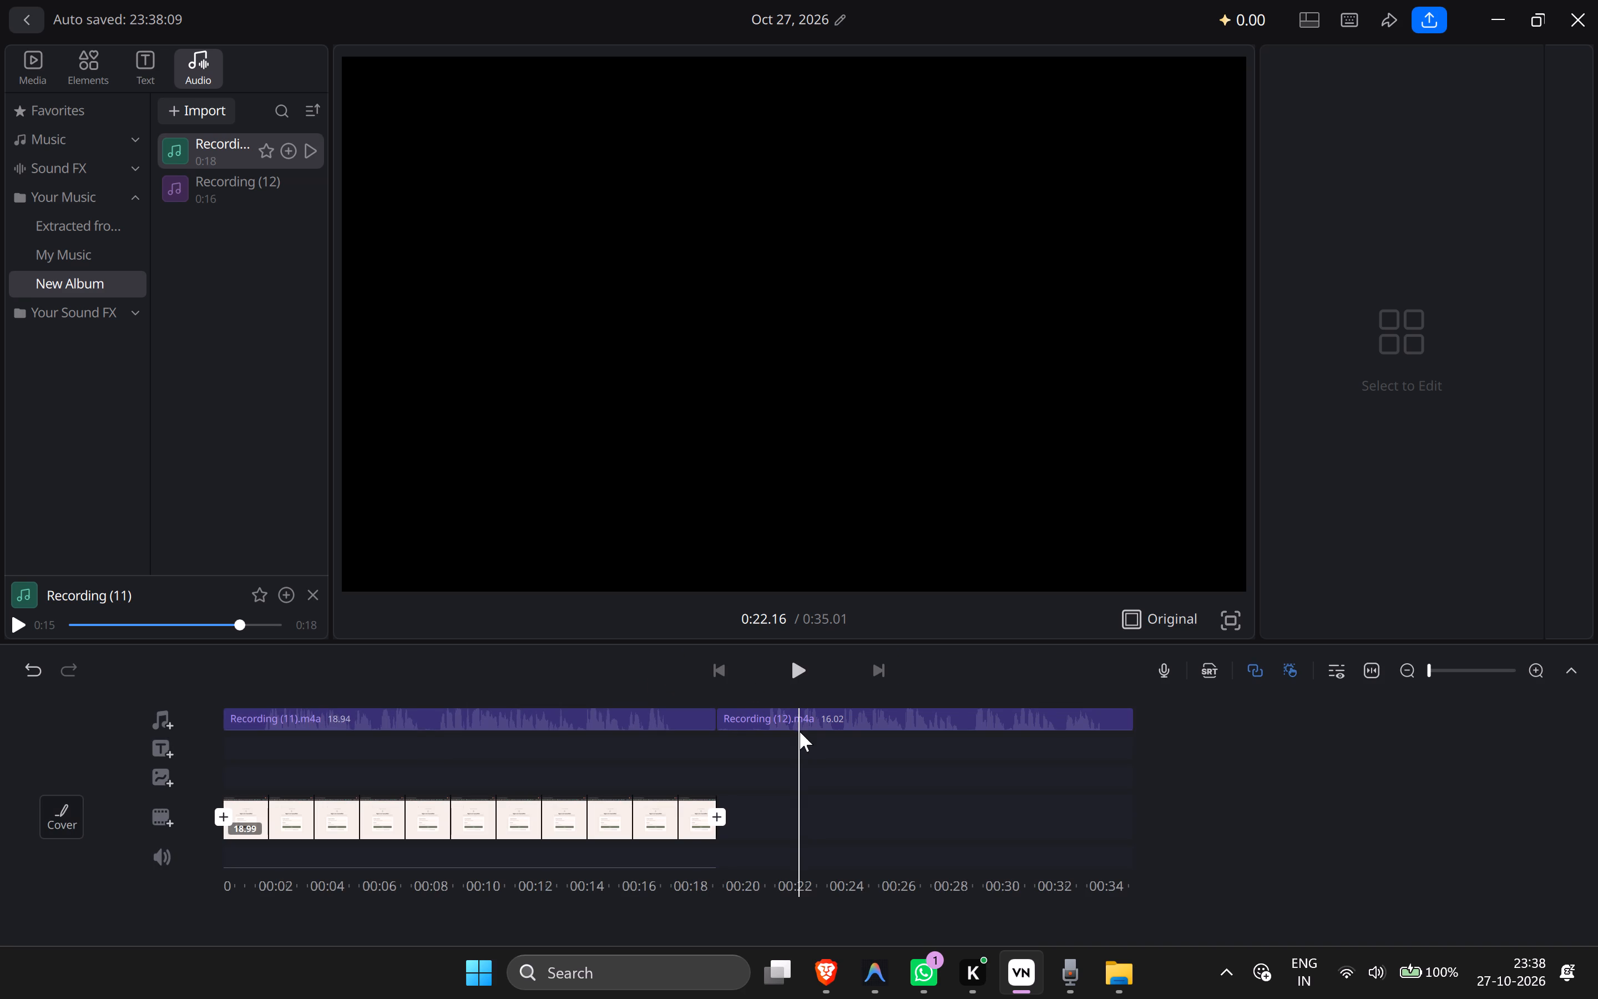
left_click_drag(869, 746, 953, 758)
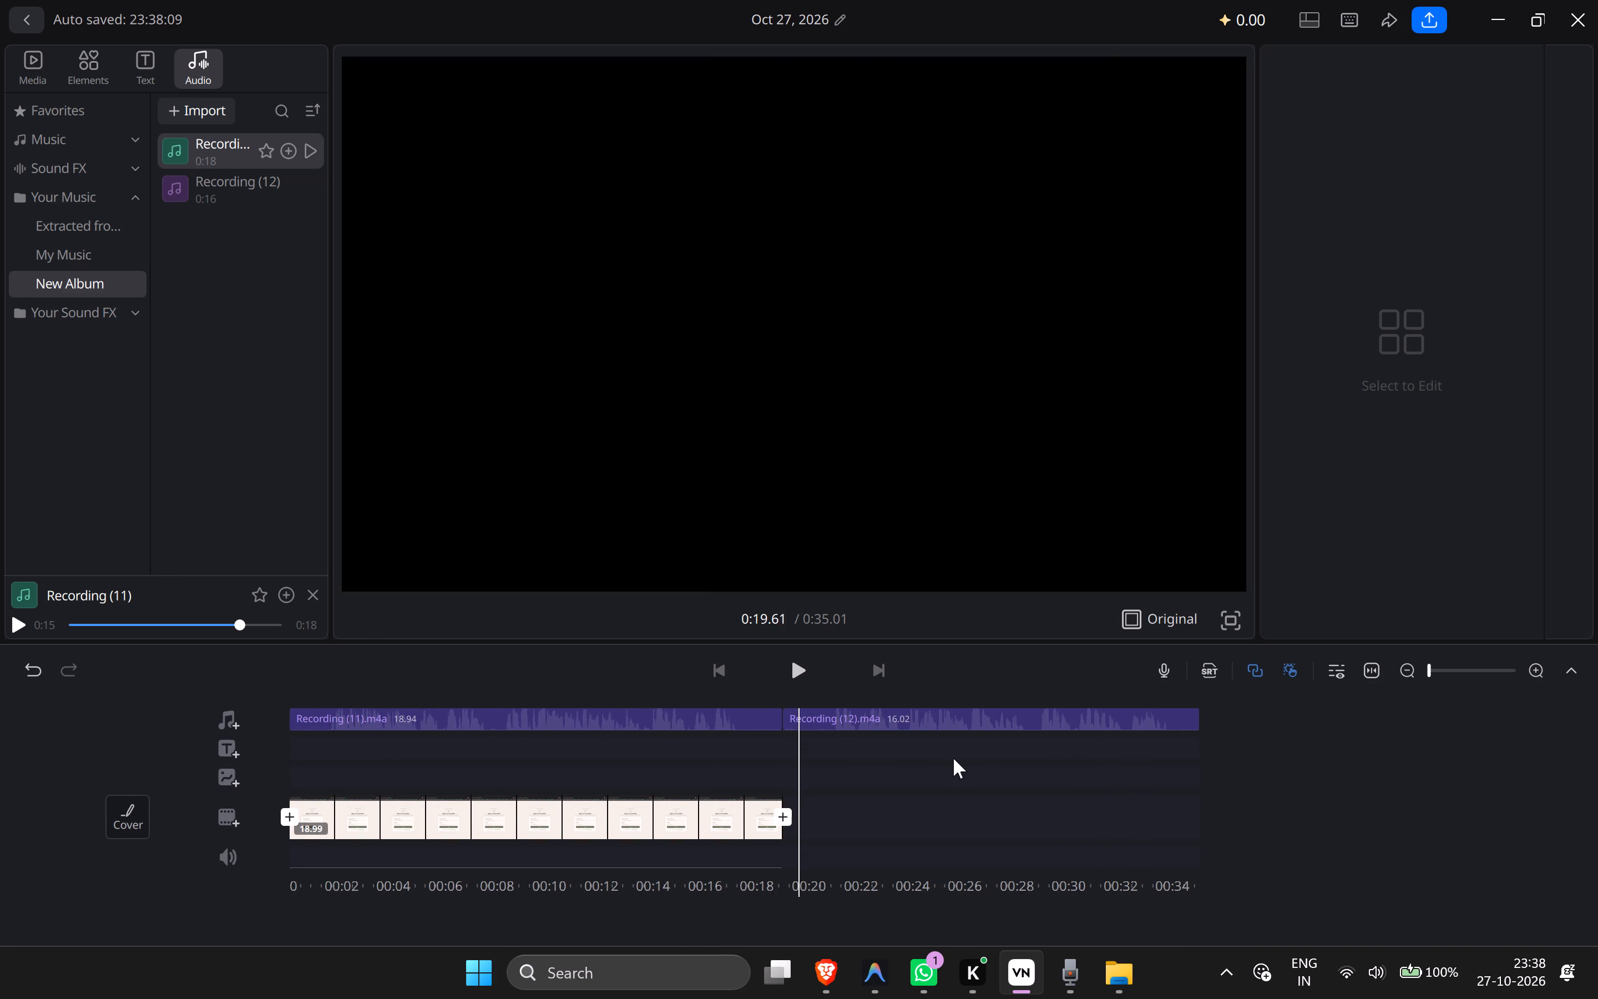
left_click_drag(953, 758, 965, 761)
key("space")
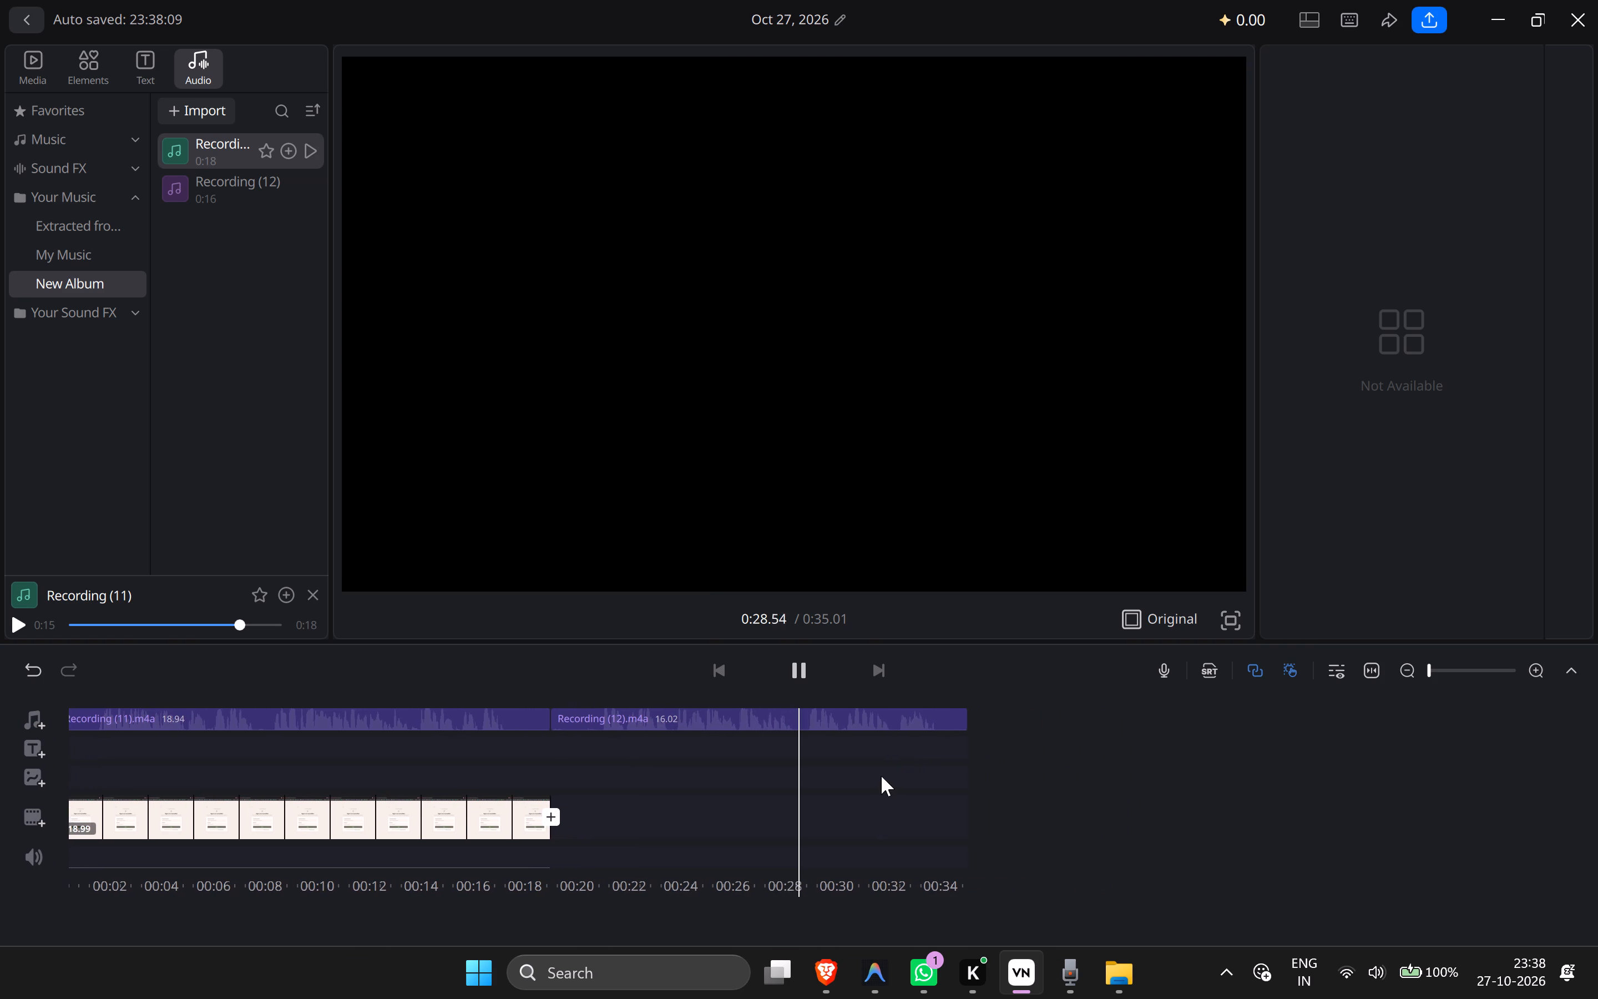
left_click_drag(849, 777, 1245, 780)
key("space")
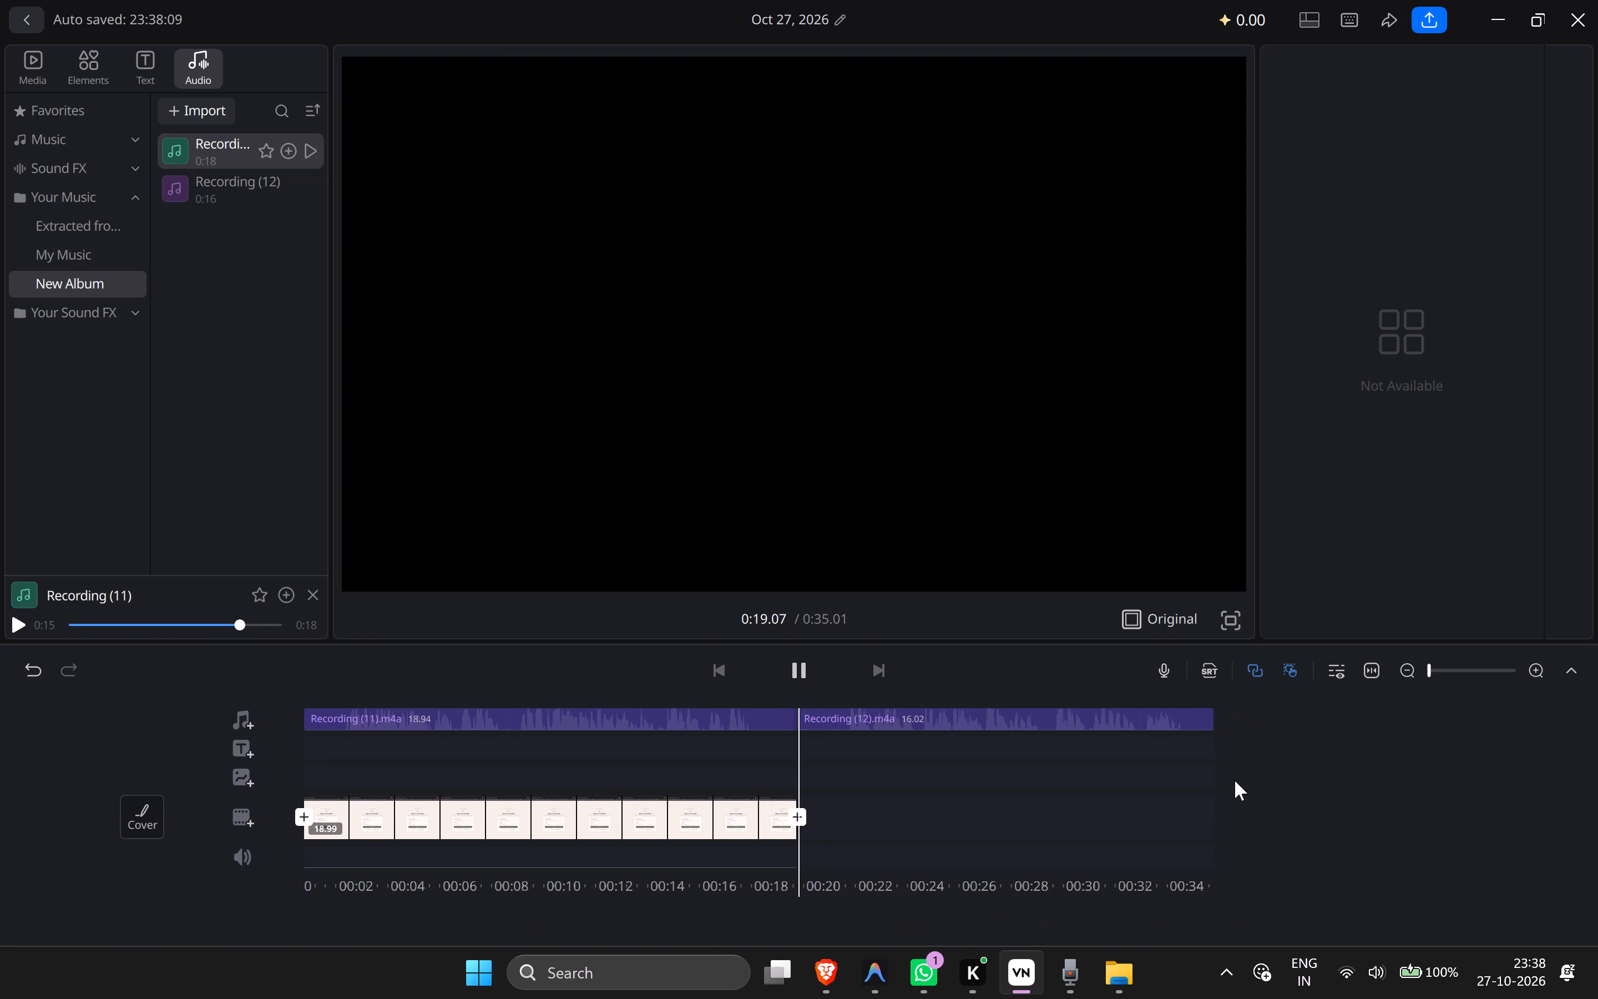
key("space")
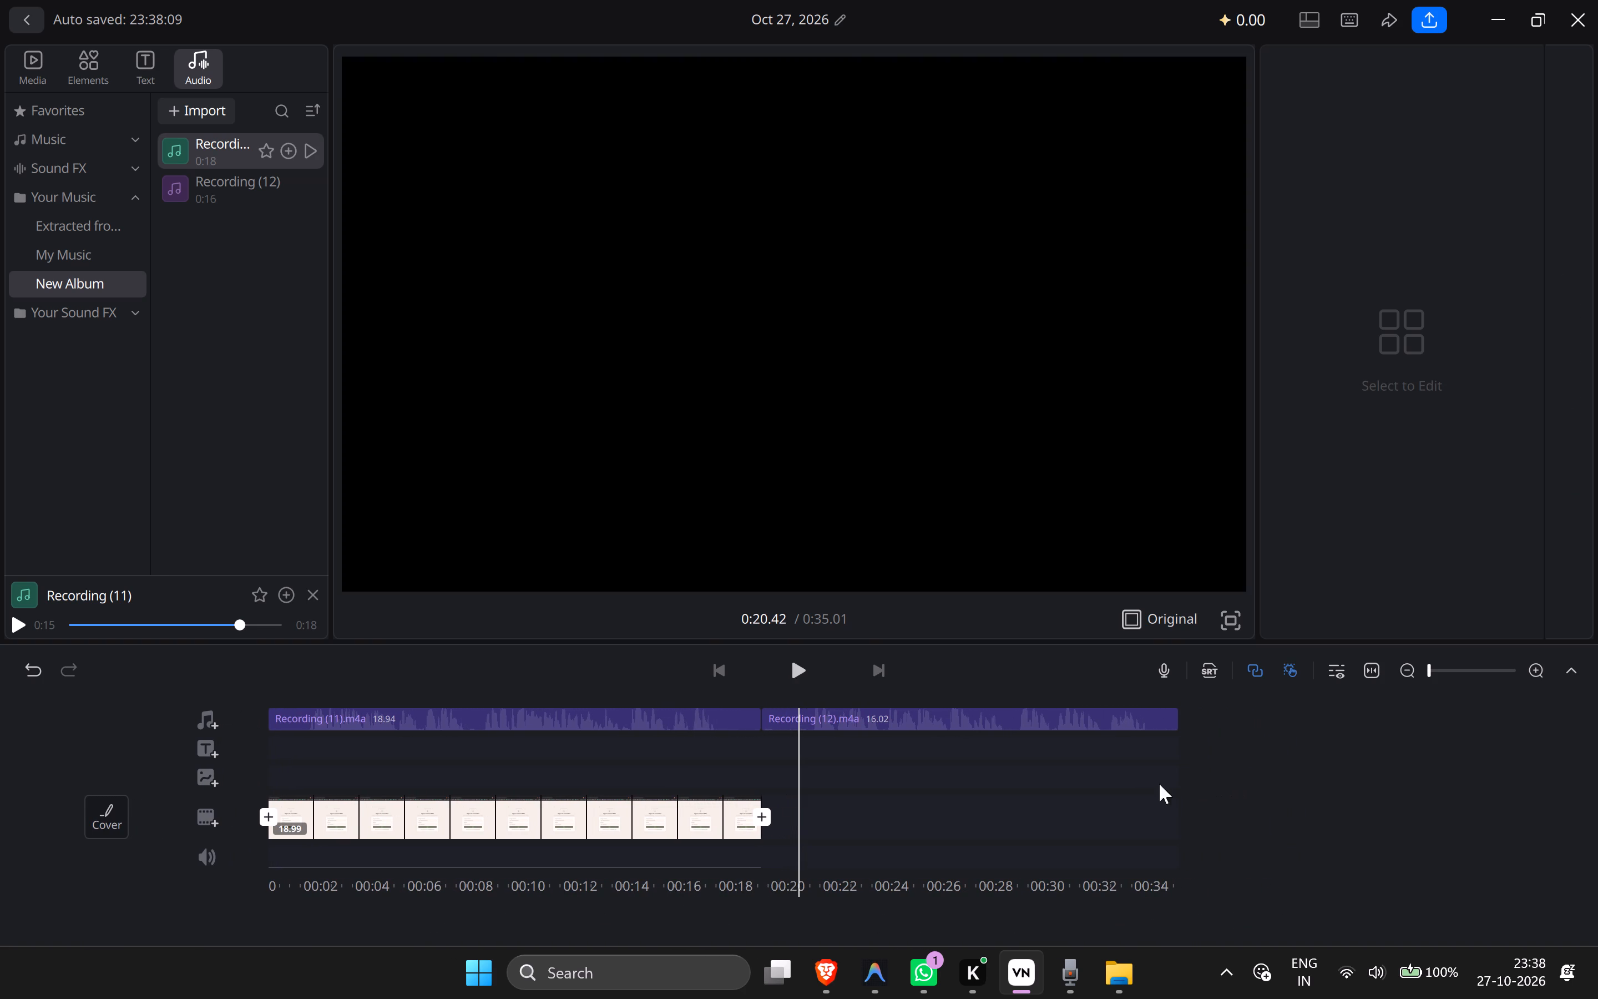
left_click_drag(1029, 778, 1103, 791)
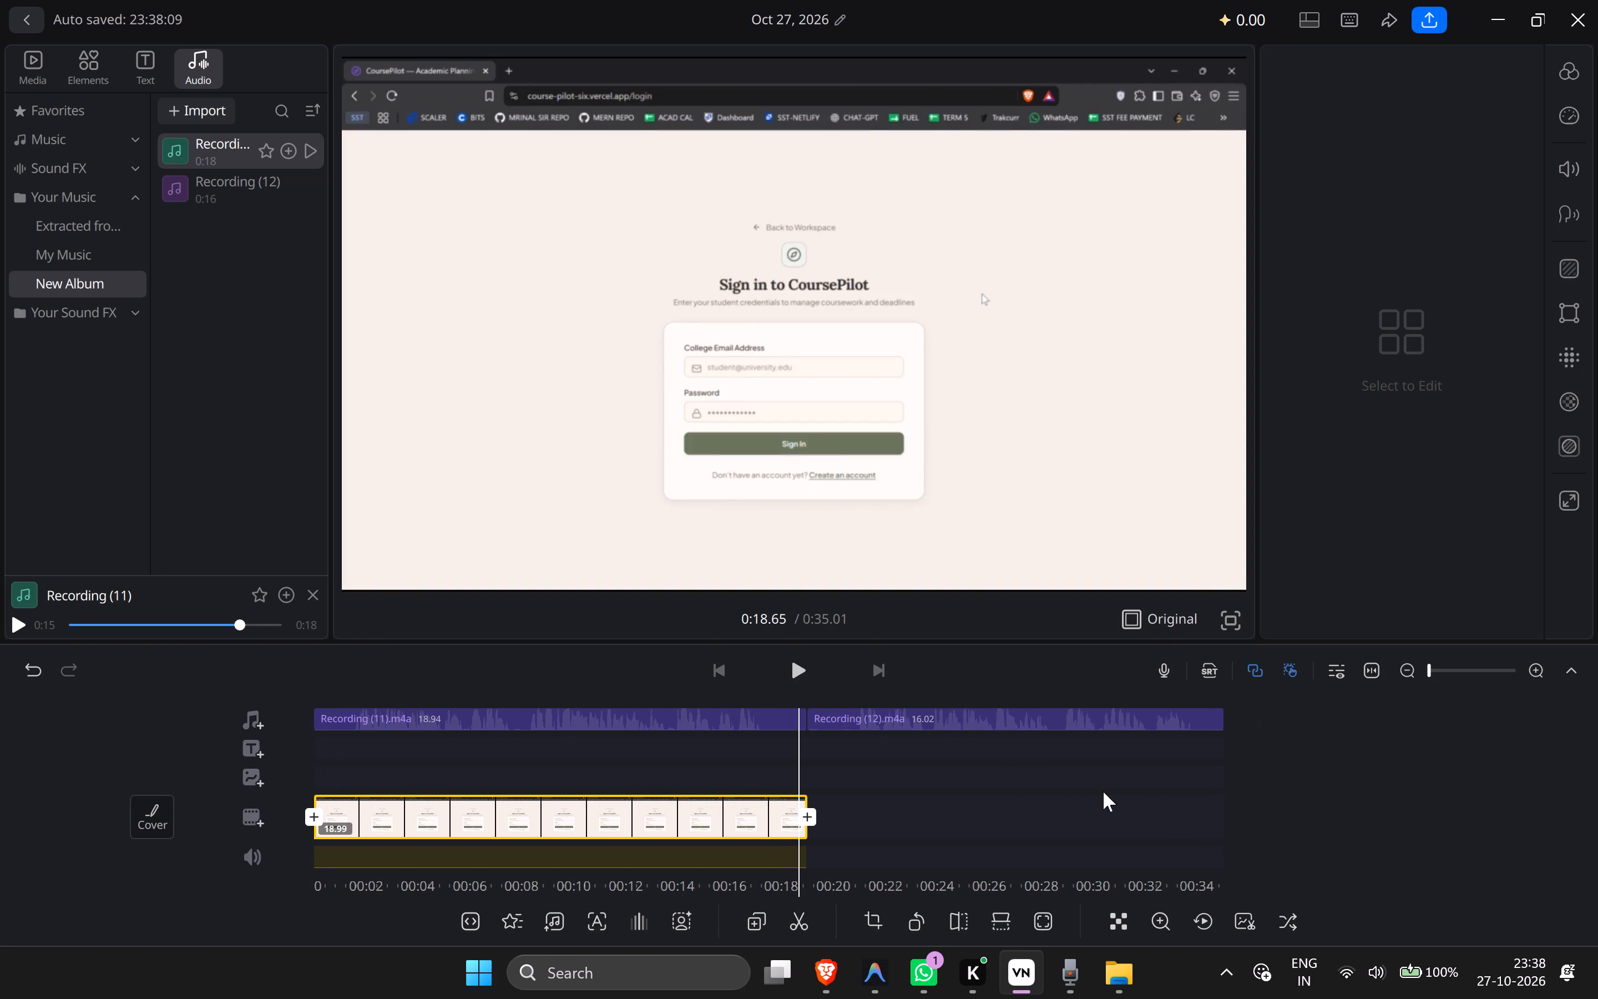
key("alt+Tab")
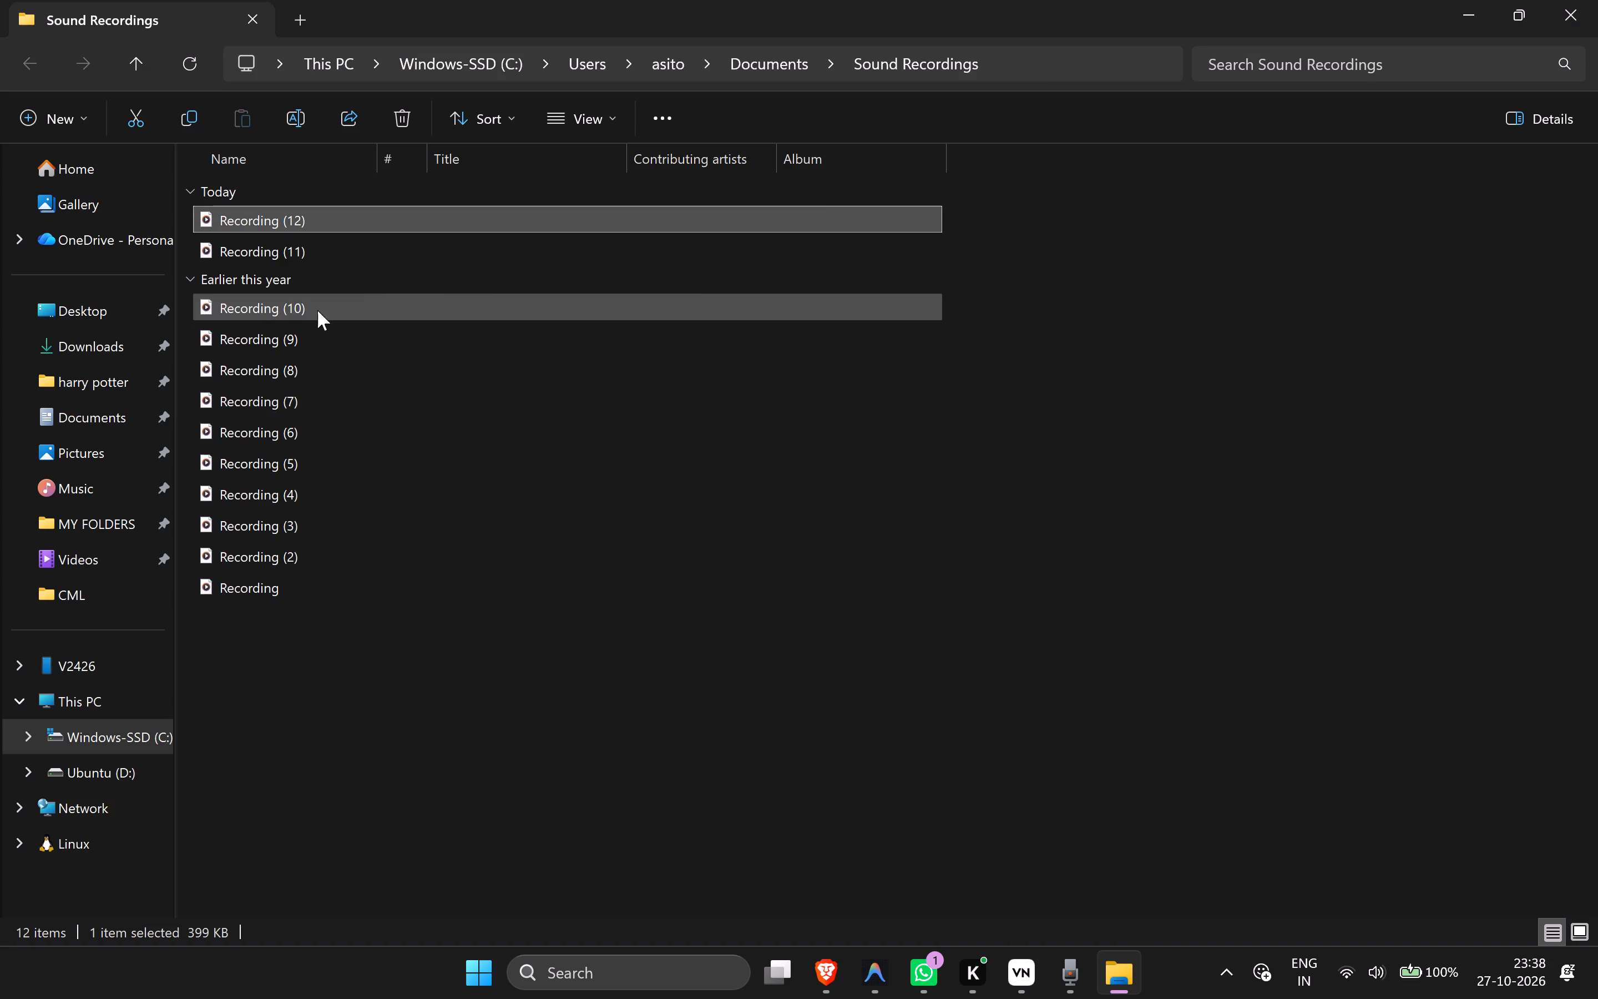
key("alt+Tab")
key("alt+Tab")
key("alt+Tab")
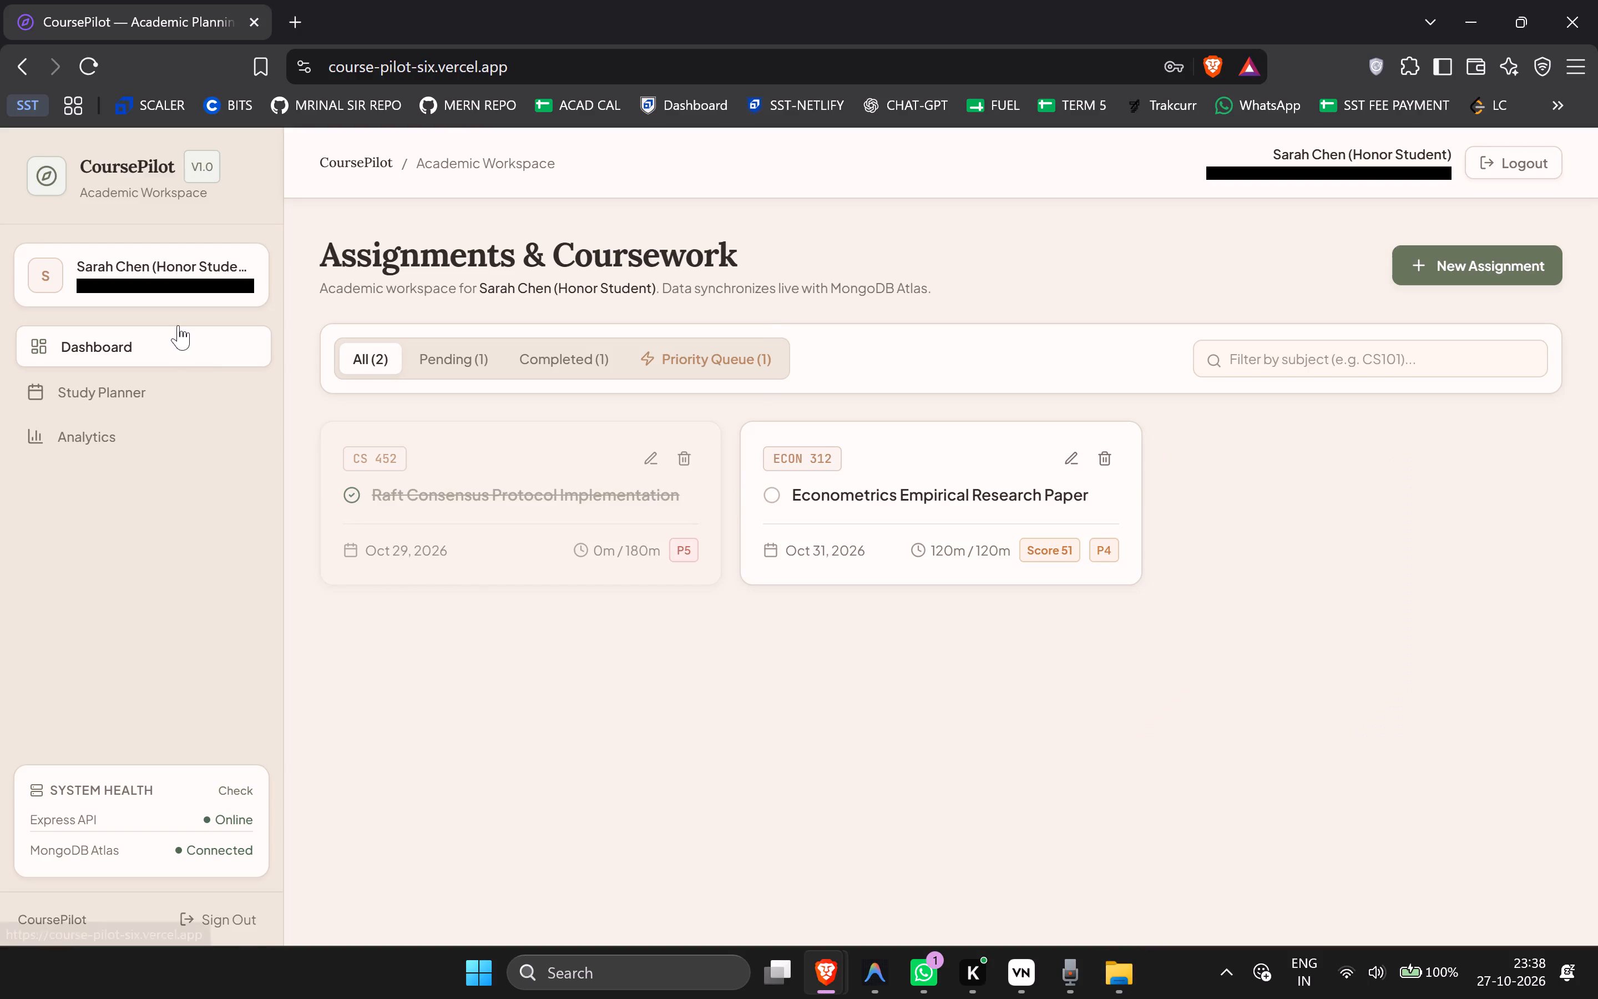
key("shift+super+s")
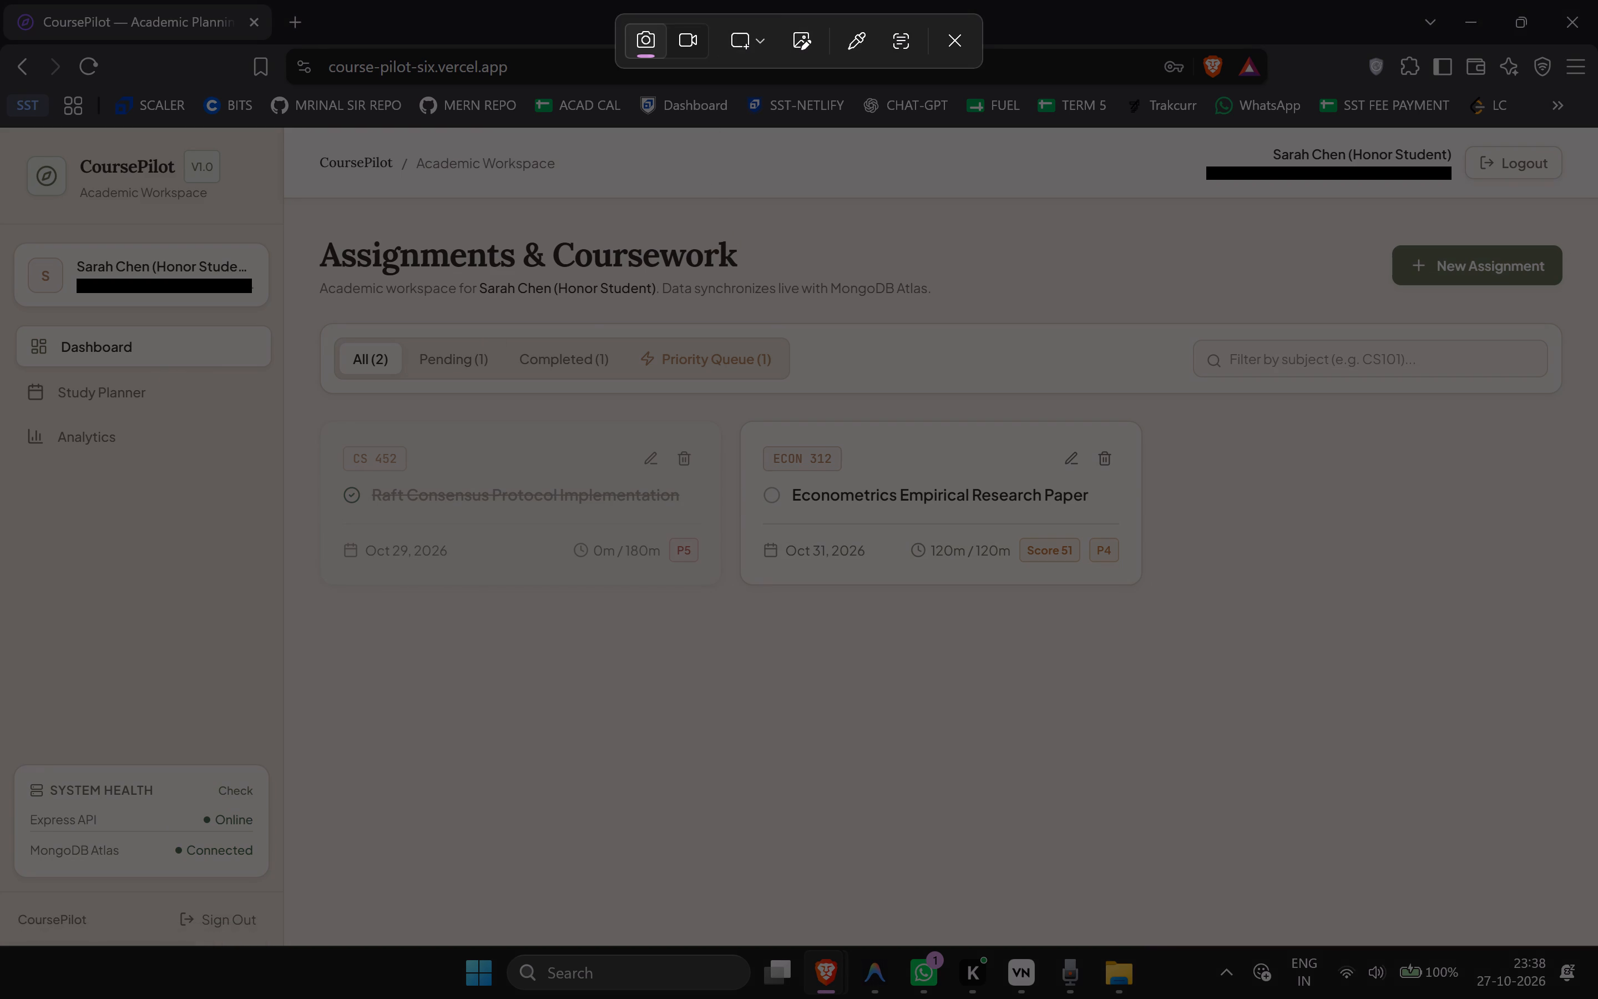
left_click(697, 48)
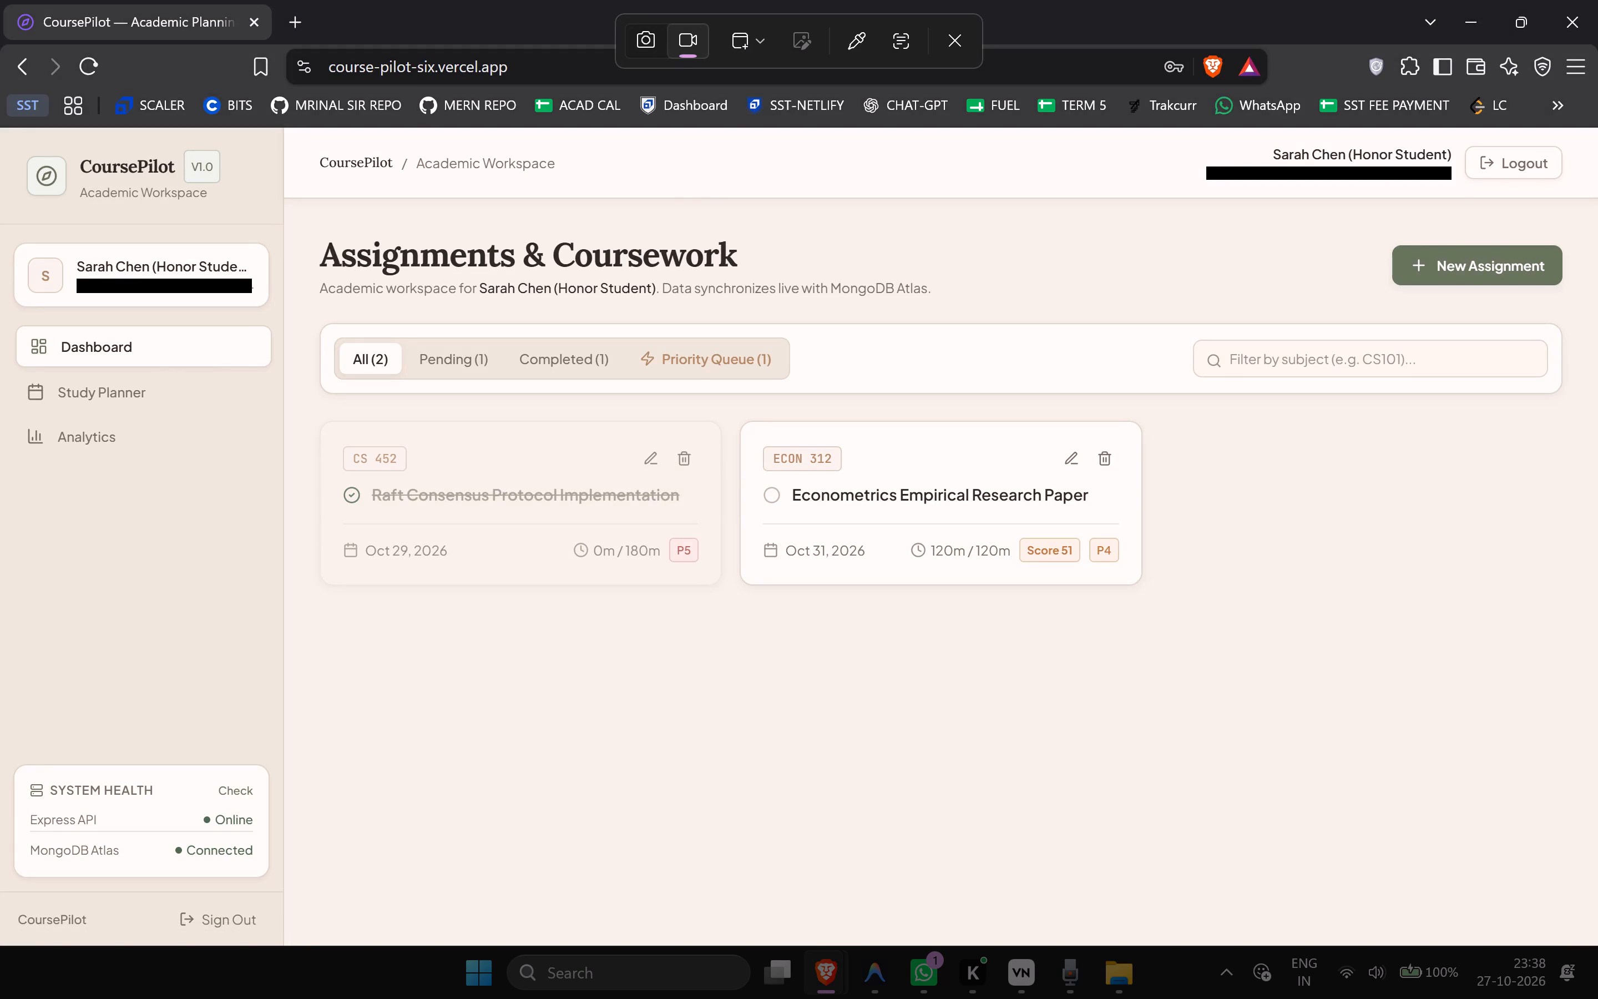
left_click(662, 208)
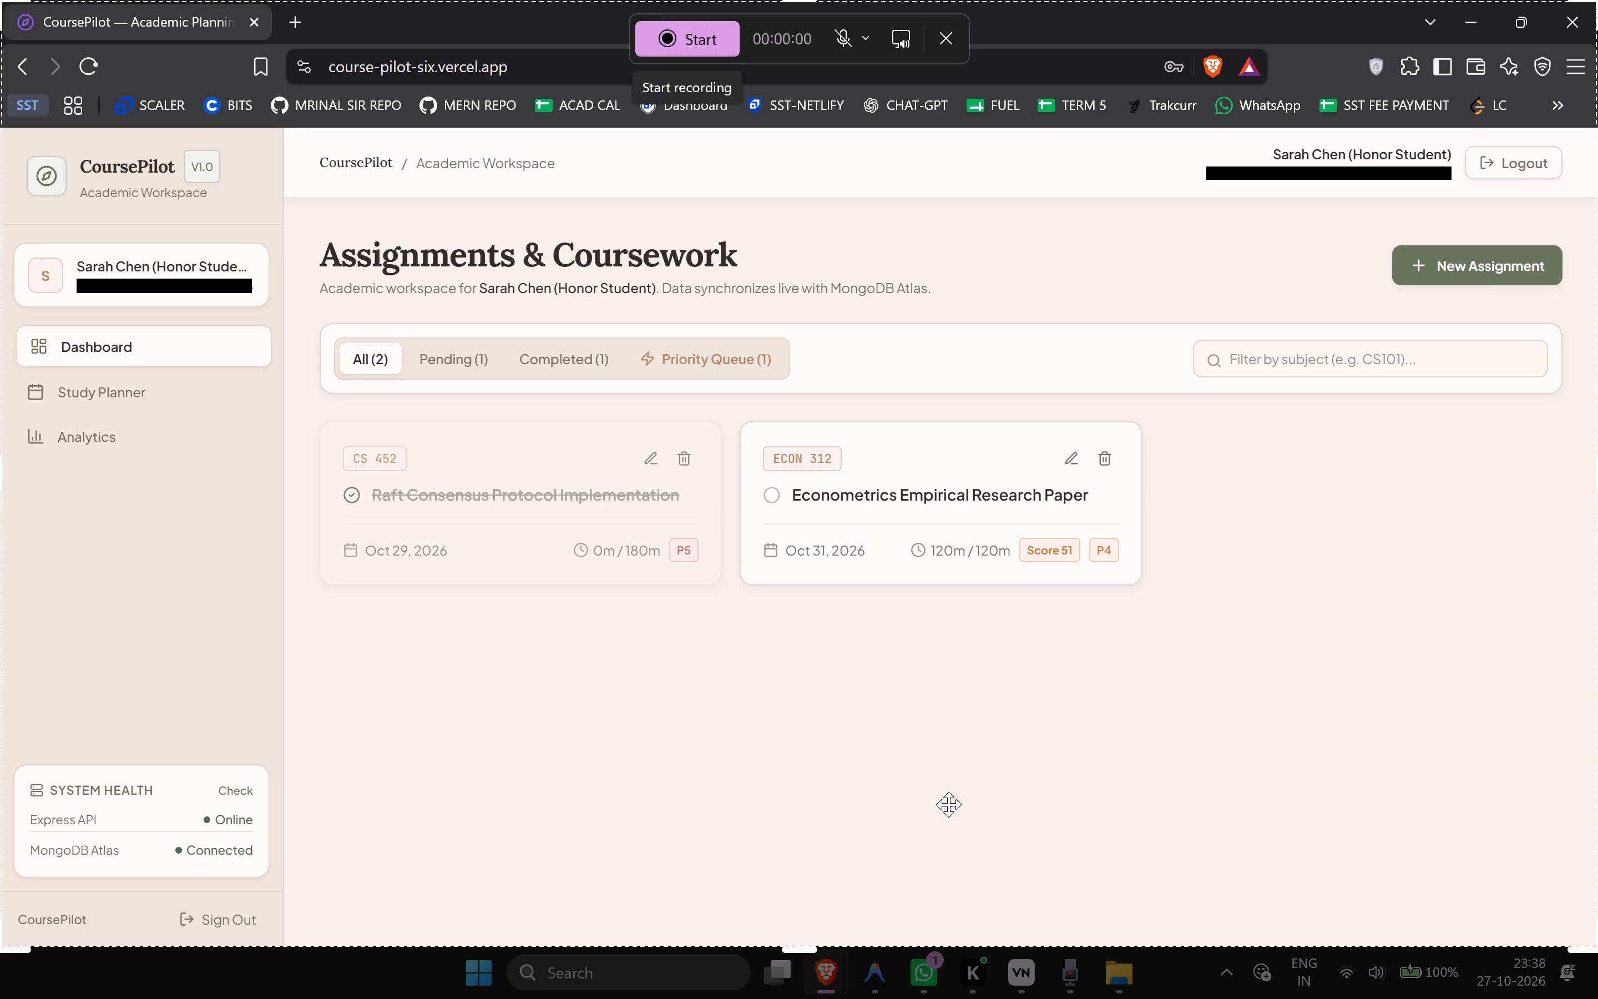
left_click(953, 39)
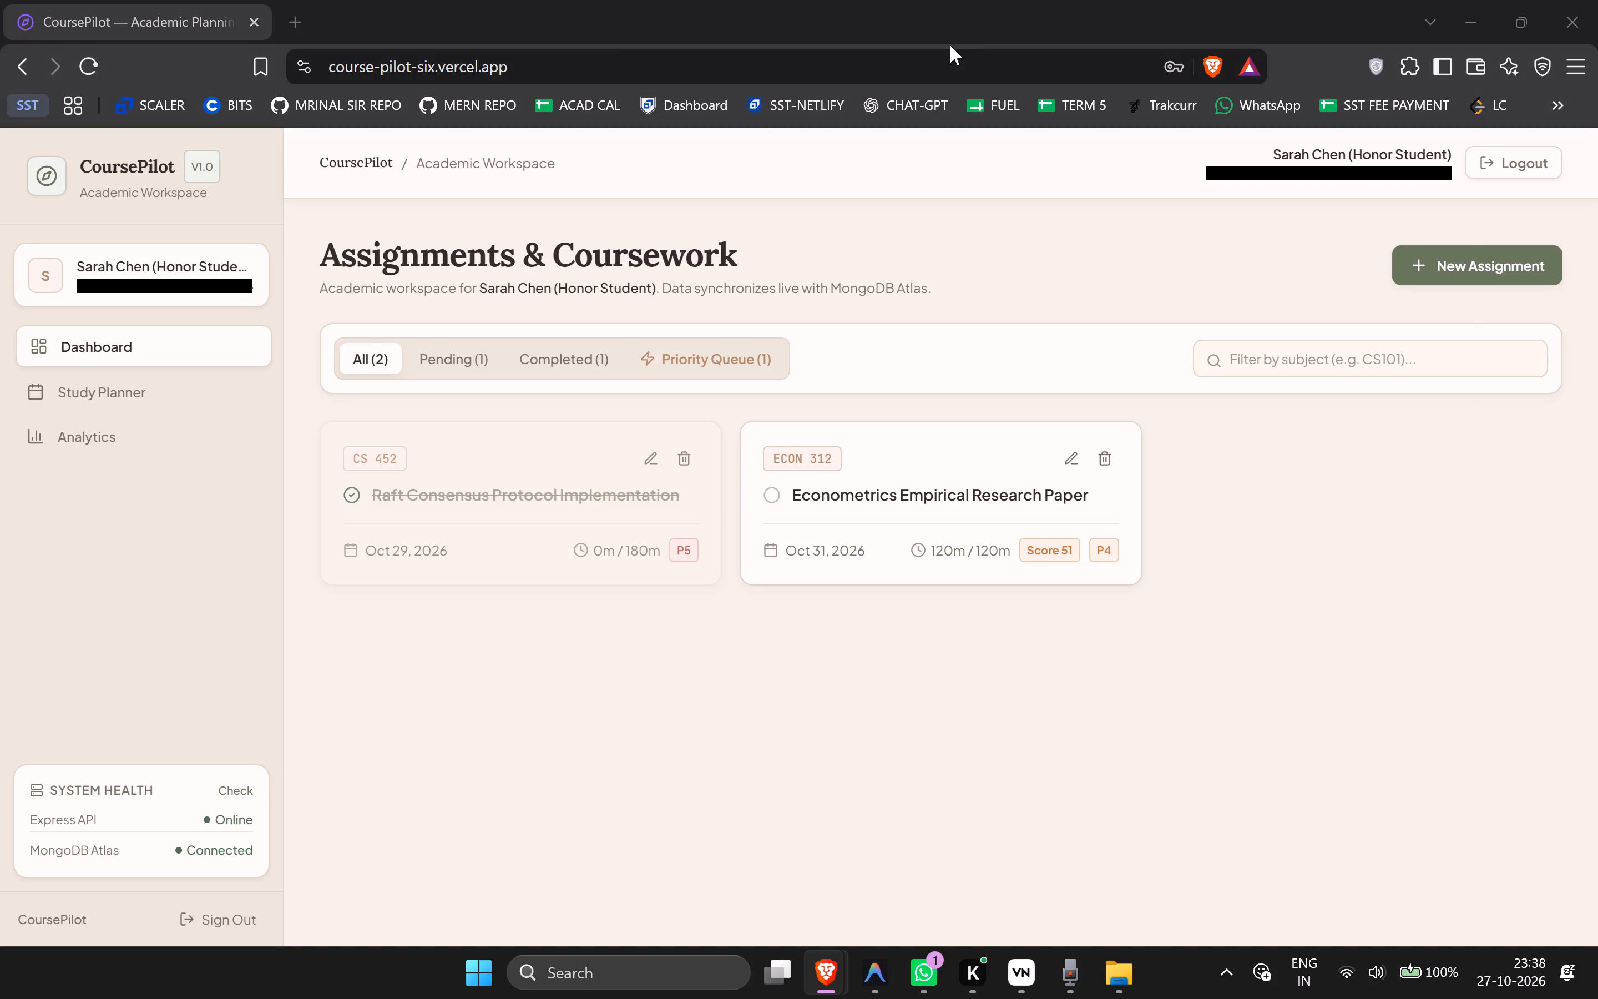
Return to VN and check the Recording (12) clip's length and position on the audio track.
key("alt+Tab")
key("alt+Tab")
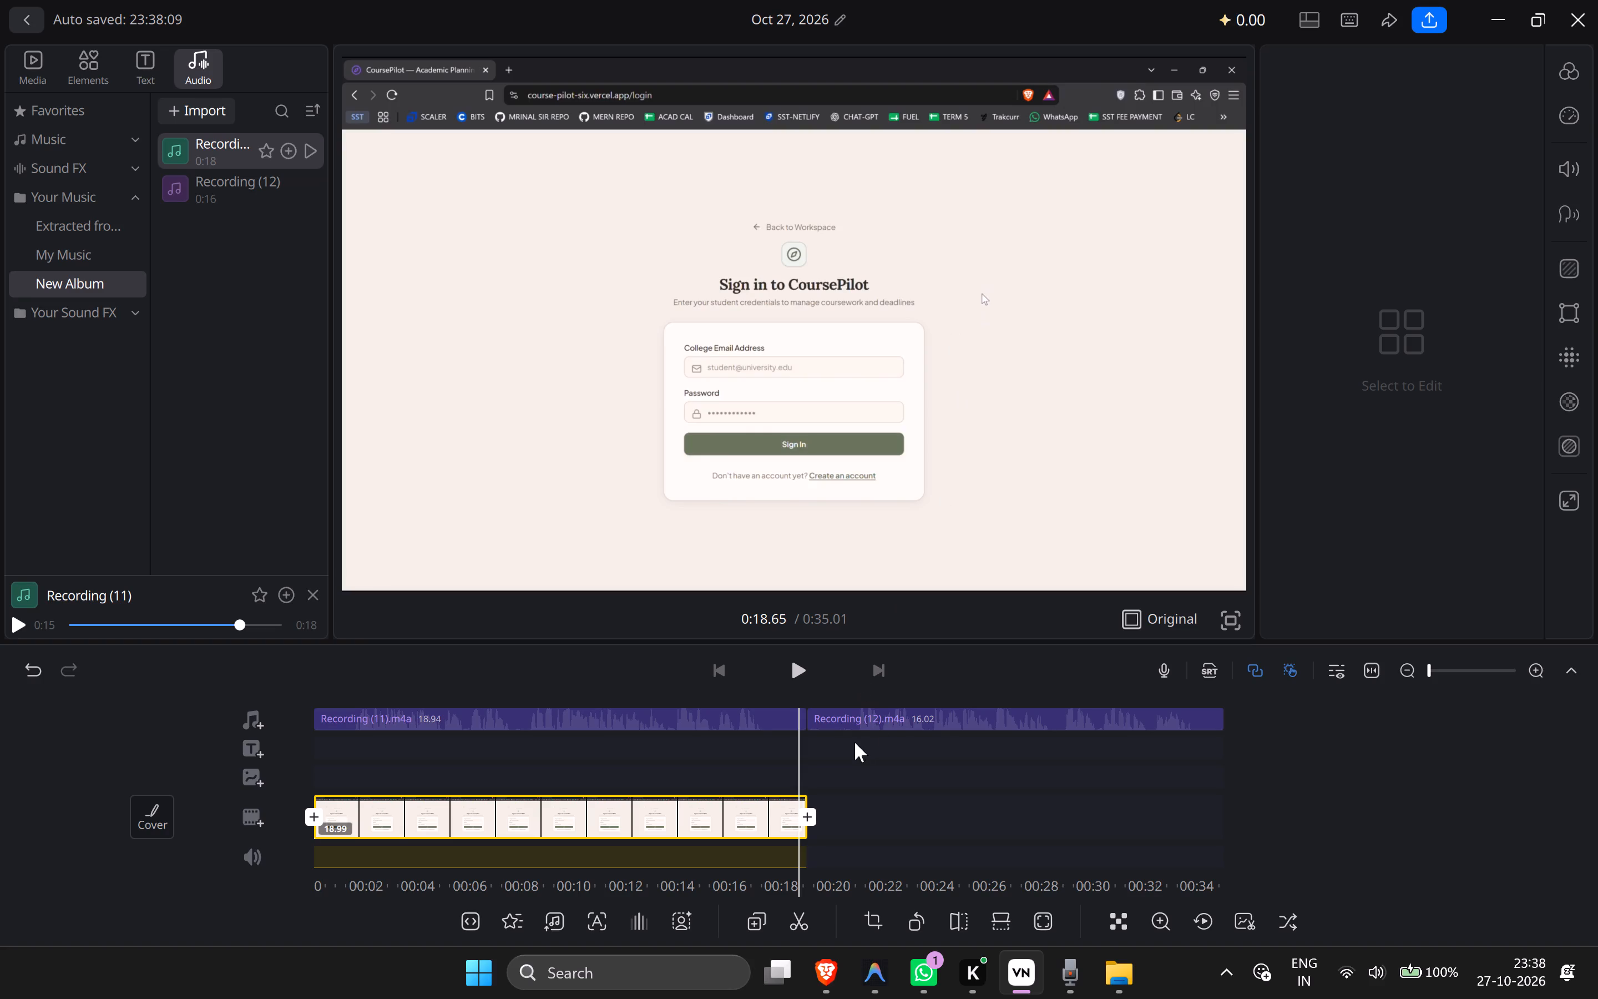
left_click(903, 726)
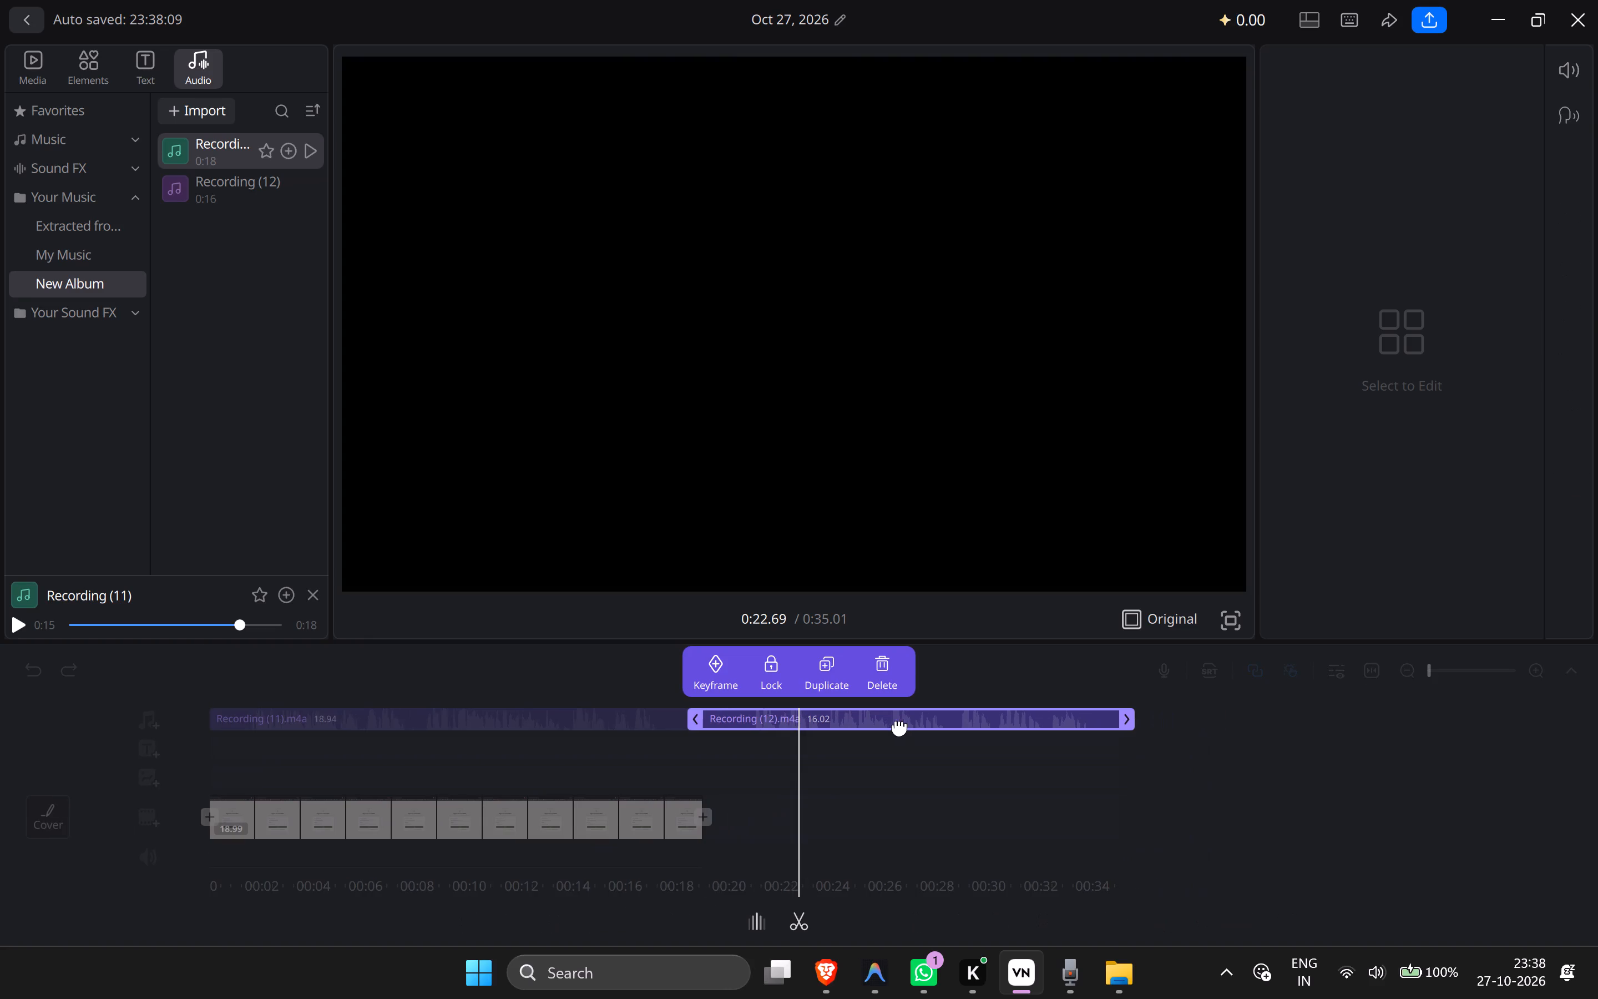
left_click_drag(893, 733, 1040, 722)
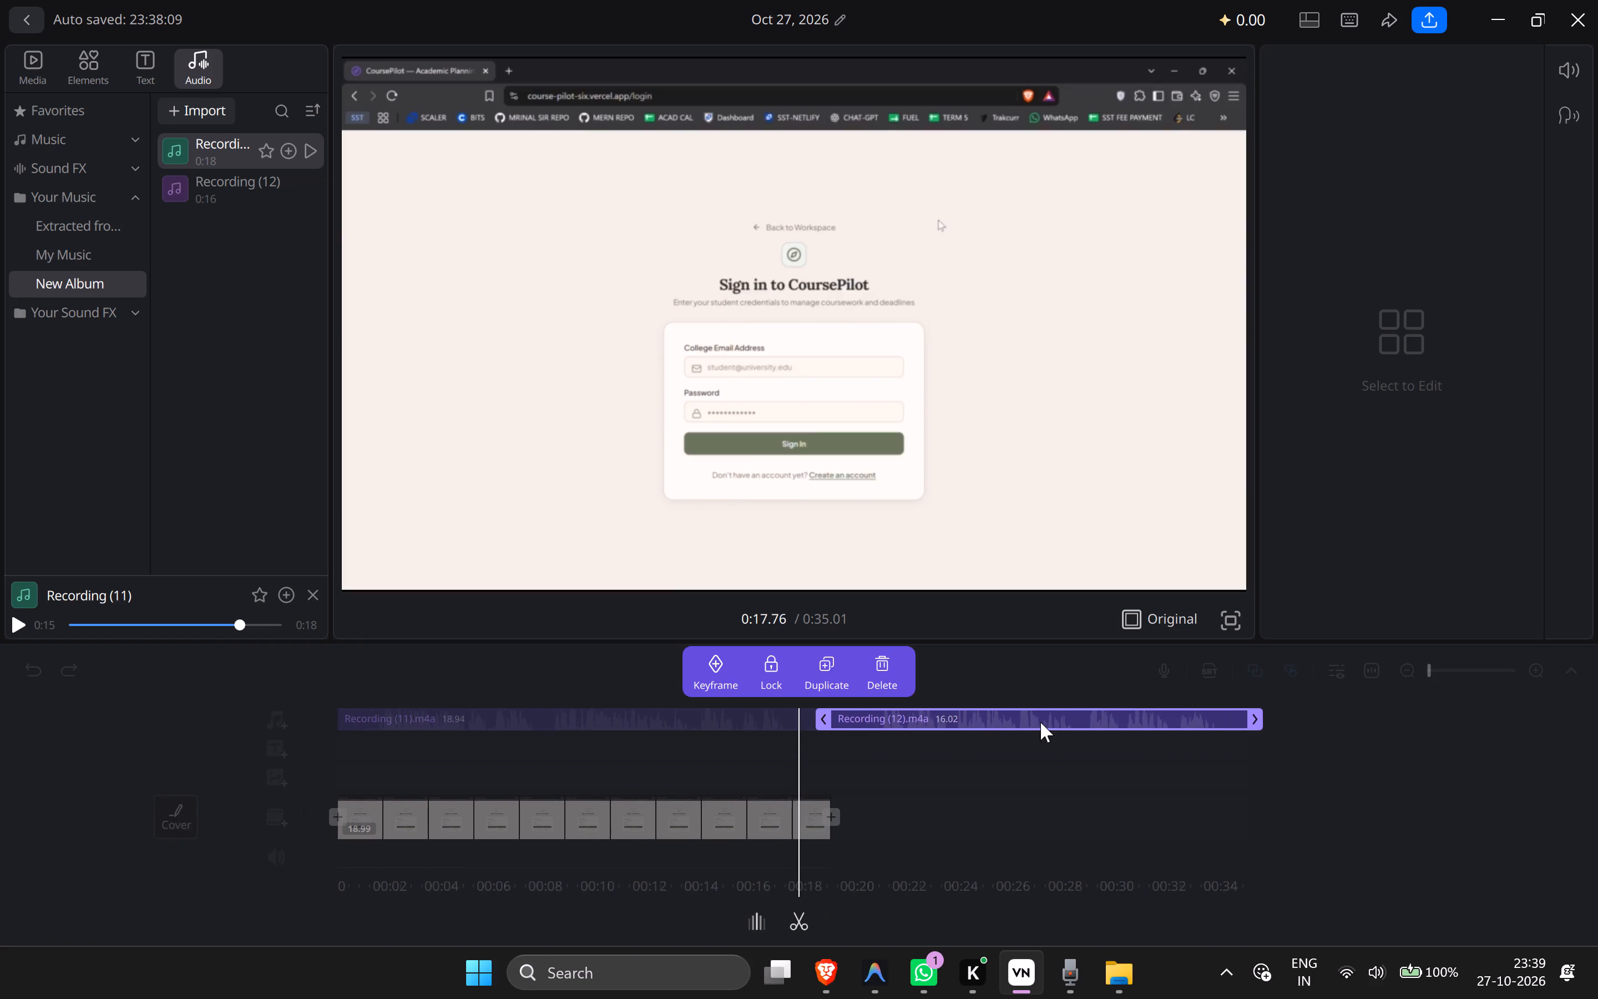
left_click_drag(1040, 722, 1038, 722)
Switch to CoursePilot in the browser and start a Snipping Tool screen recording of the browser window on the Dashboard.
key("alt+Tab")
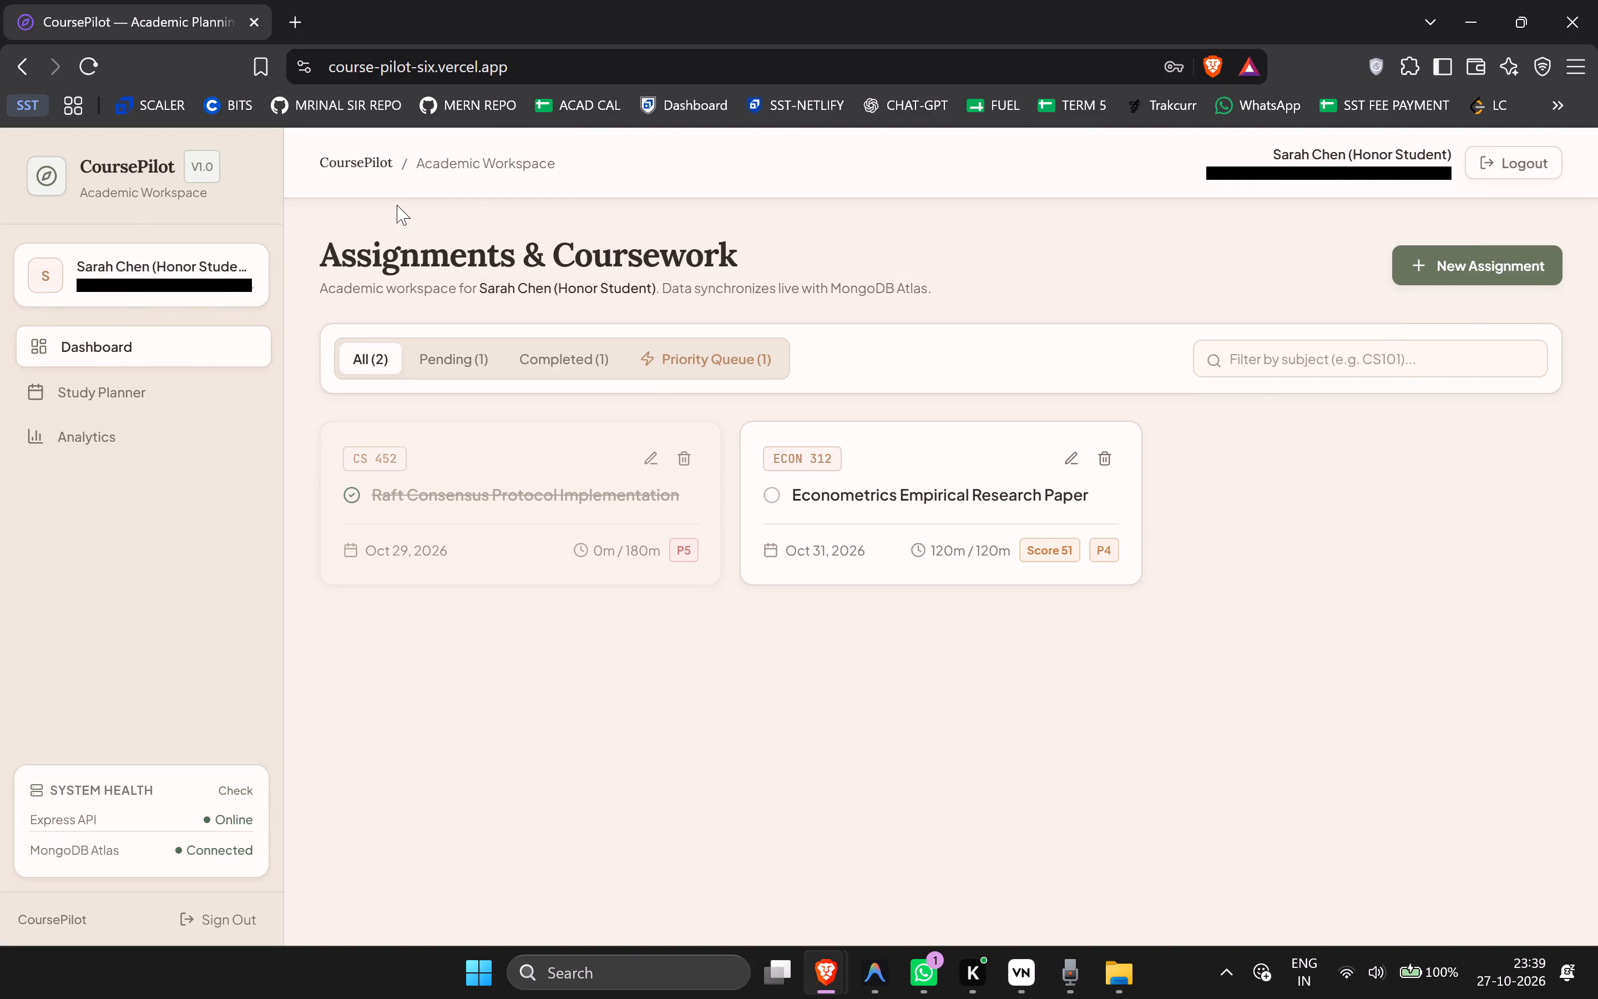
key("shift+super+s")
left_click(689, 38)
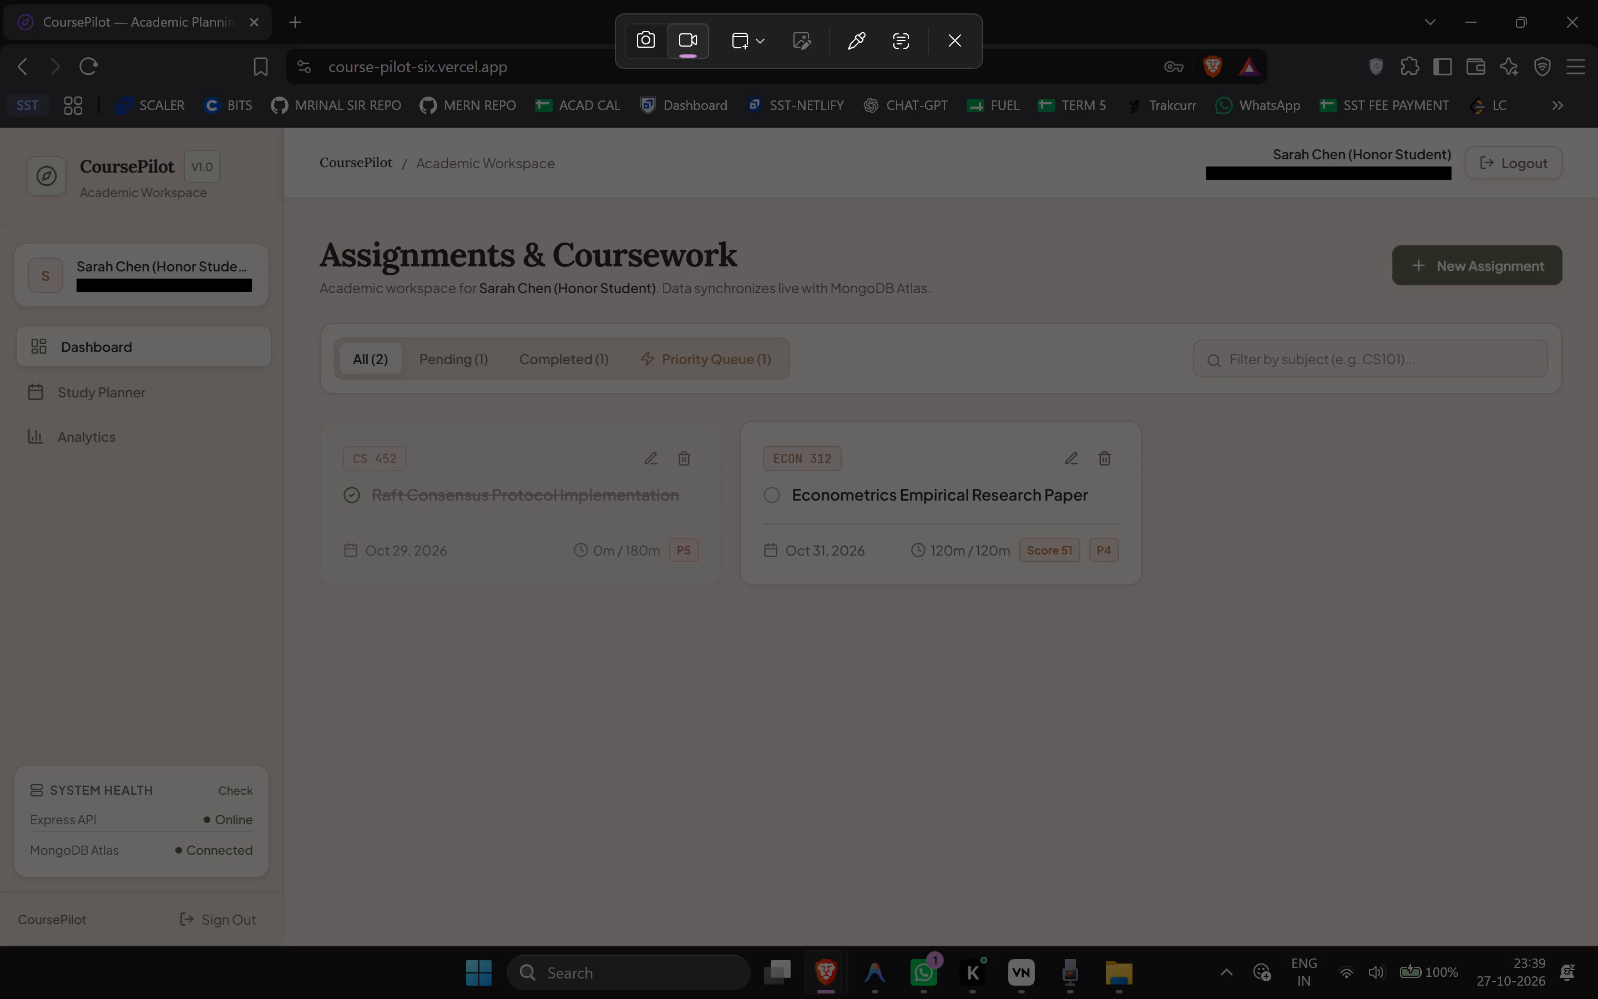
left_click(753, 174)
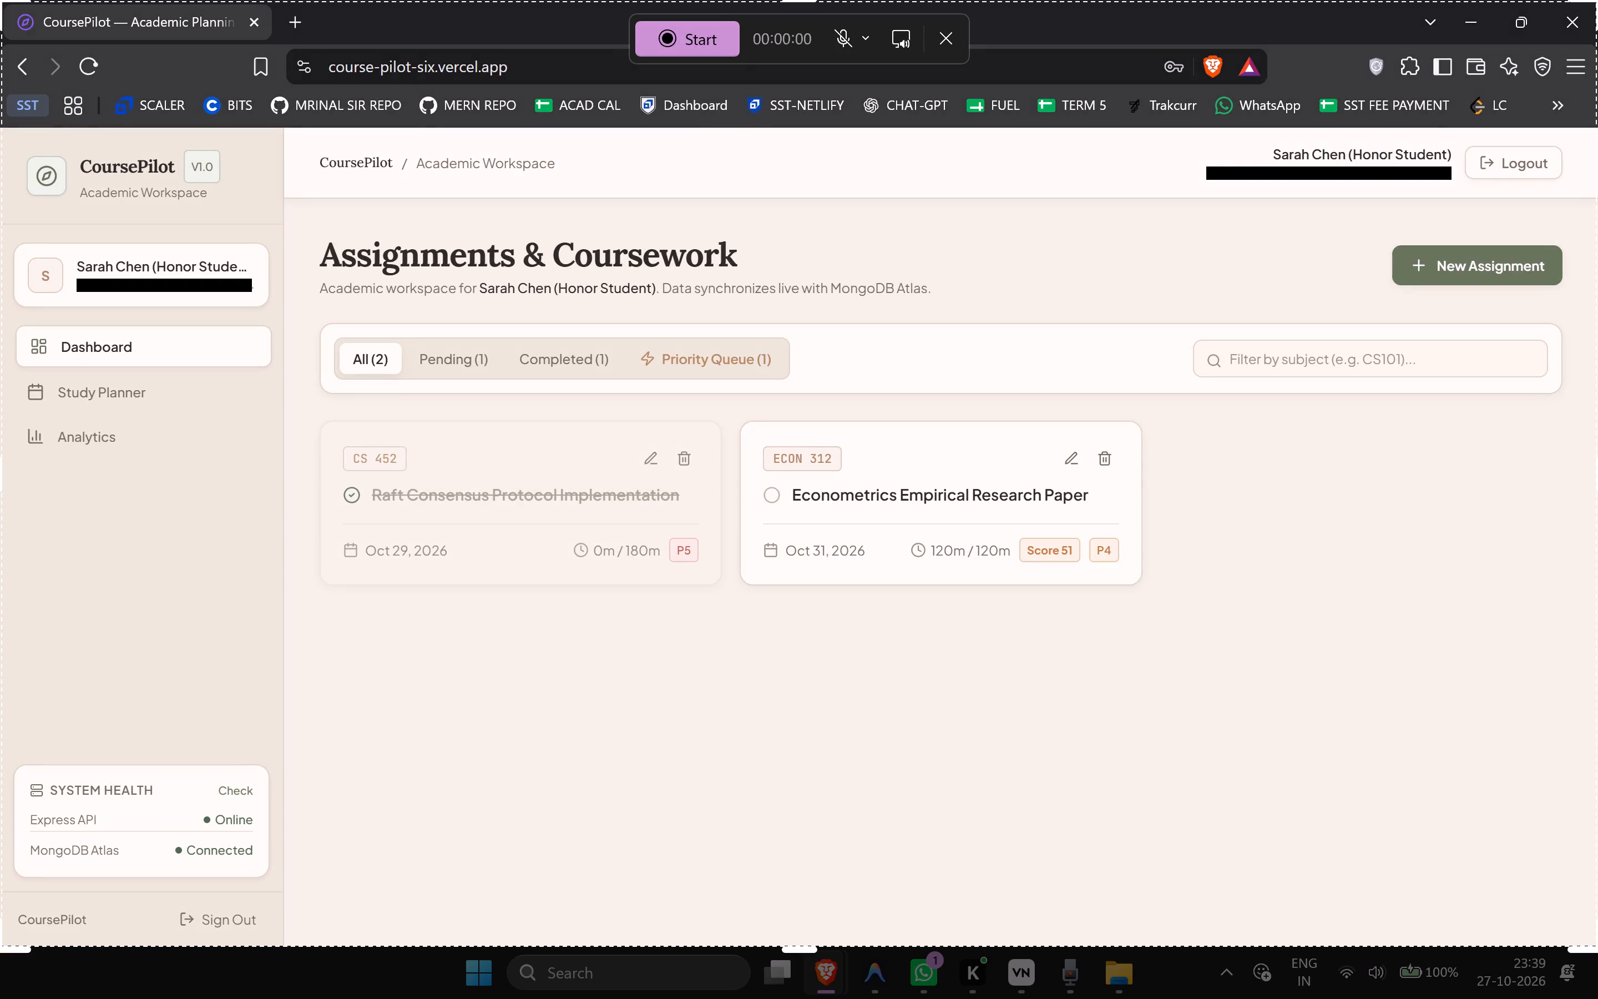
left_click(711, 37)
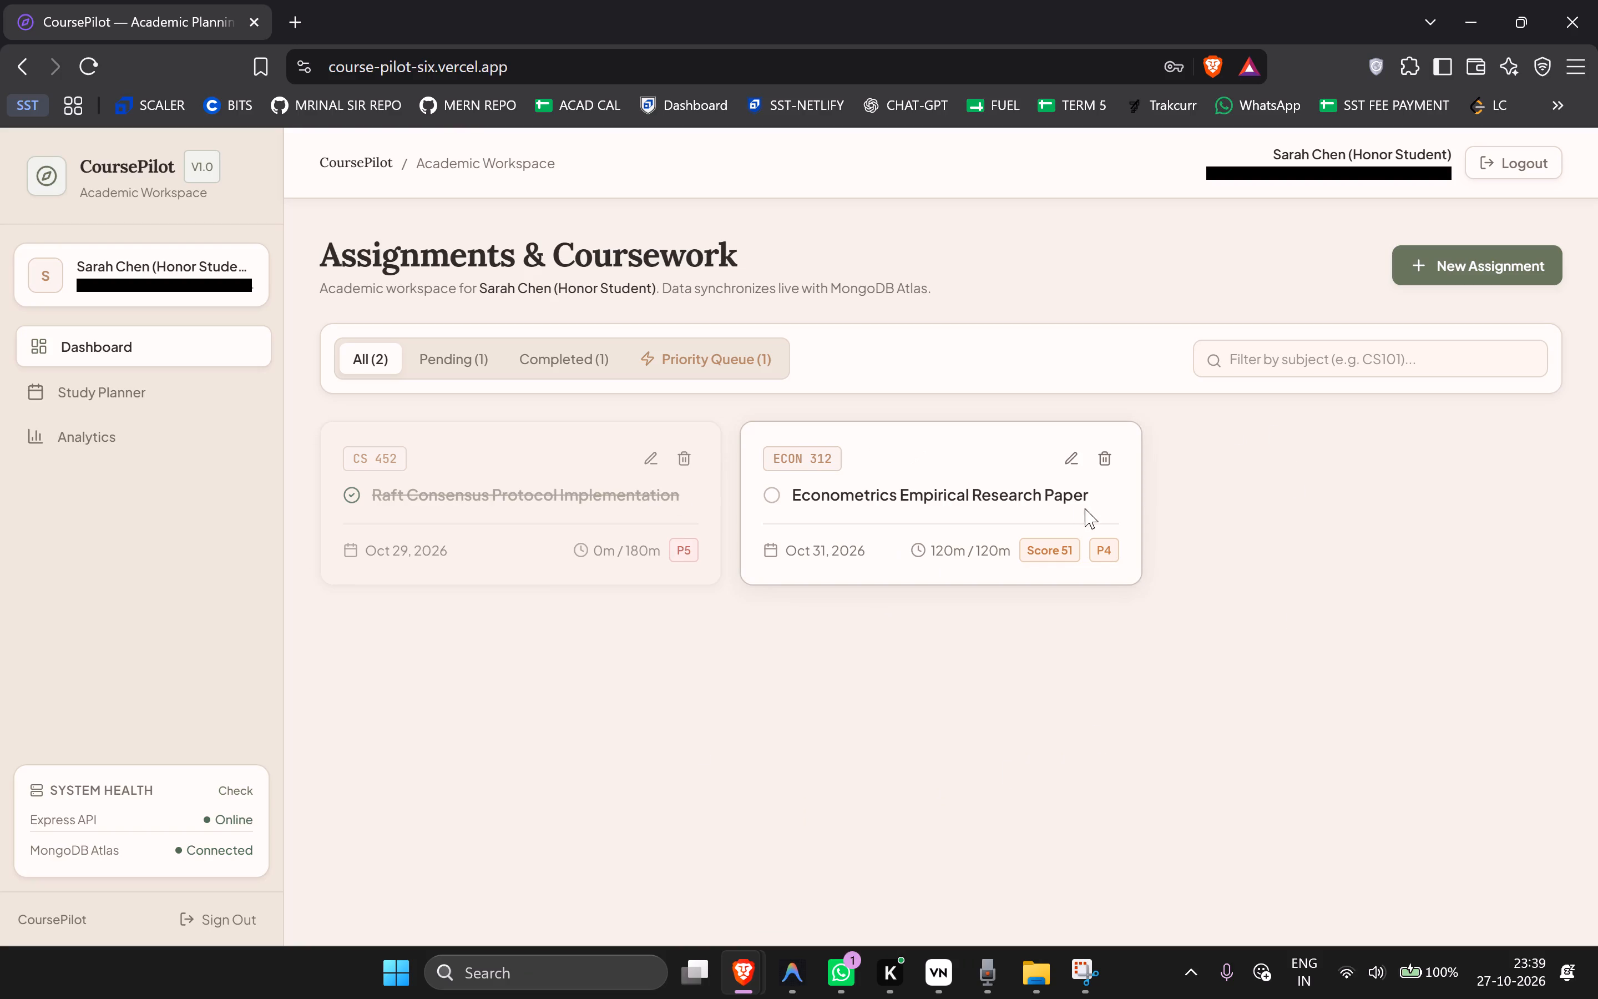
Record a CoursePilot tour of about 18 seconds through Study Planner, Analytics and the Dashboard's Pending, Completed and All filters, ending the recording.
left_click(61, 381)
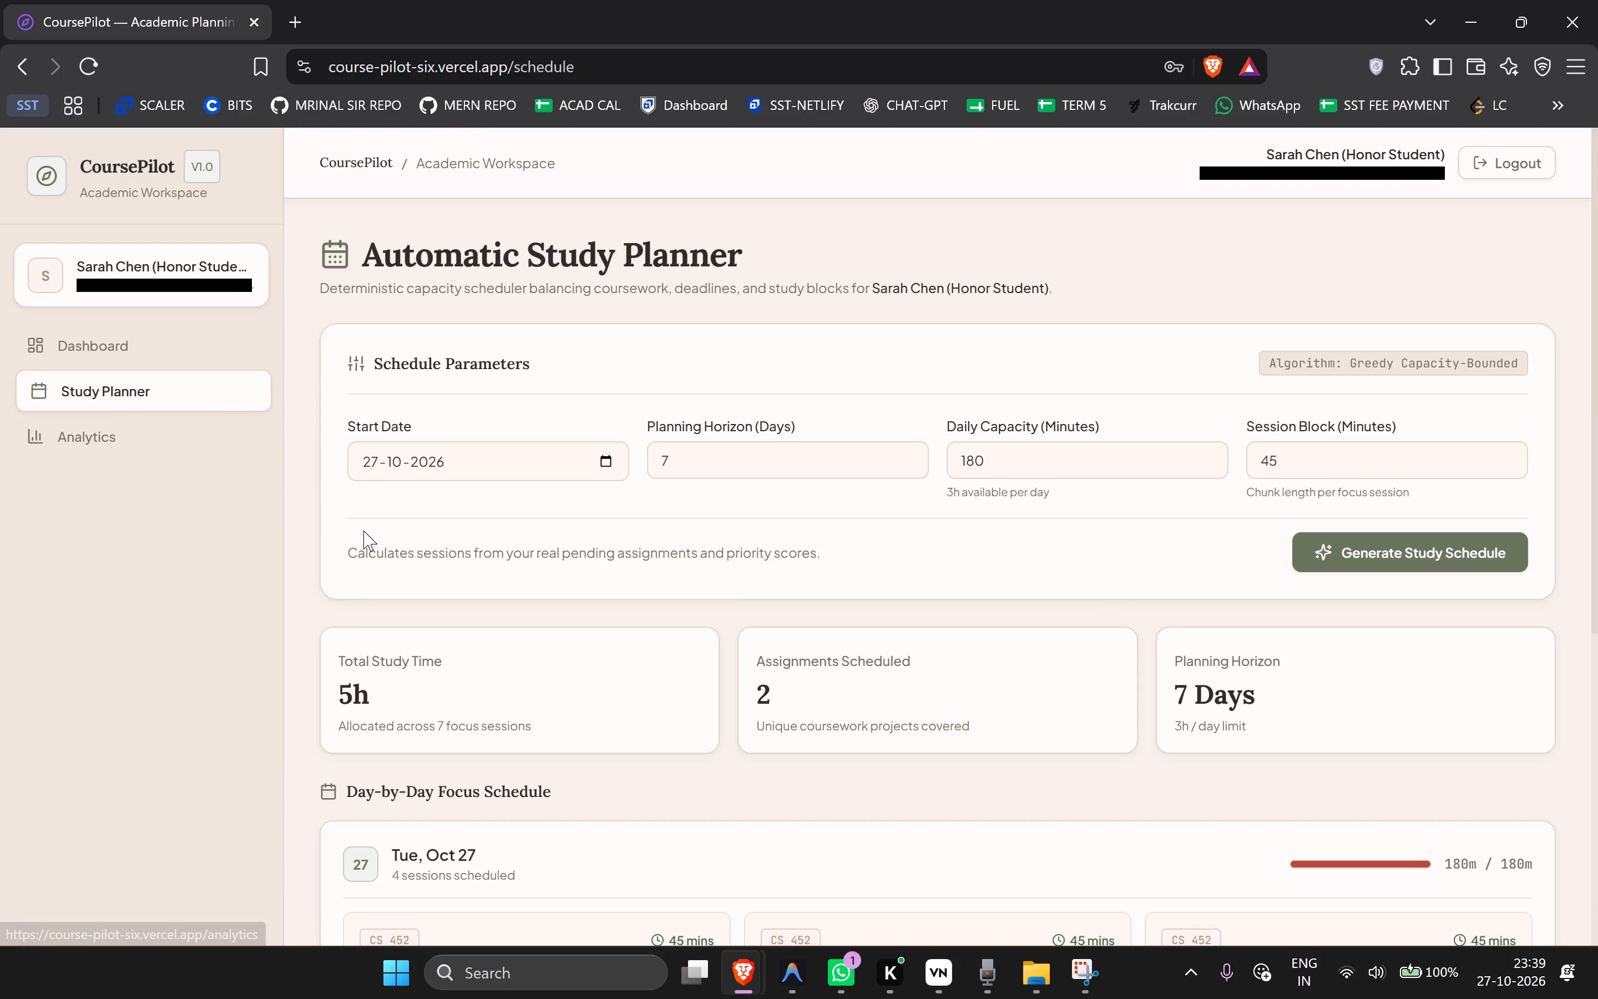
left_click(150, 424)
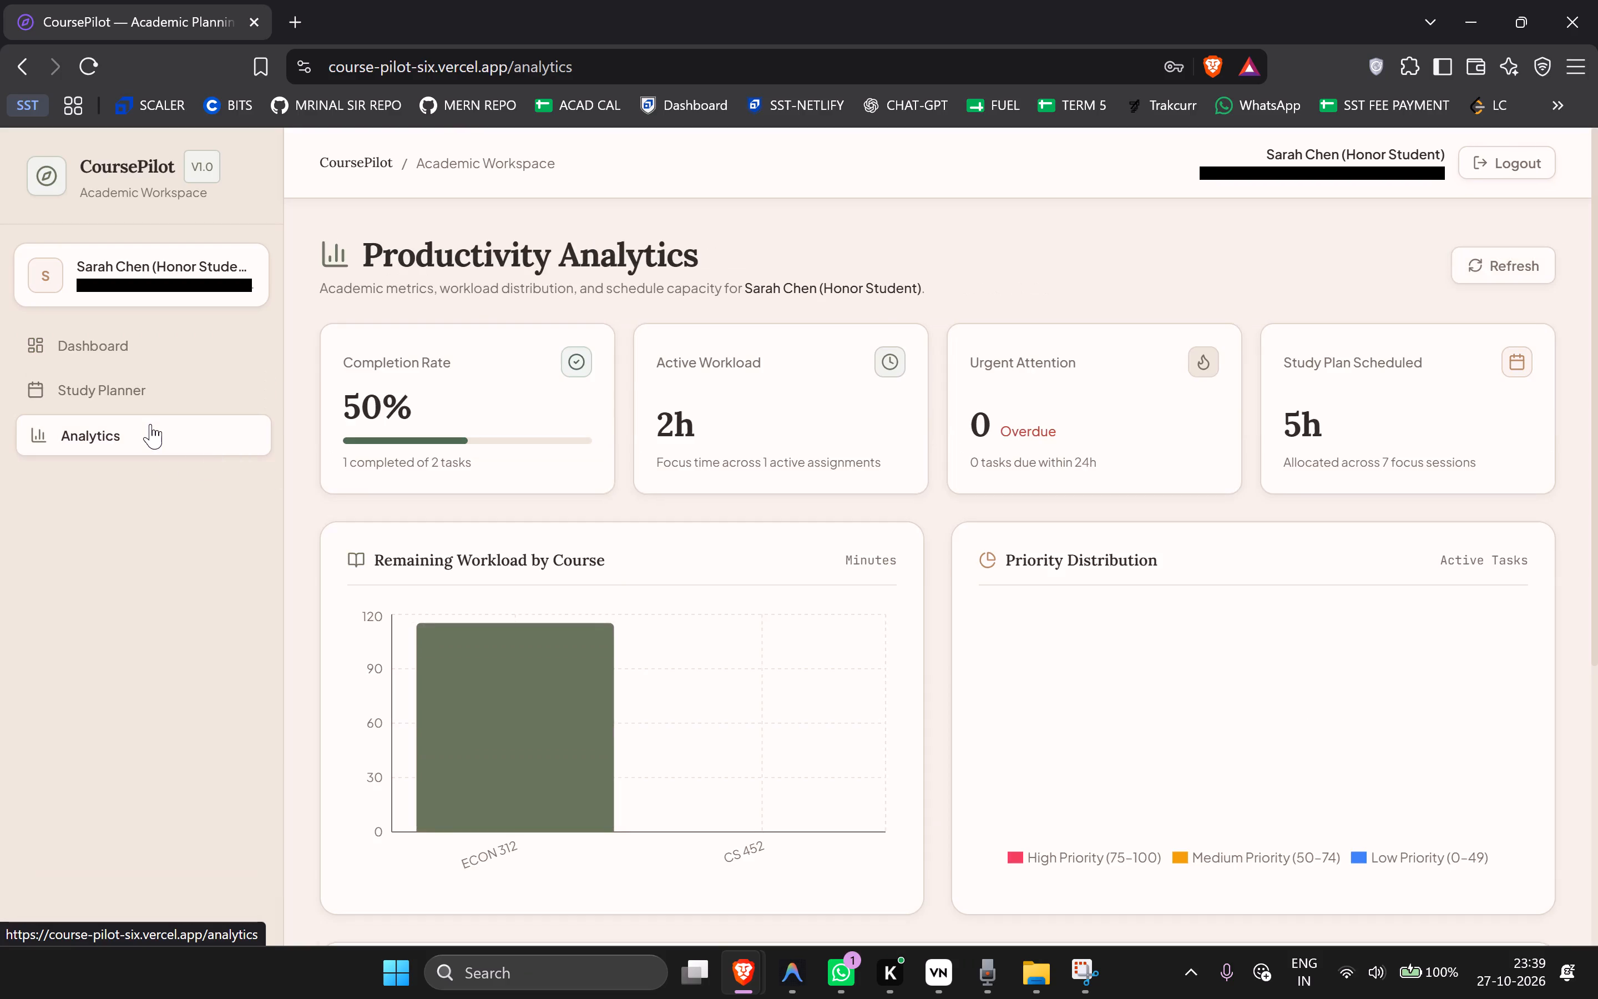
scroll(1200, 519, "down", 3)
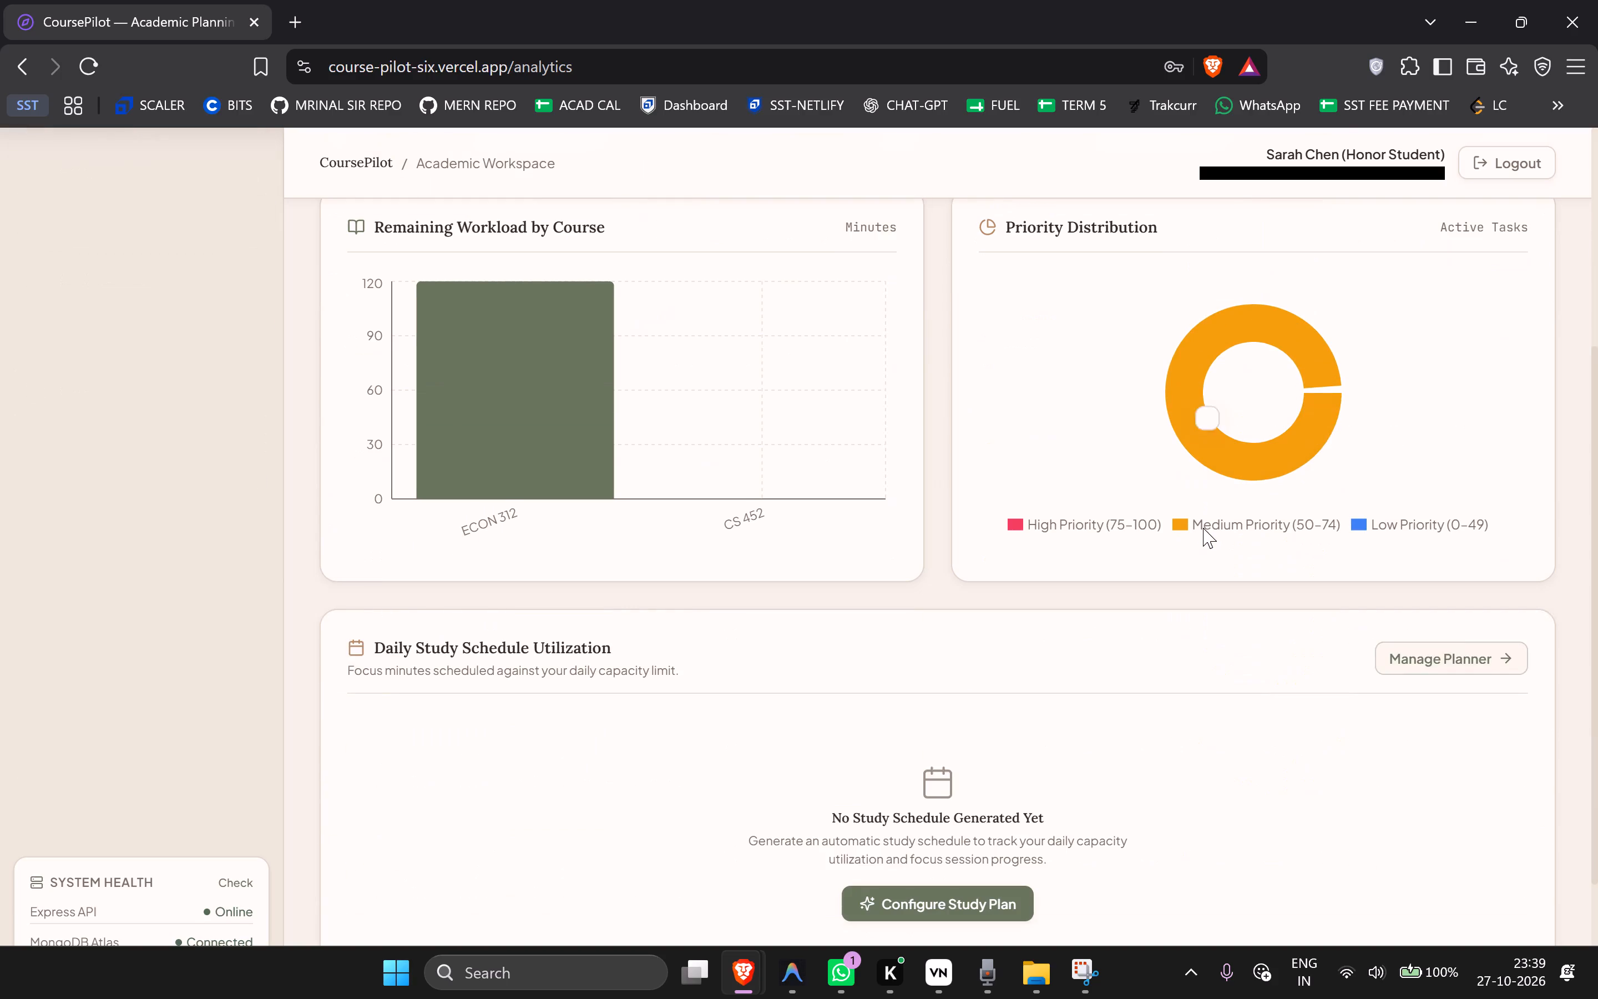
scroll(1202, 528, "up", 4)
left_click(98, 337)
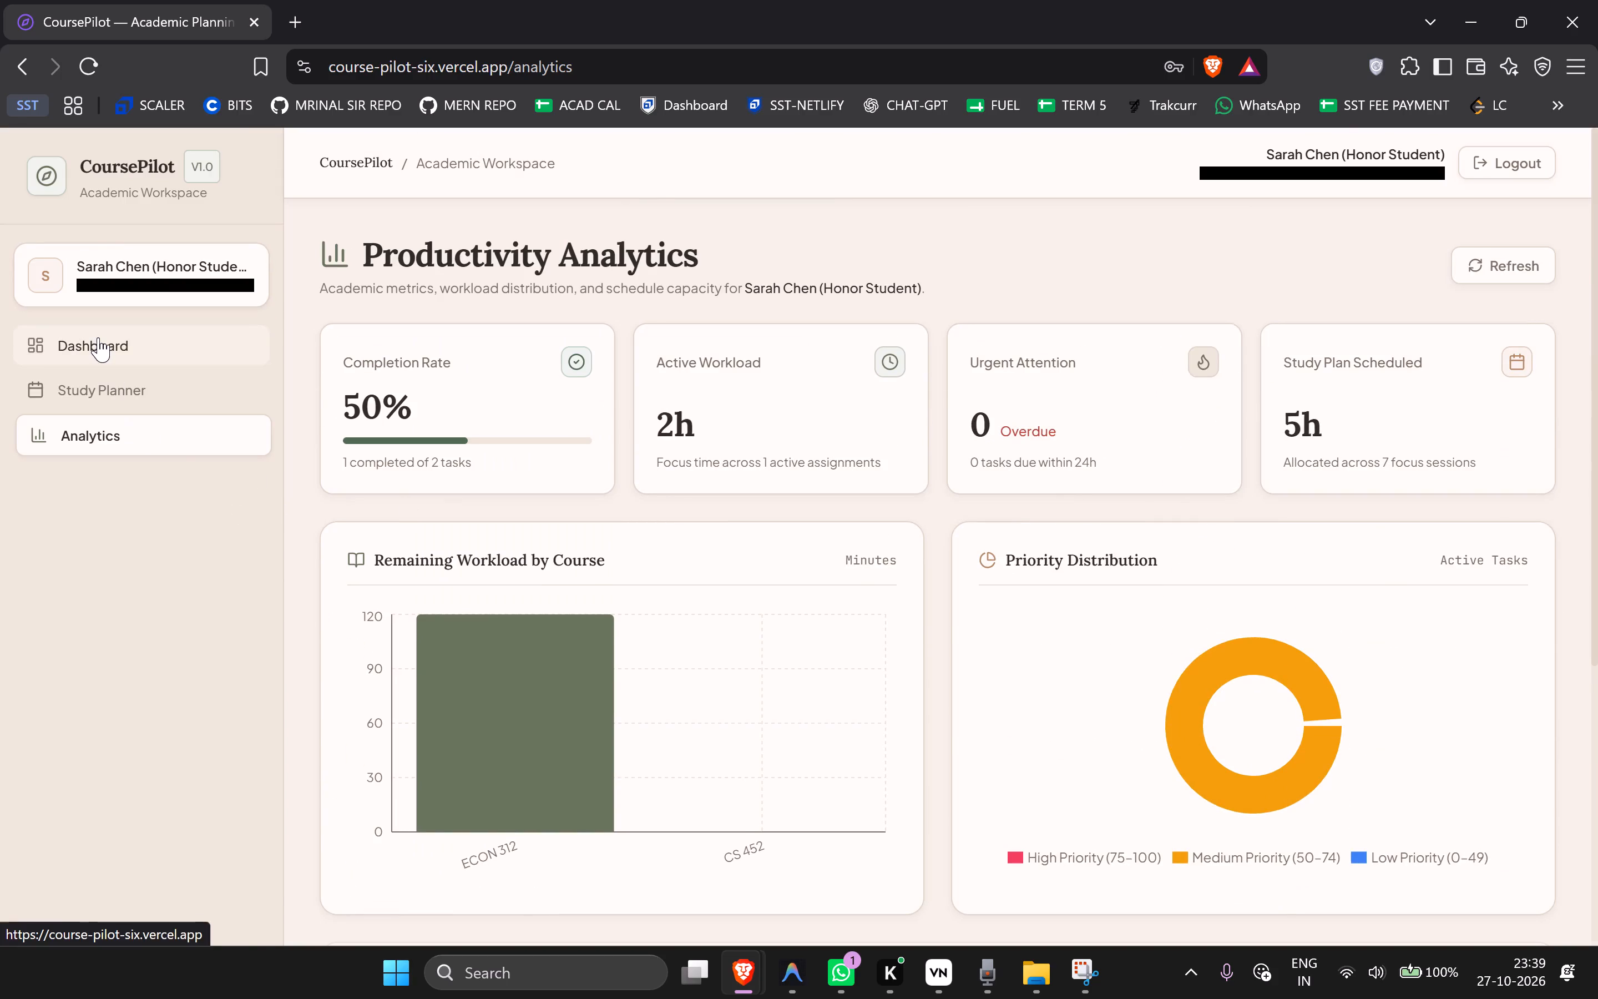
left_click(447, 360)
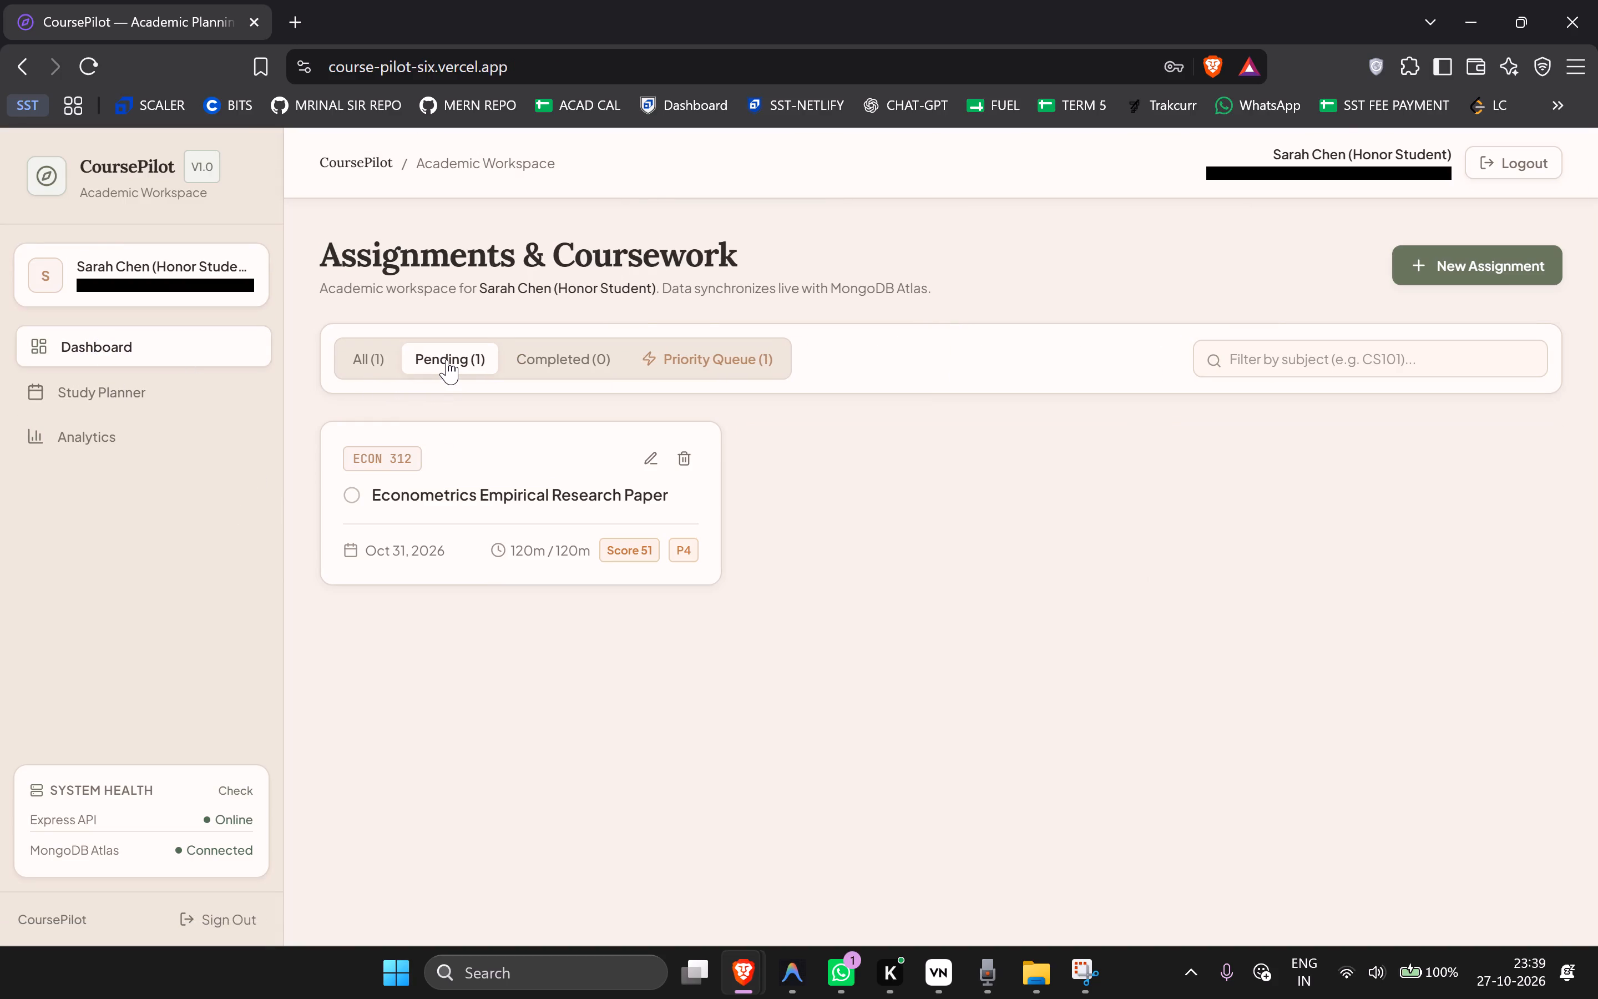
left_click(559, 364)
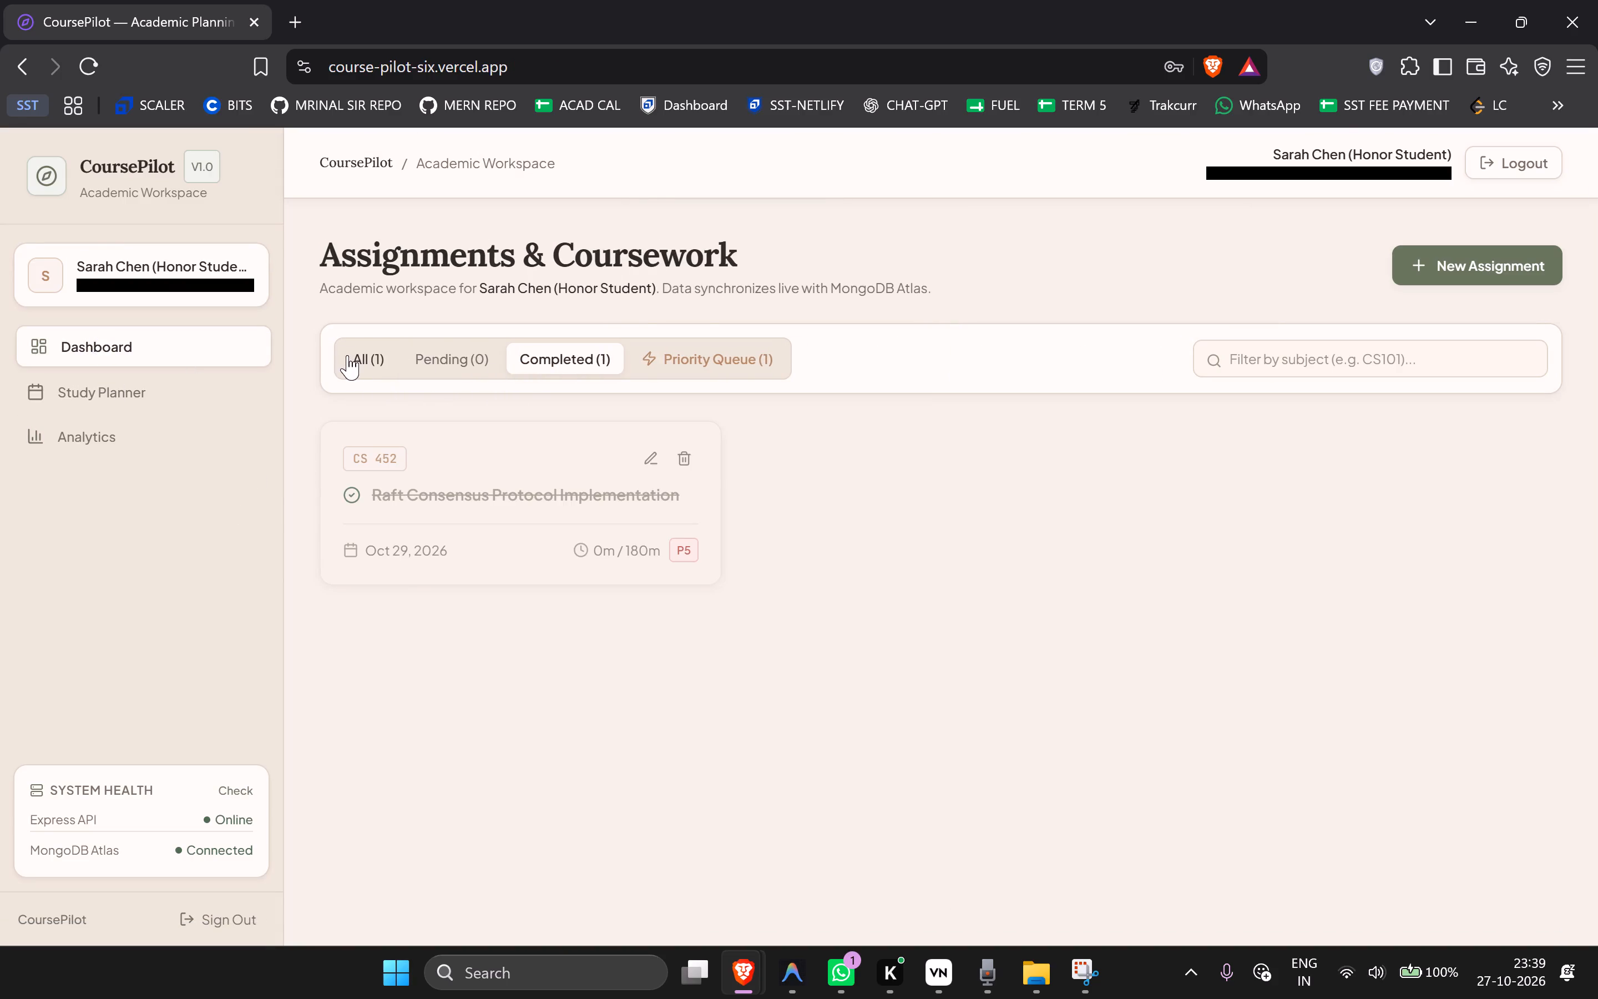
left_click(347, 355)
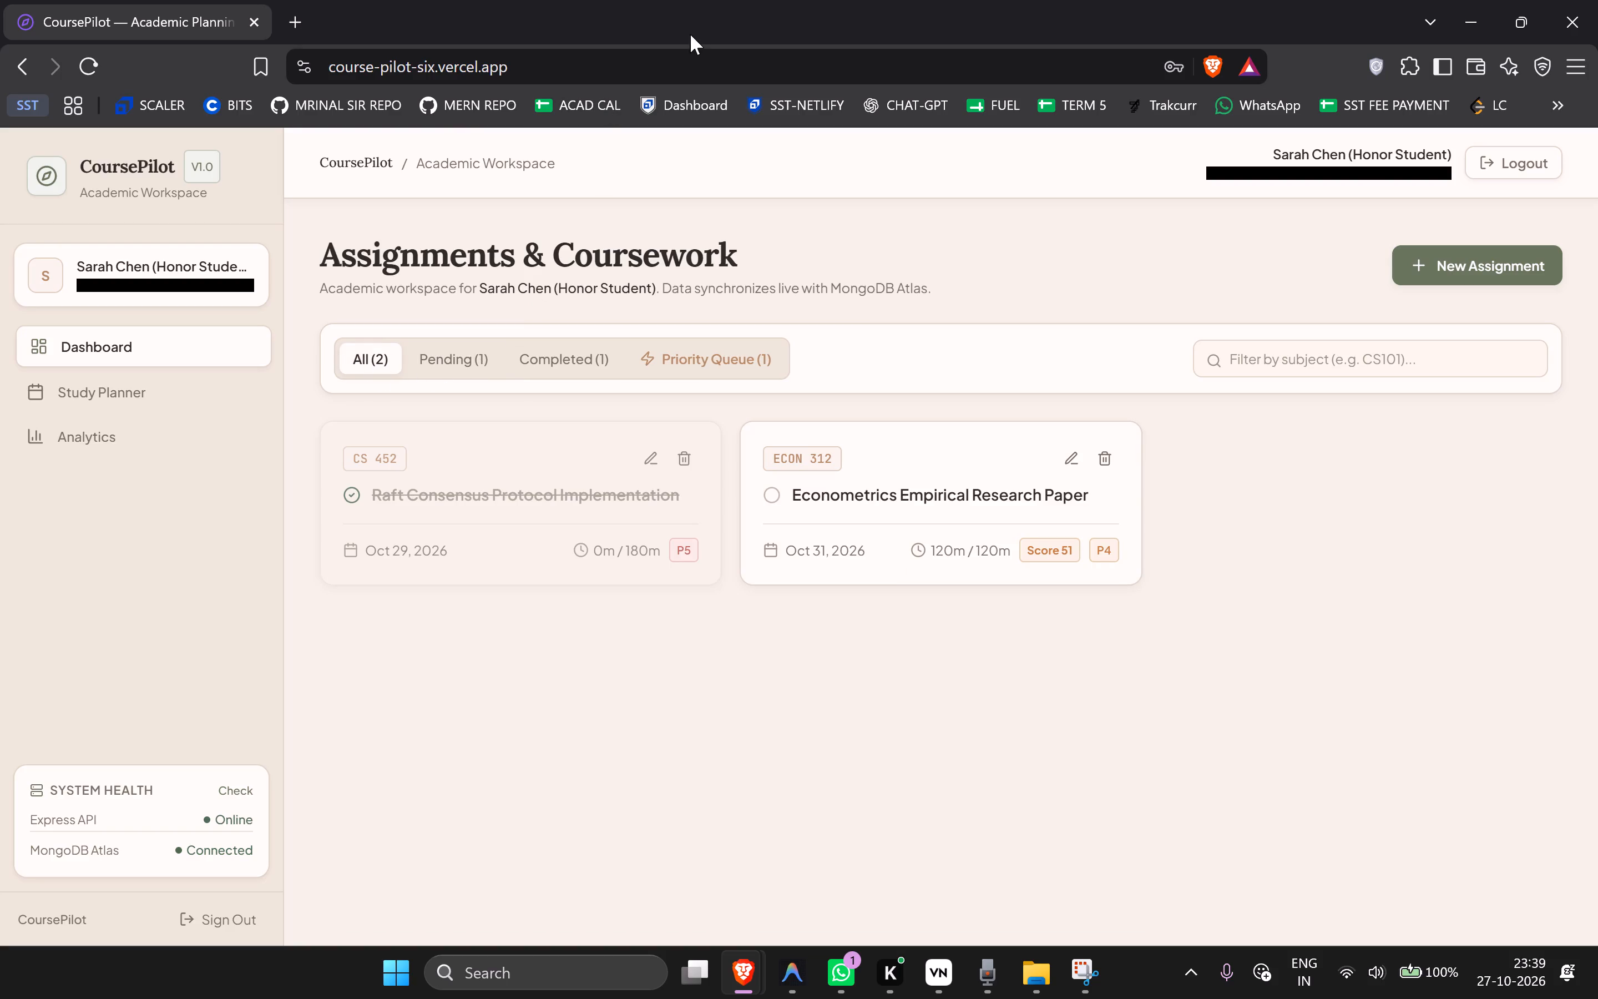
left_click(717, 34)
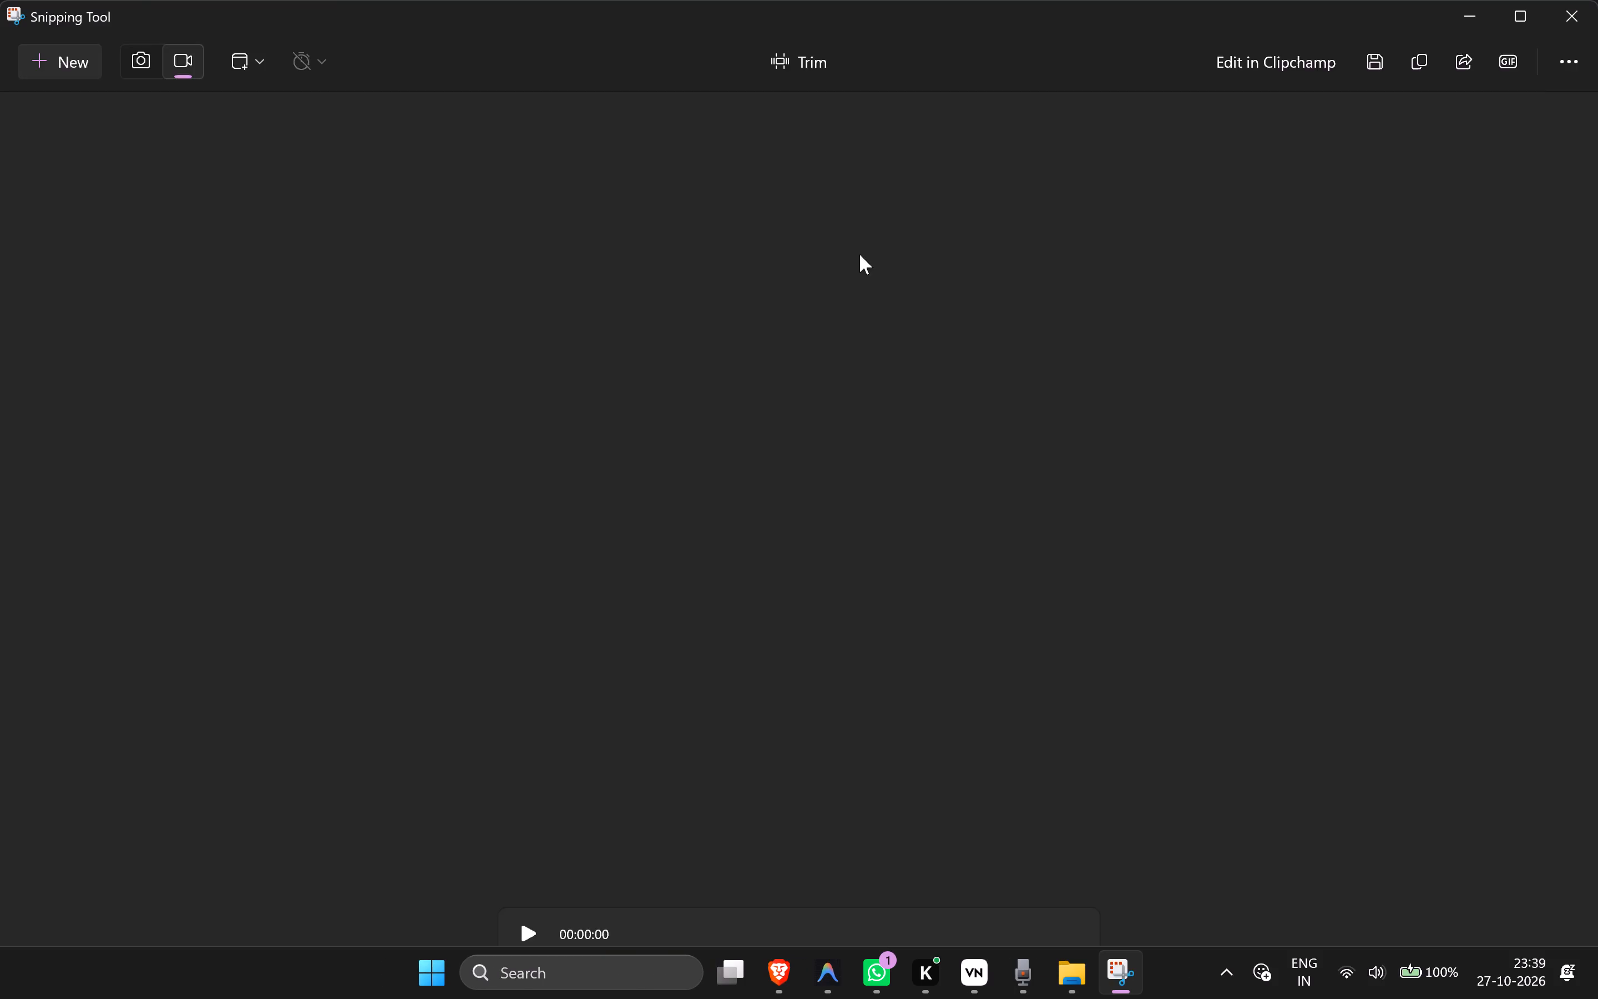
Save the new screen recording to the Desktop as an MP4.
left_click(1387, 64)
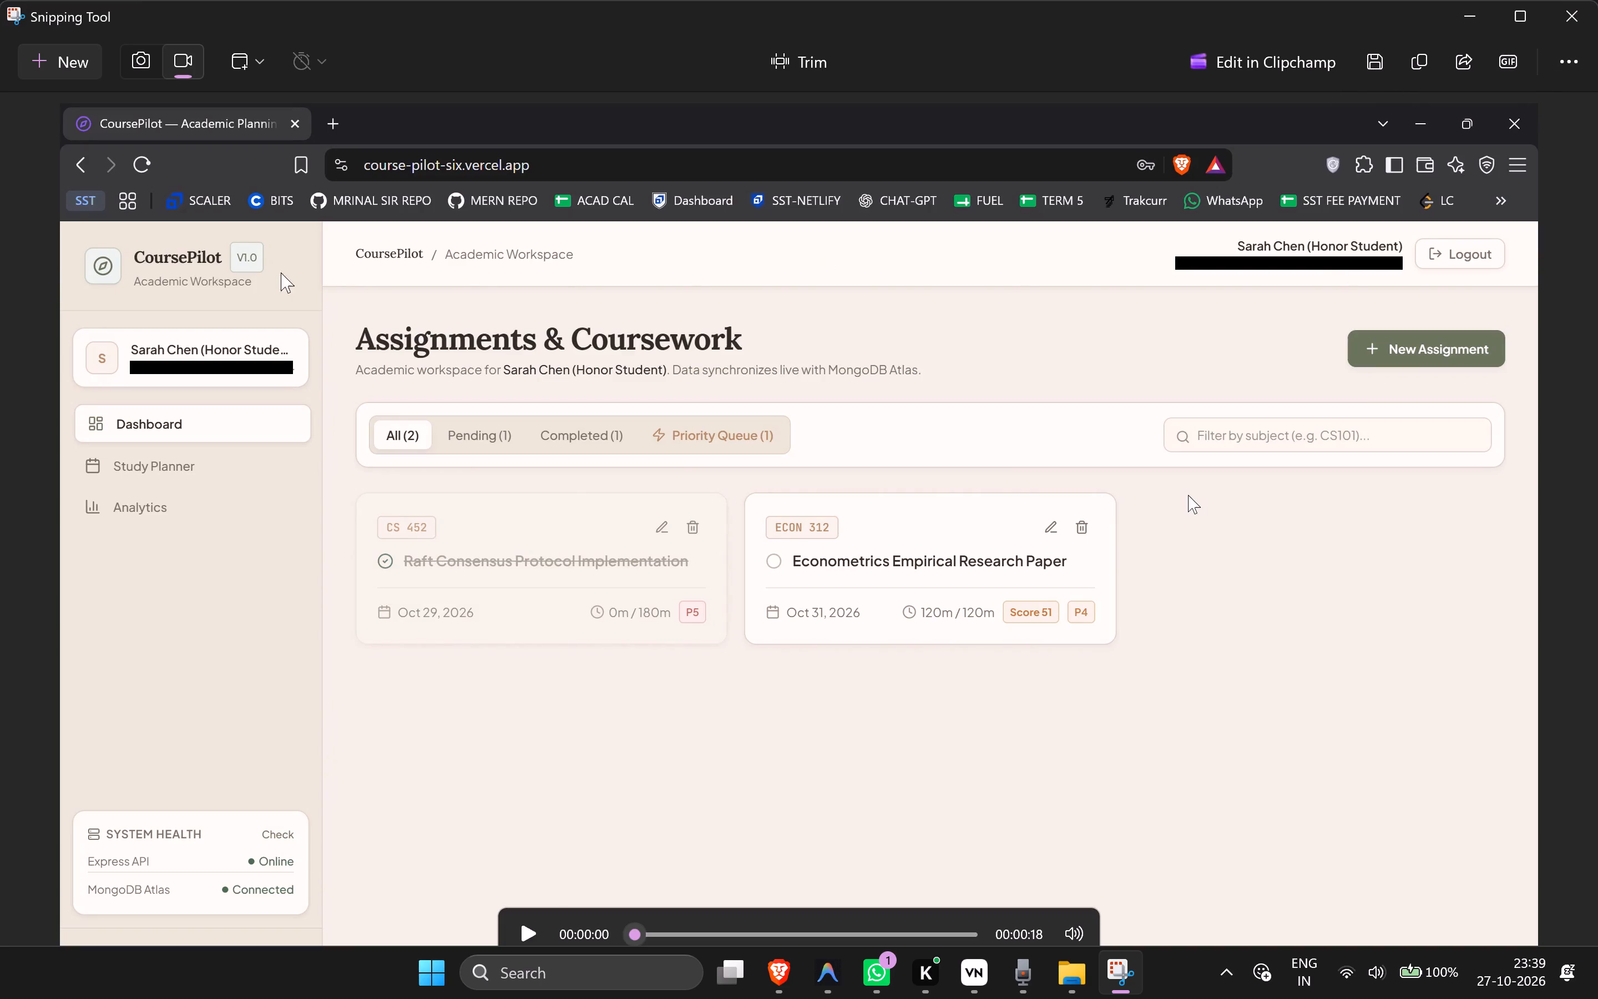
left_click(85, 236)
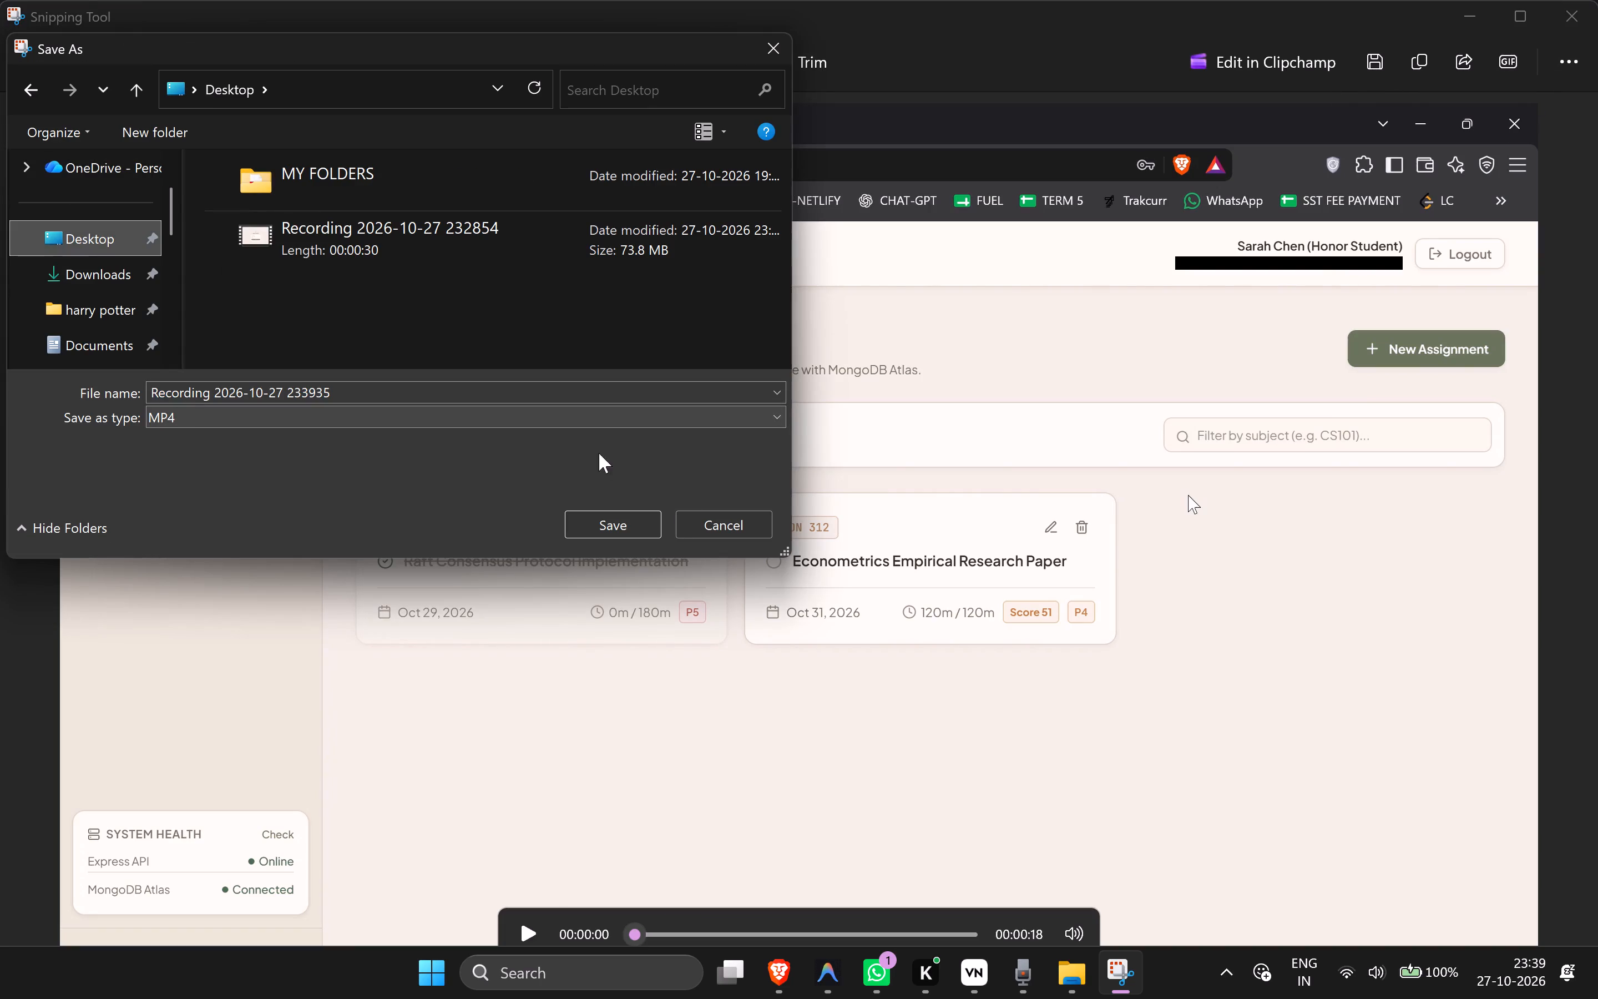
left_click(569, 531)
key("alt+Tab")
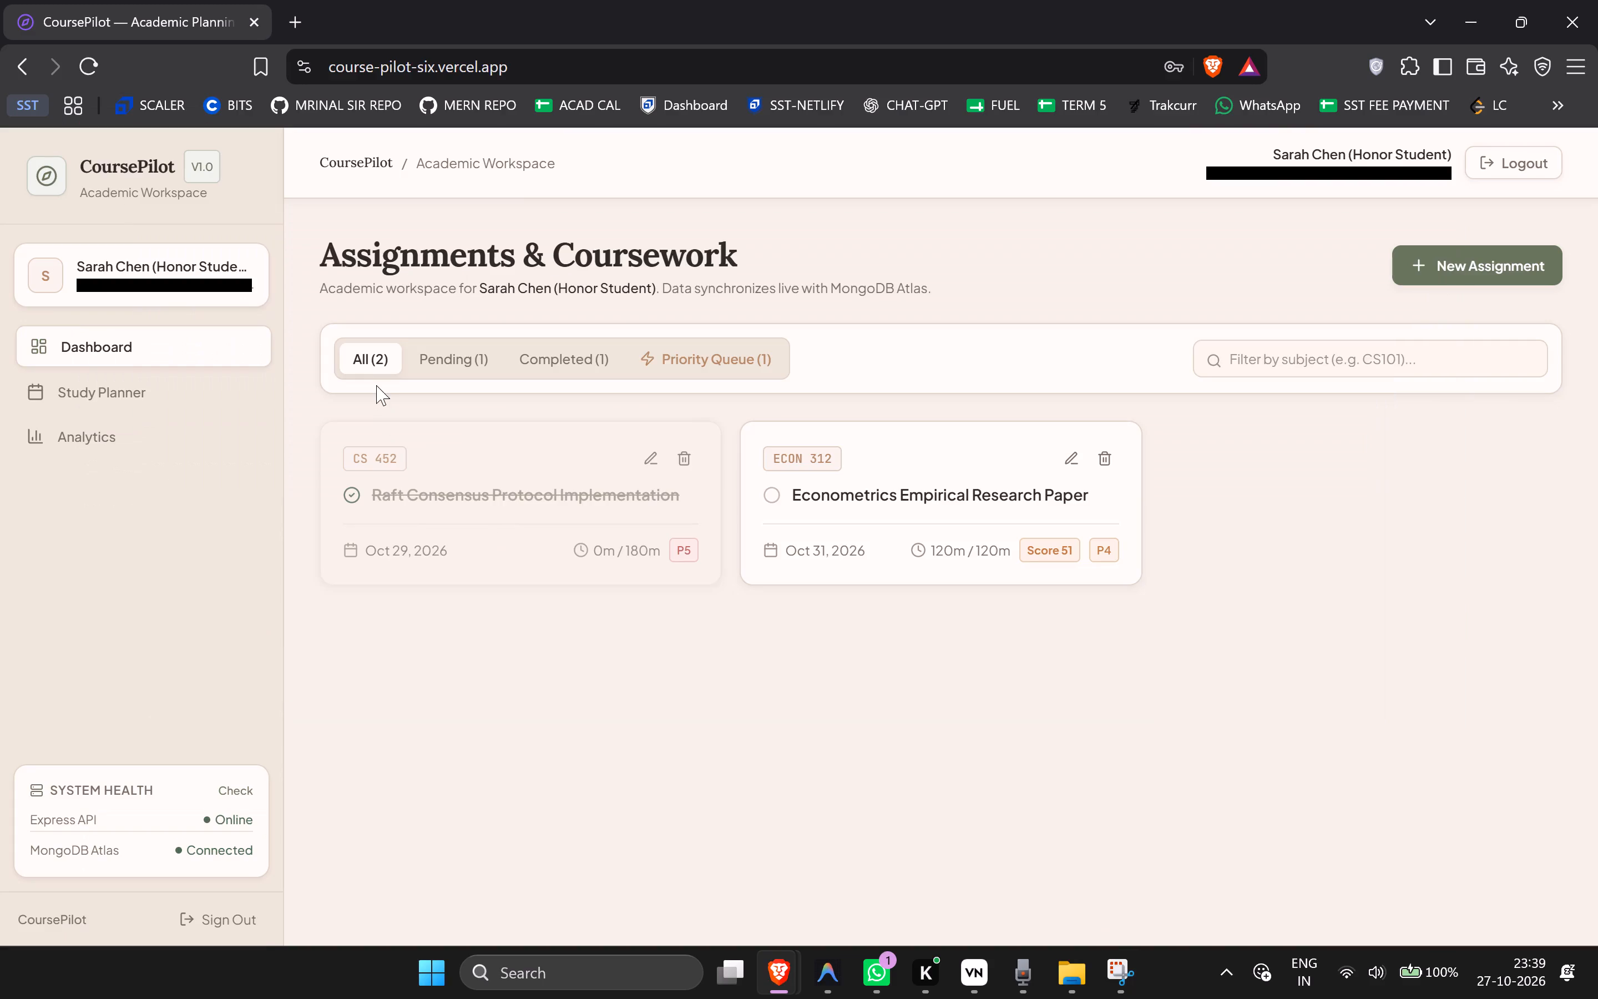
key("alt+Tab")
key("alt+Tab")
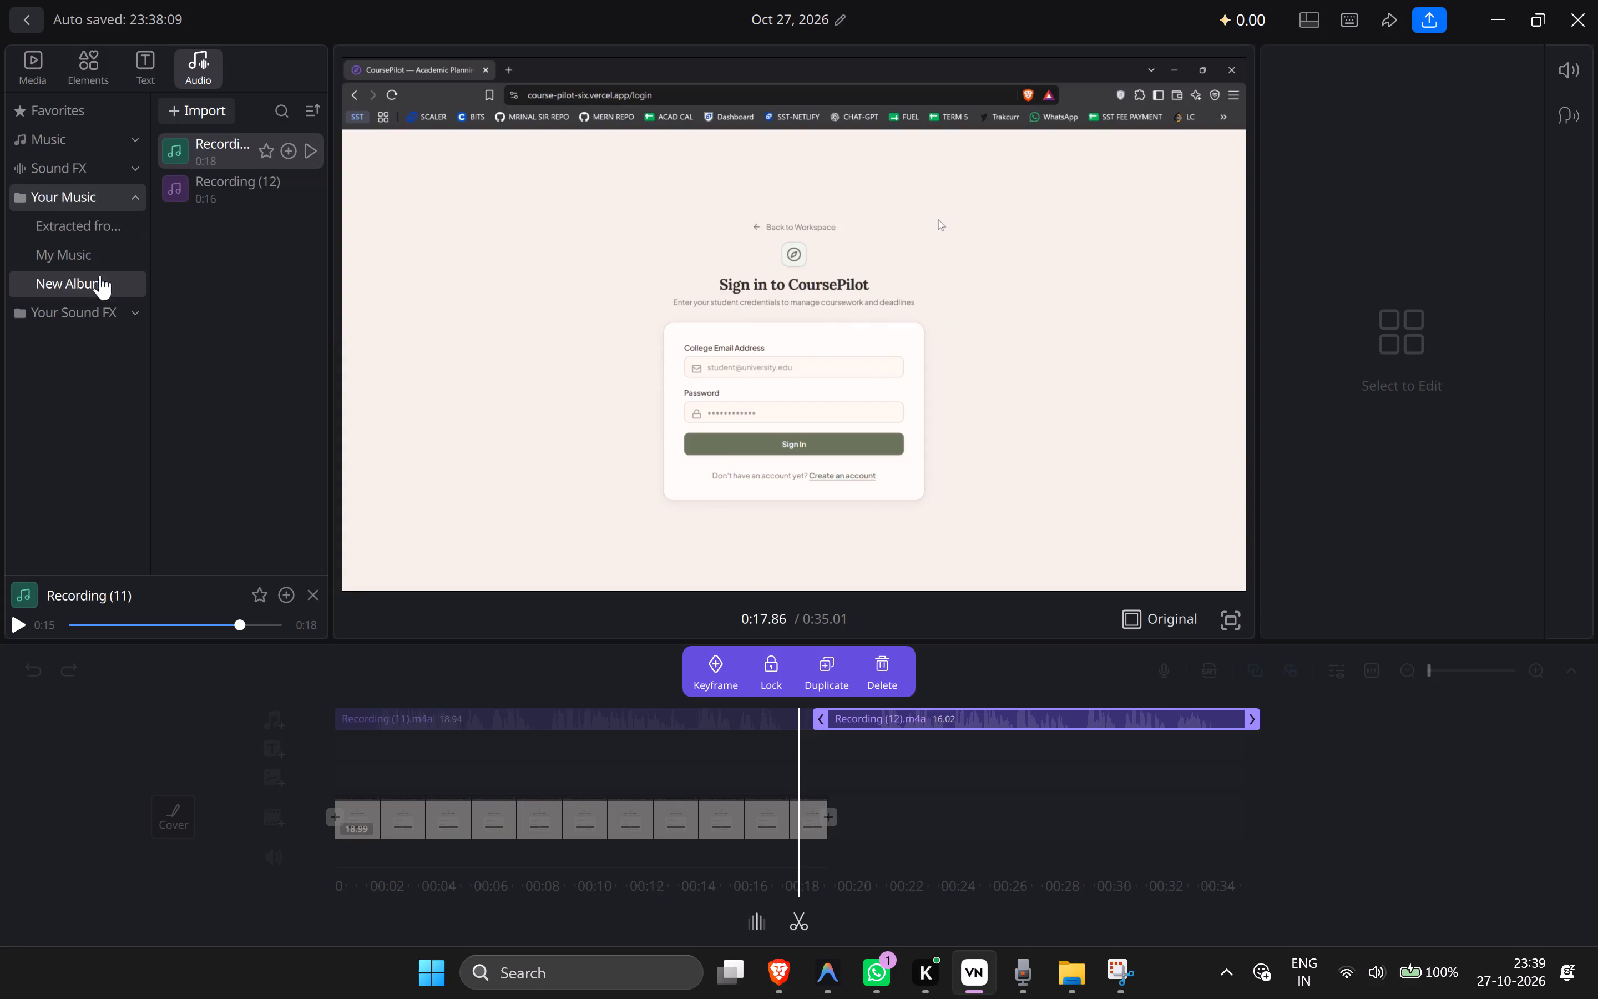
left_click(211, 112)
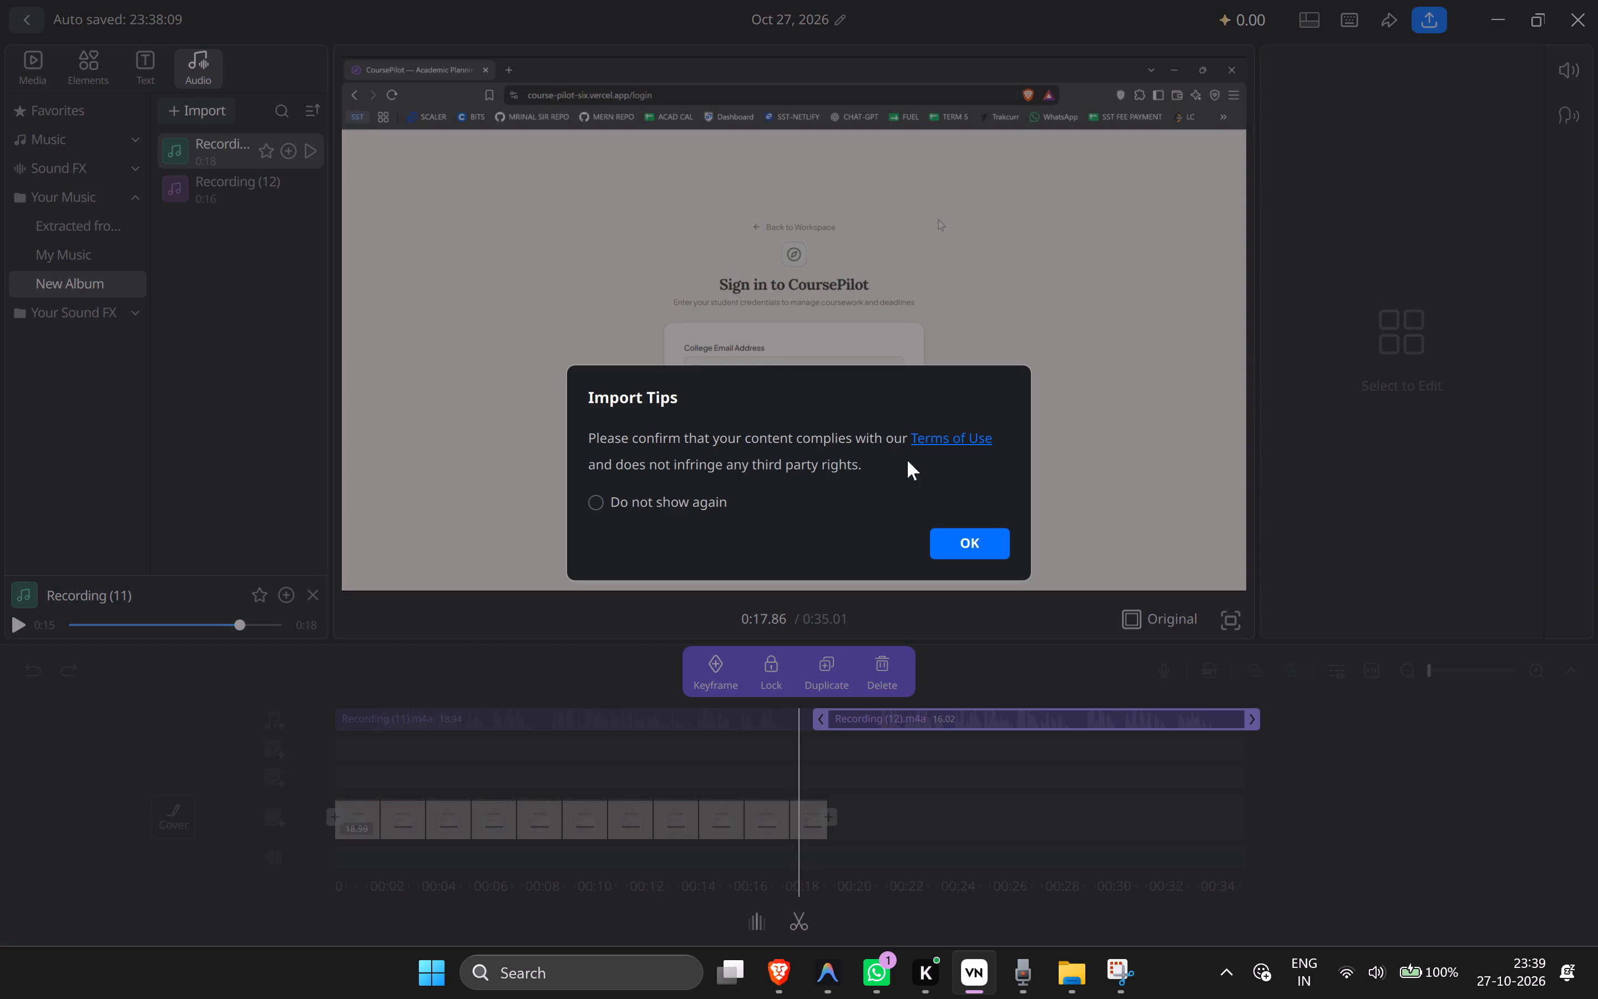
left_click(965, 539)
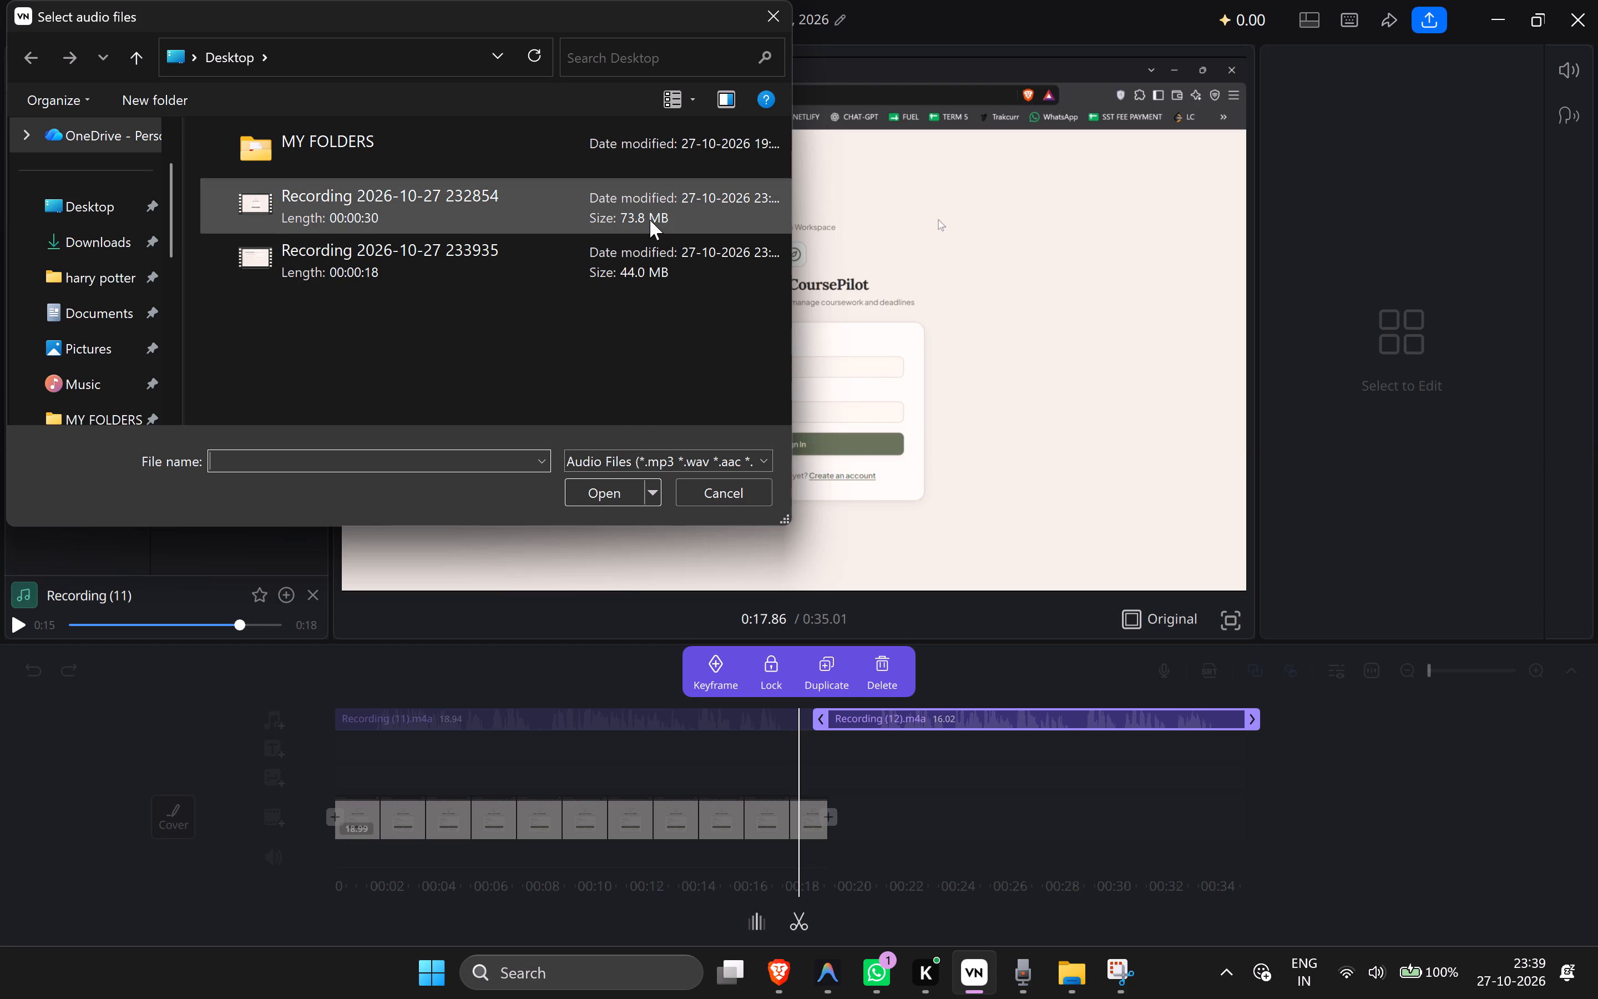
left_click(631, 280)
left_click(621, 496)
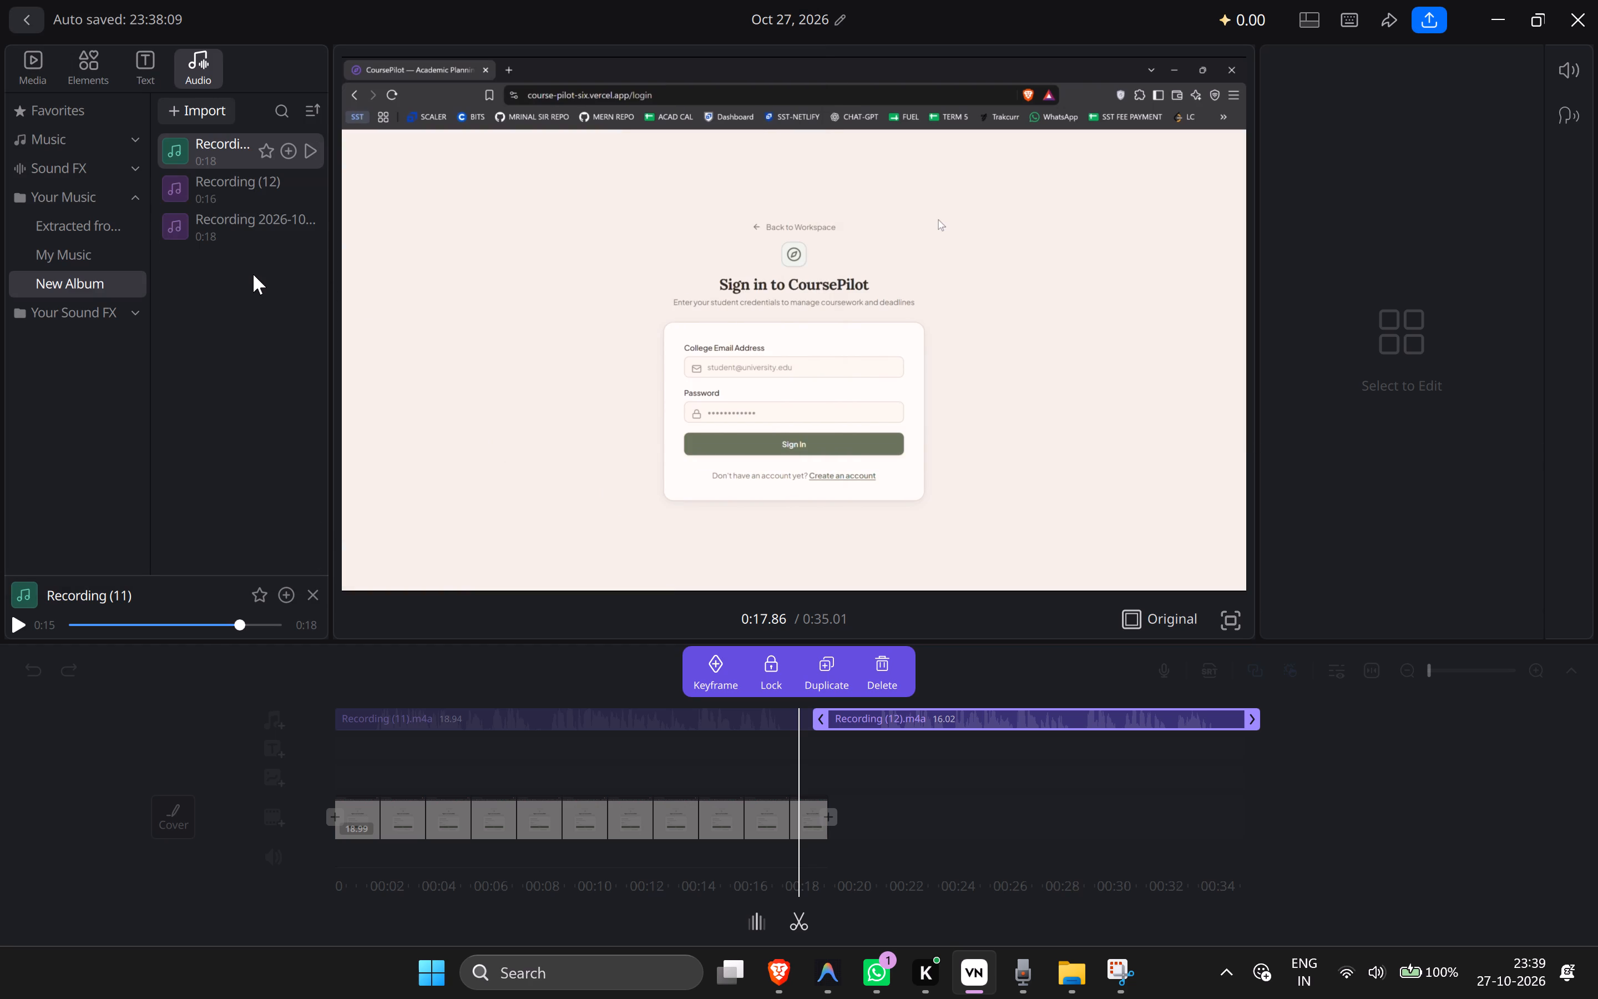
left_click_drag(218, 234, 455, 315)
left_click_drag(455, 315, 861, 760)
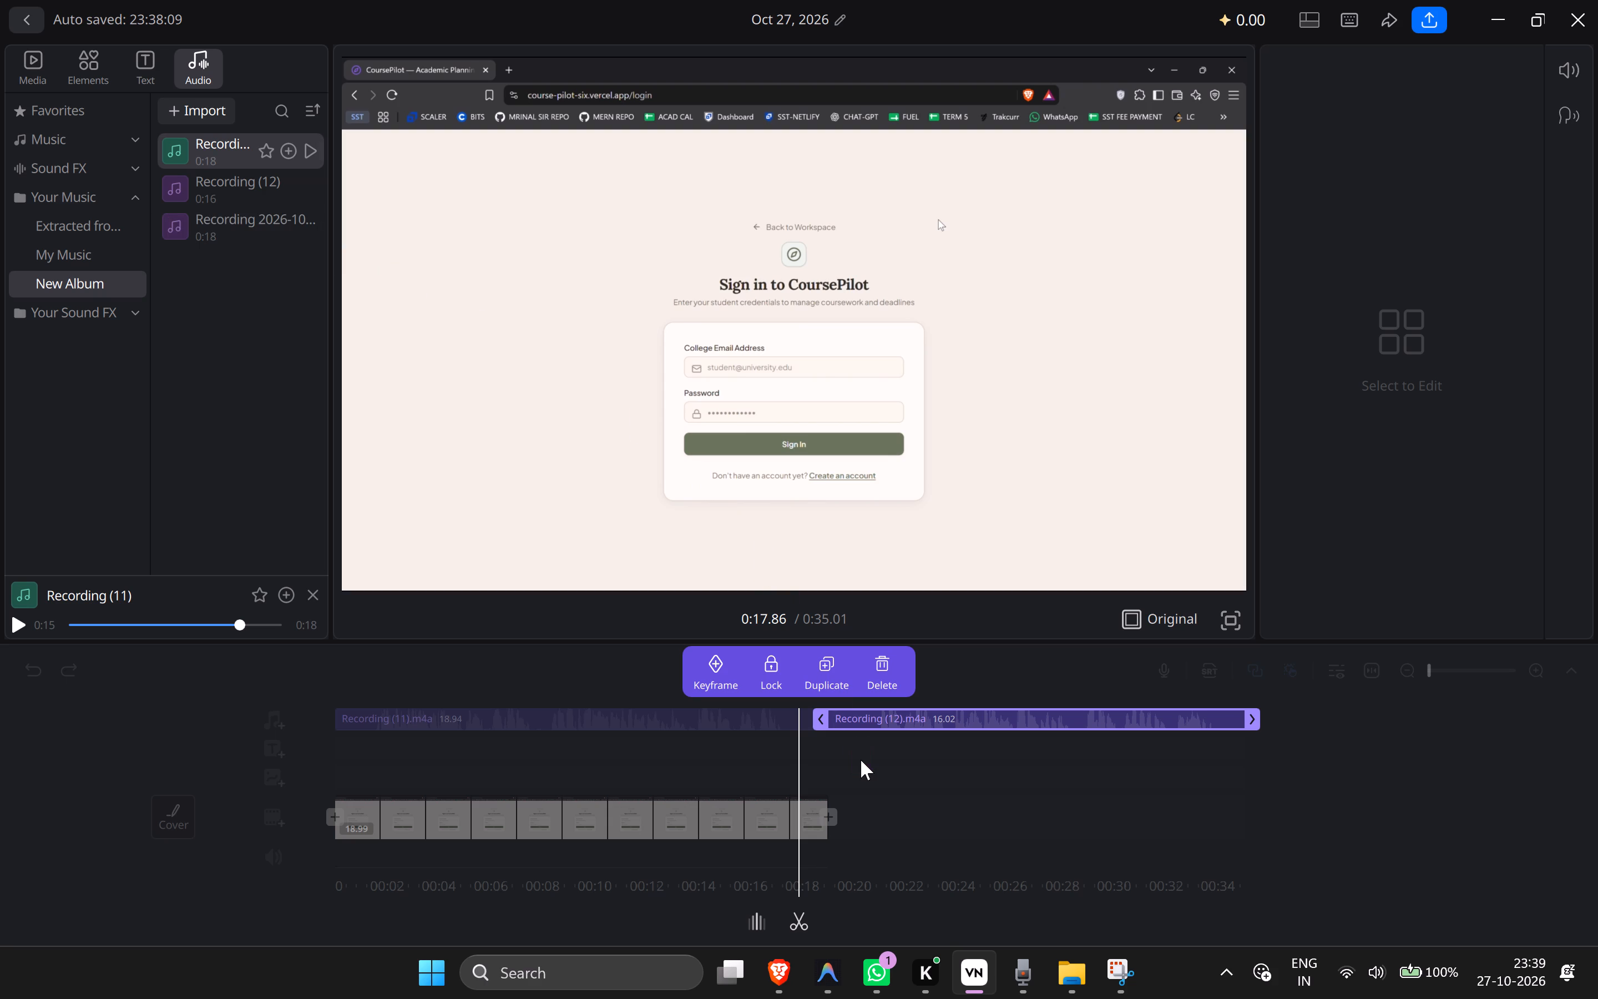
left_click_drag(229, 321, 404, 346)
left_click(44, 65)
left_click(275, 244)
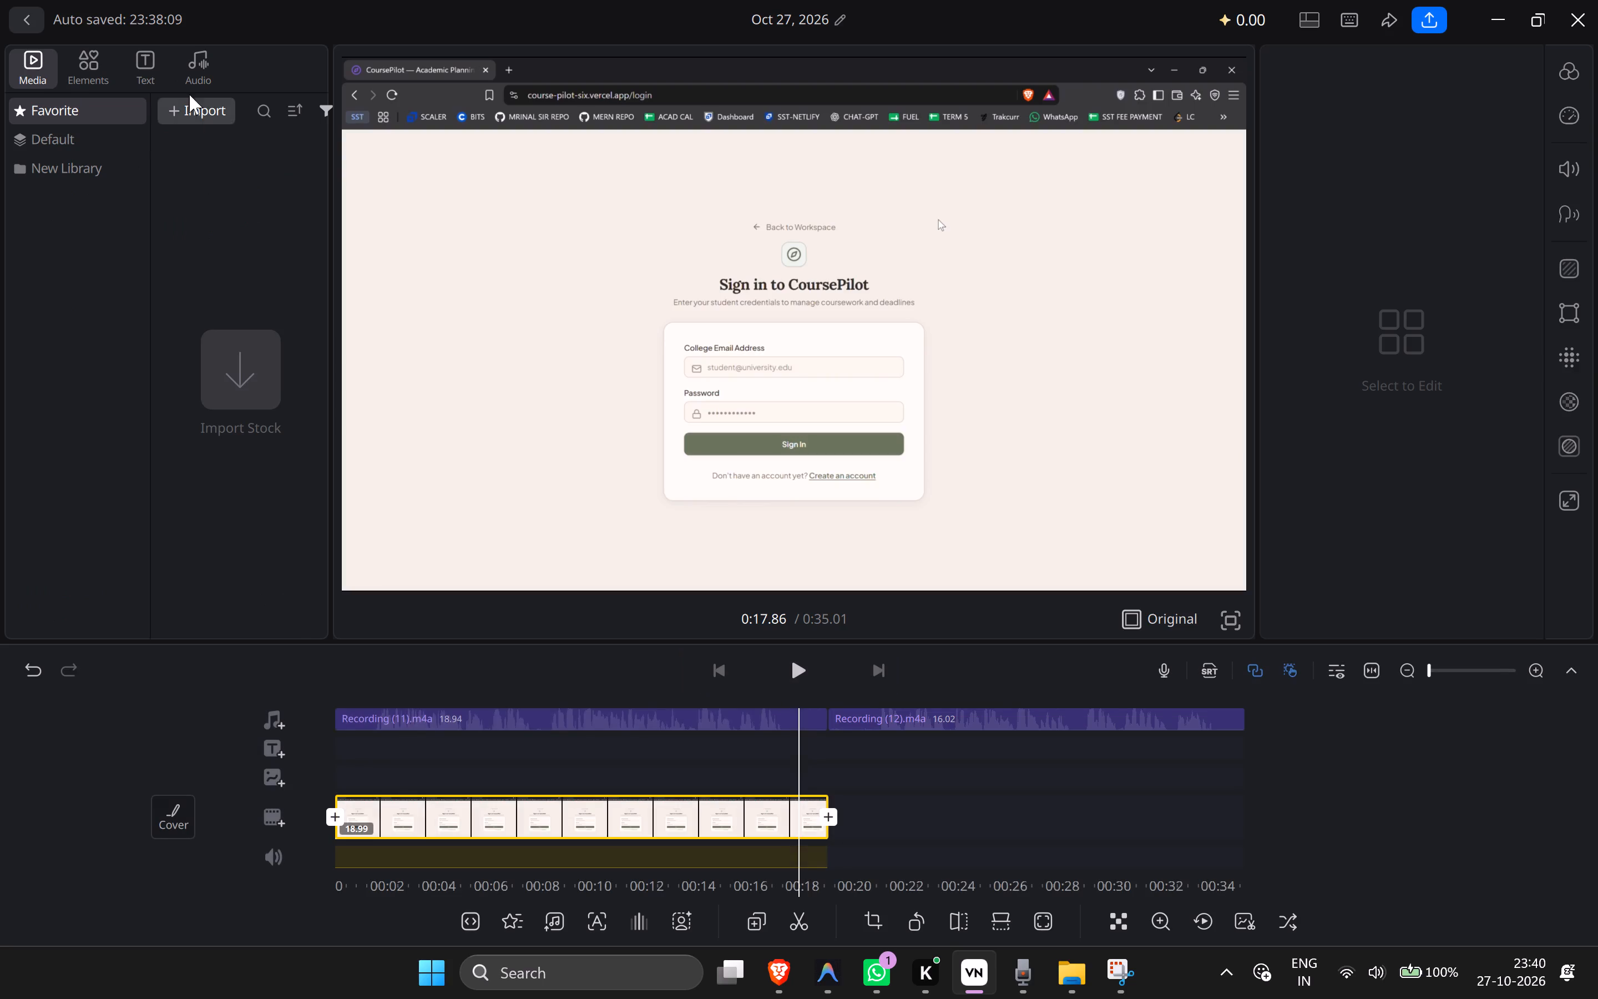
left_click(189, 94)
left_click(190, 109)
left_click(939, 539)
left_click(326, 209)
left_click(578, 273)
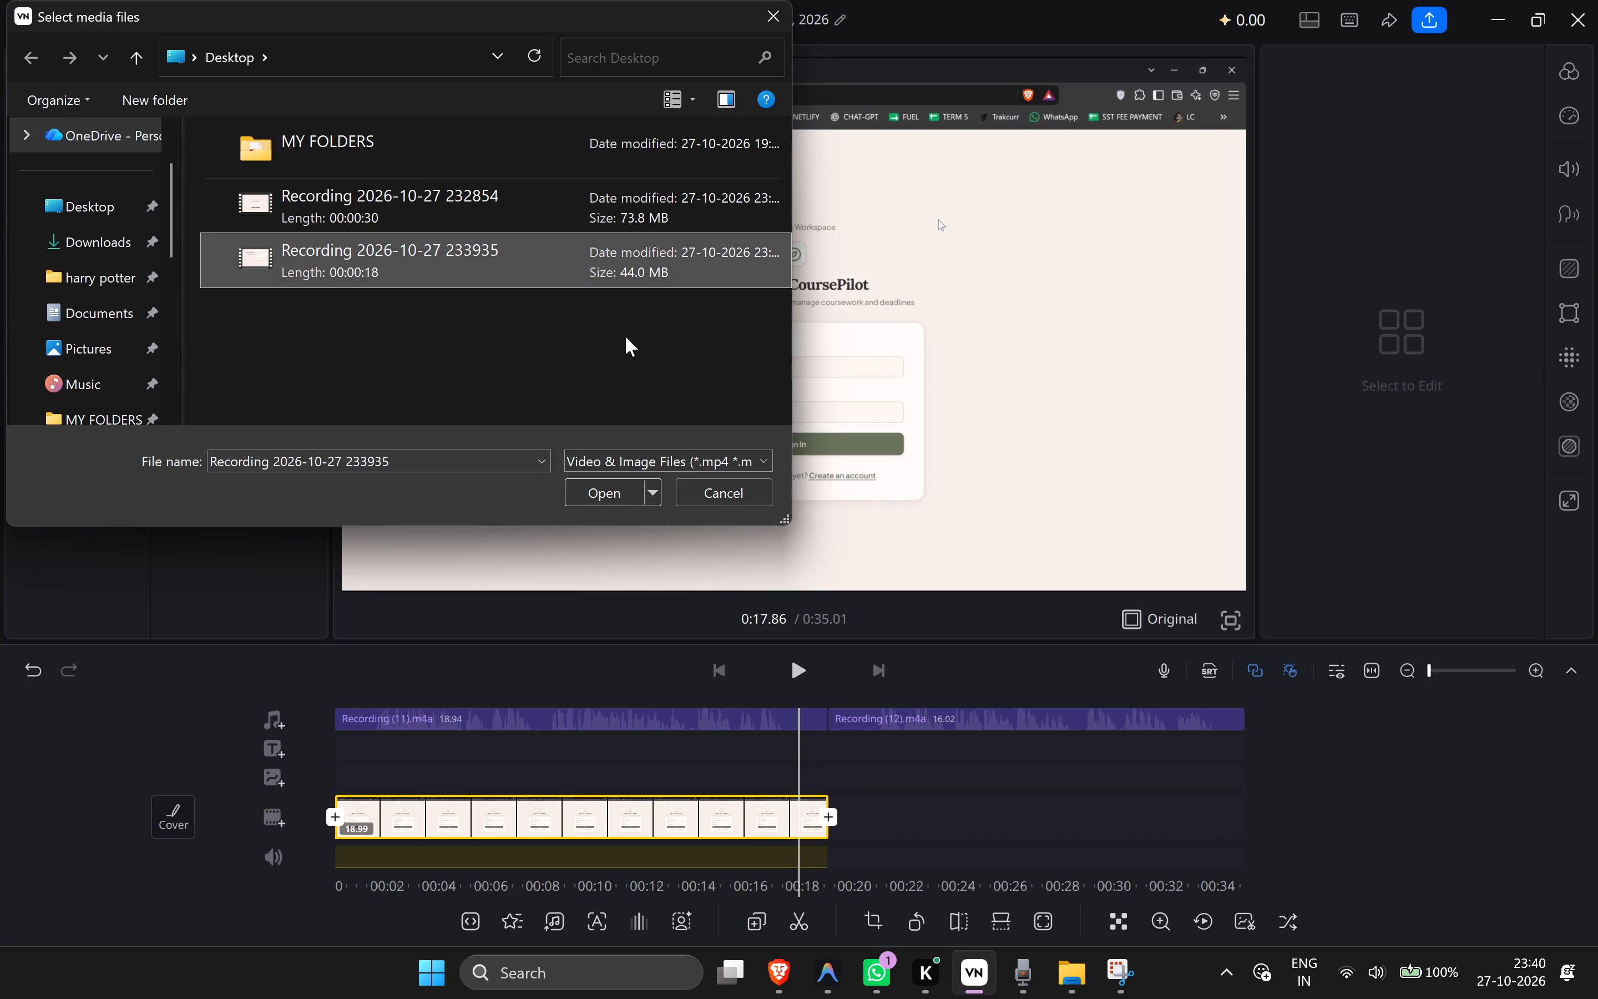
left_click(581, 481)
Place the imported screen recording on the video track directly after the sign-in clip.
left_click_drag(196, 165, 879, 468)
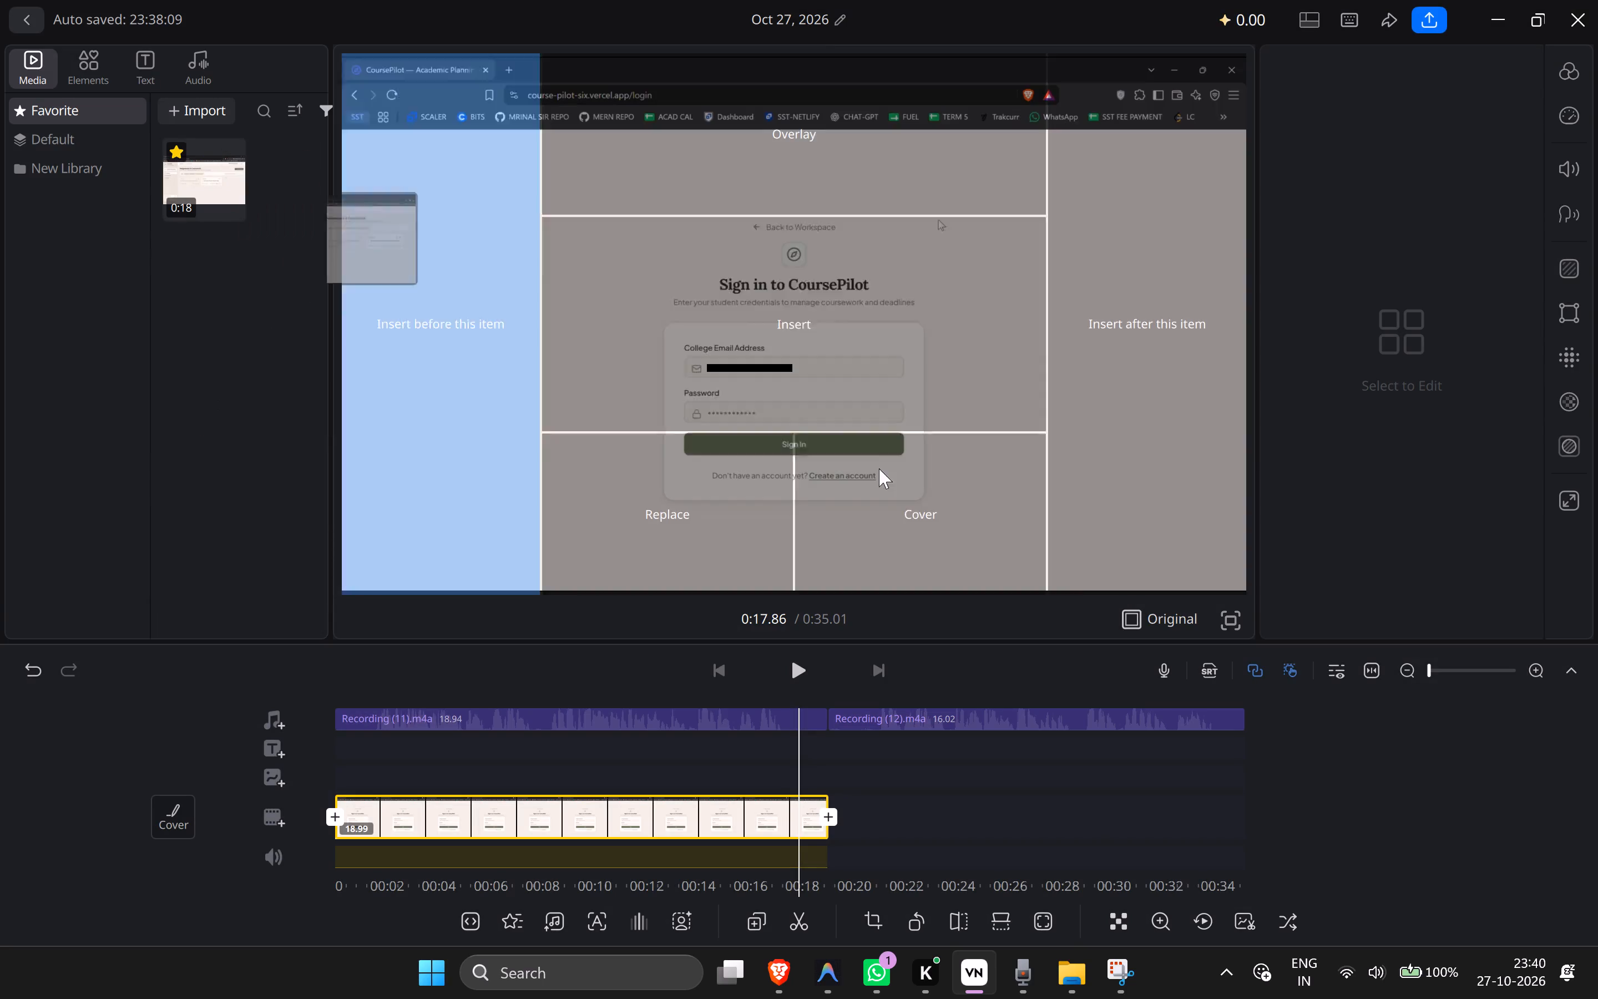
left_click_drag(879, 468, 873, 810)
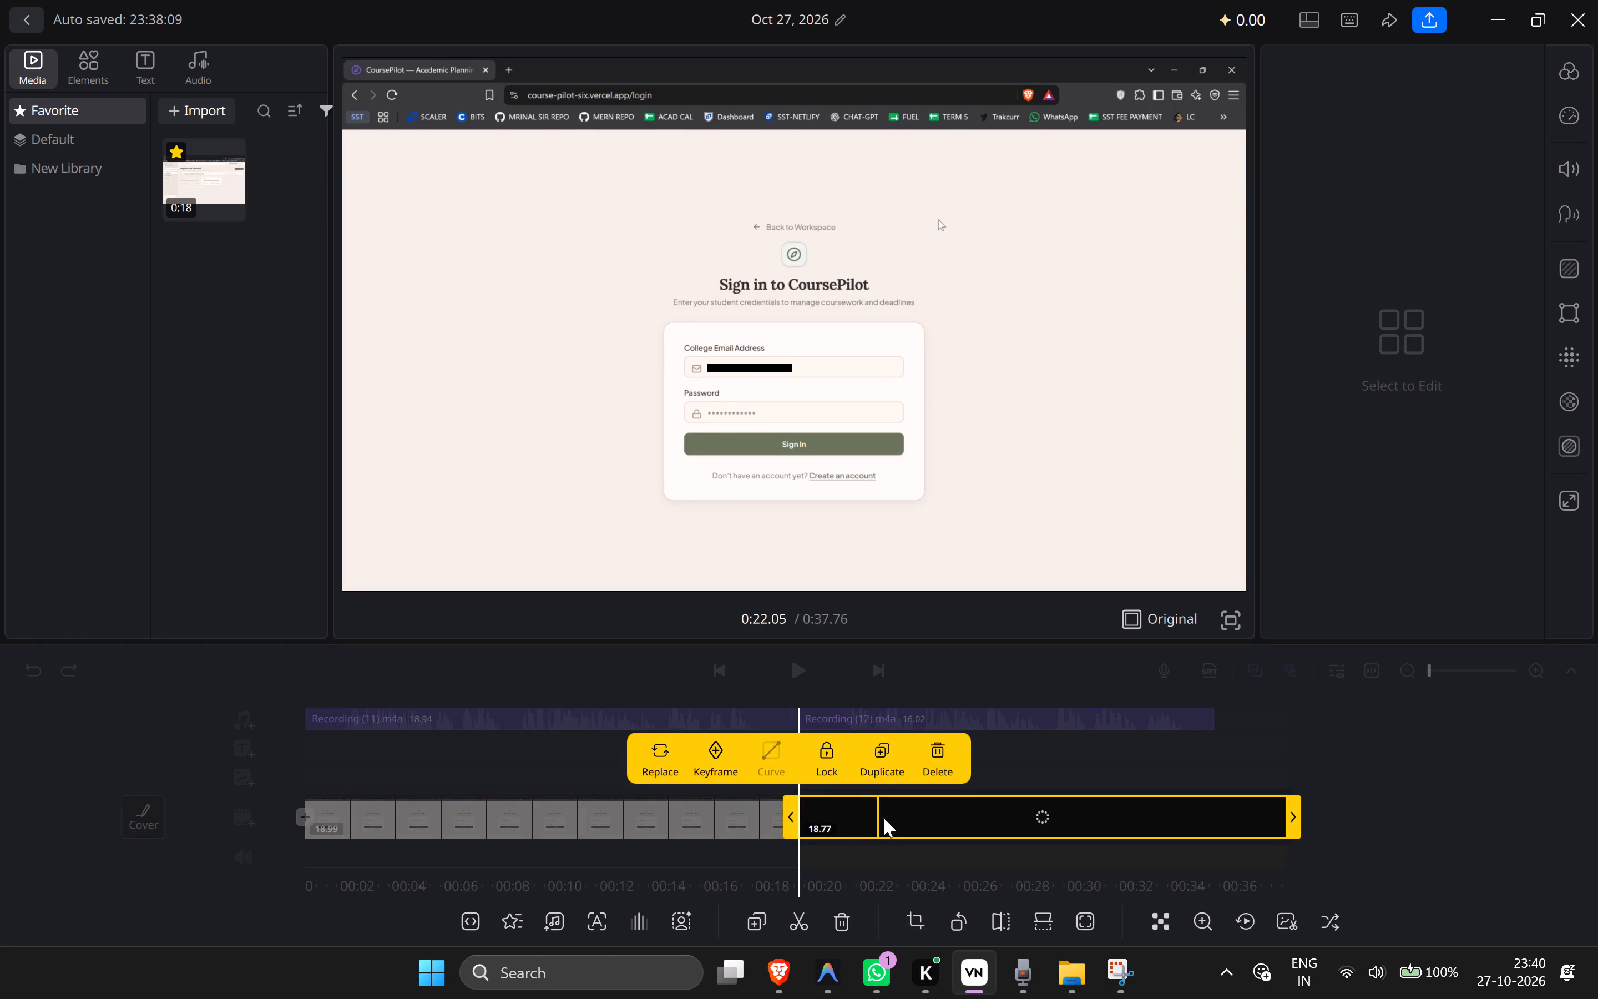
Play back the timeline from the junction of the two video clips to the end to check the Recording (12) voice-over against the new clip.
key("space")
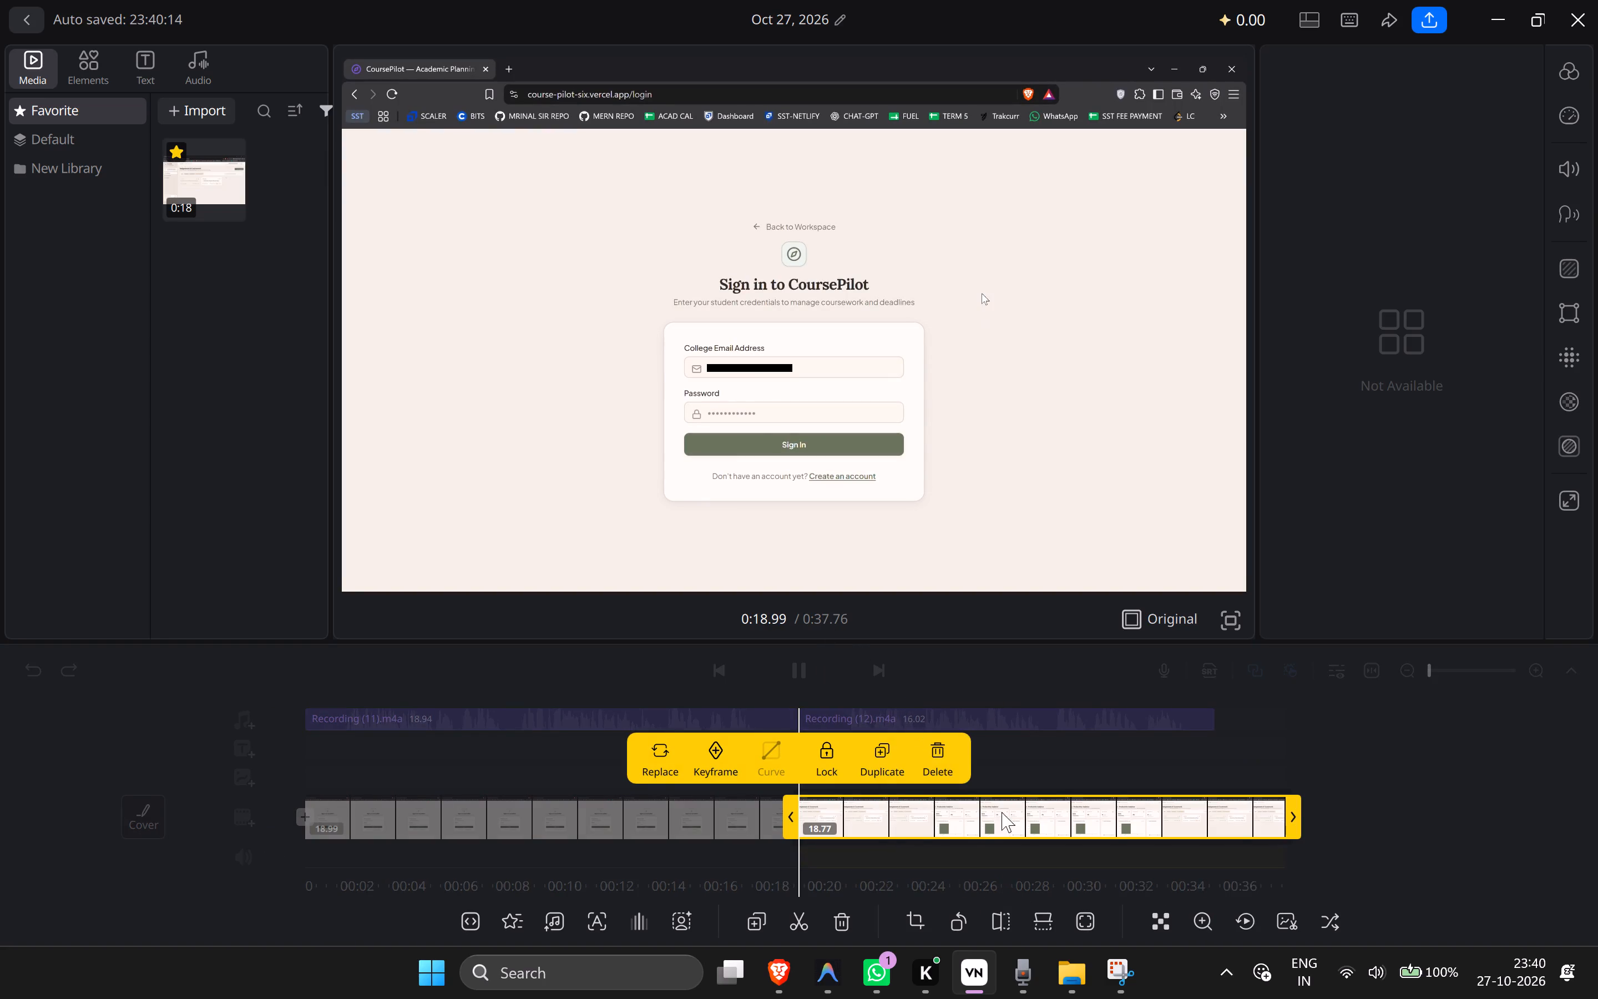
left_click(1345, 708)
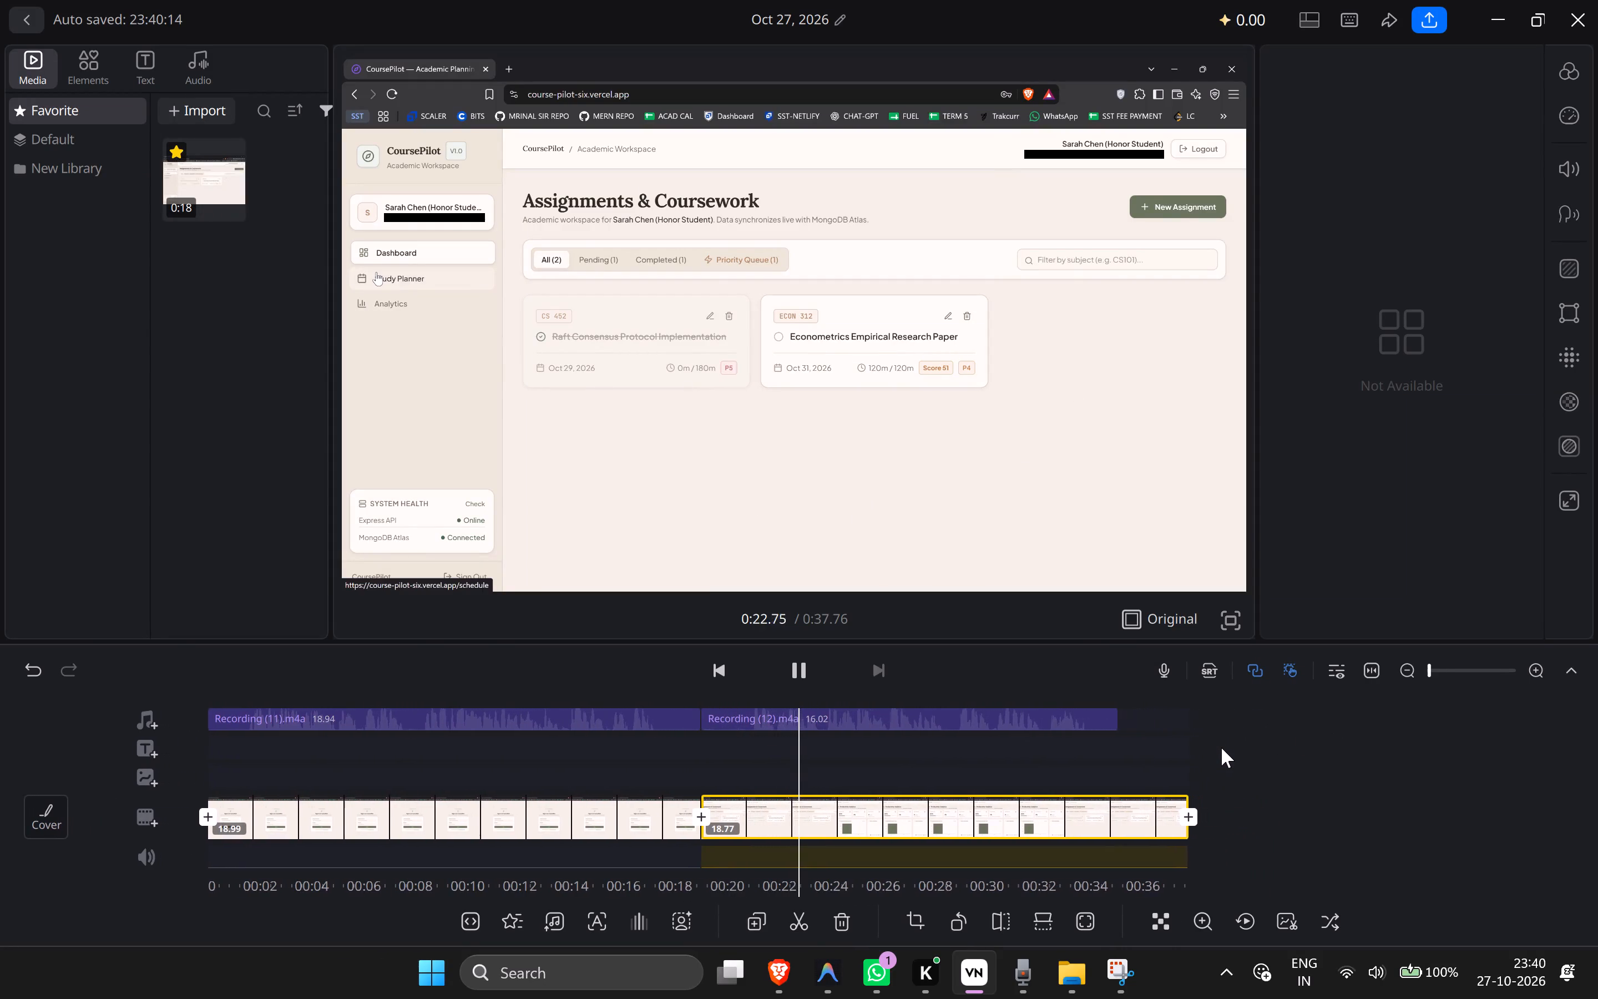
key("space")
left_click_drag(1263, 745, 1417, 756)
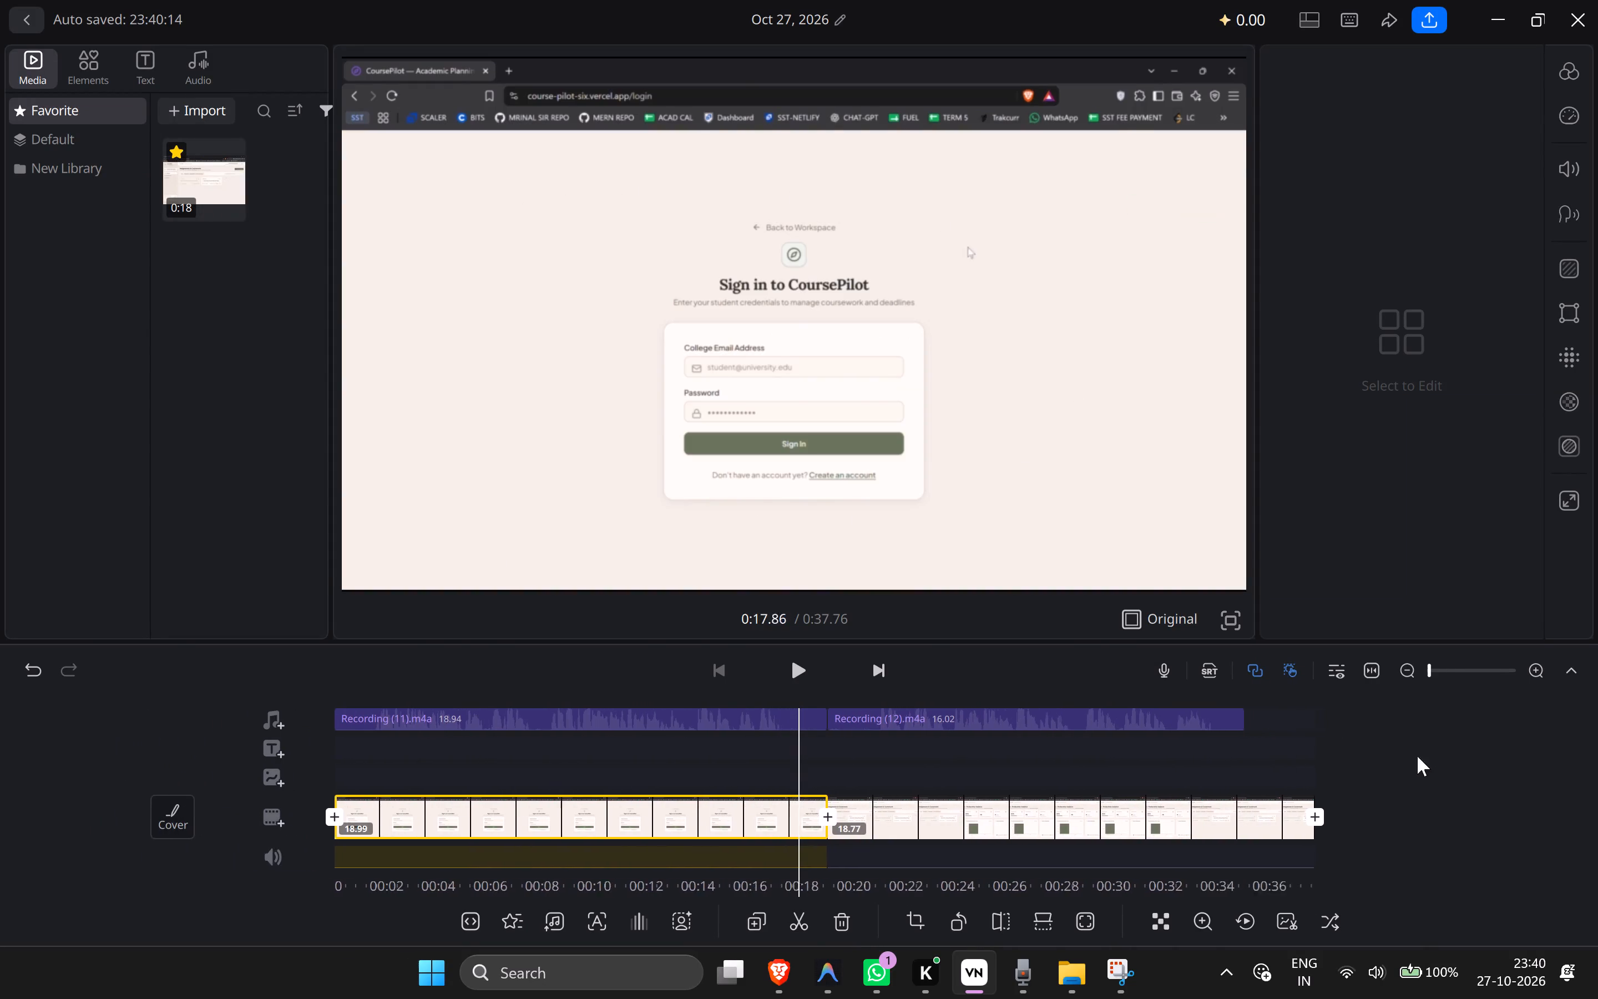
left_click_drag(1417, 756, 1399, 760)
left_click_drag(1399, 760, 1408, 760)
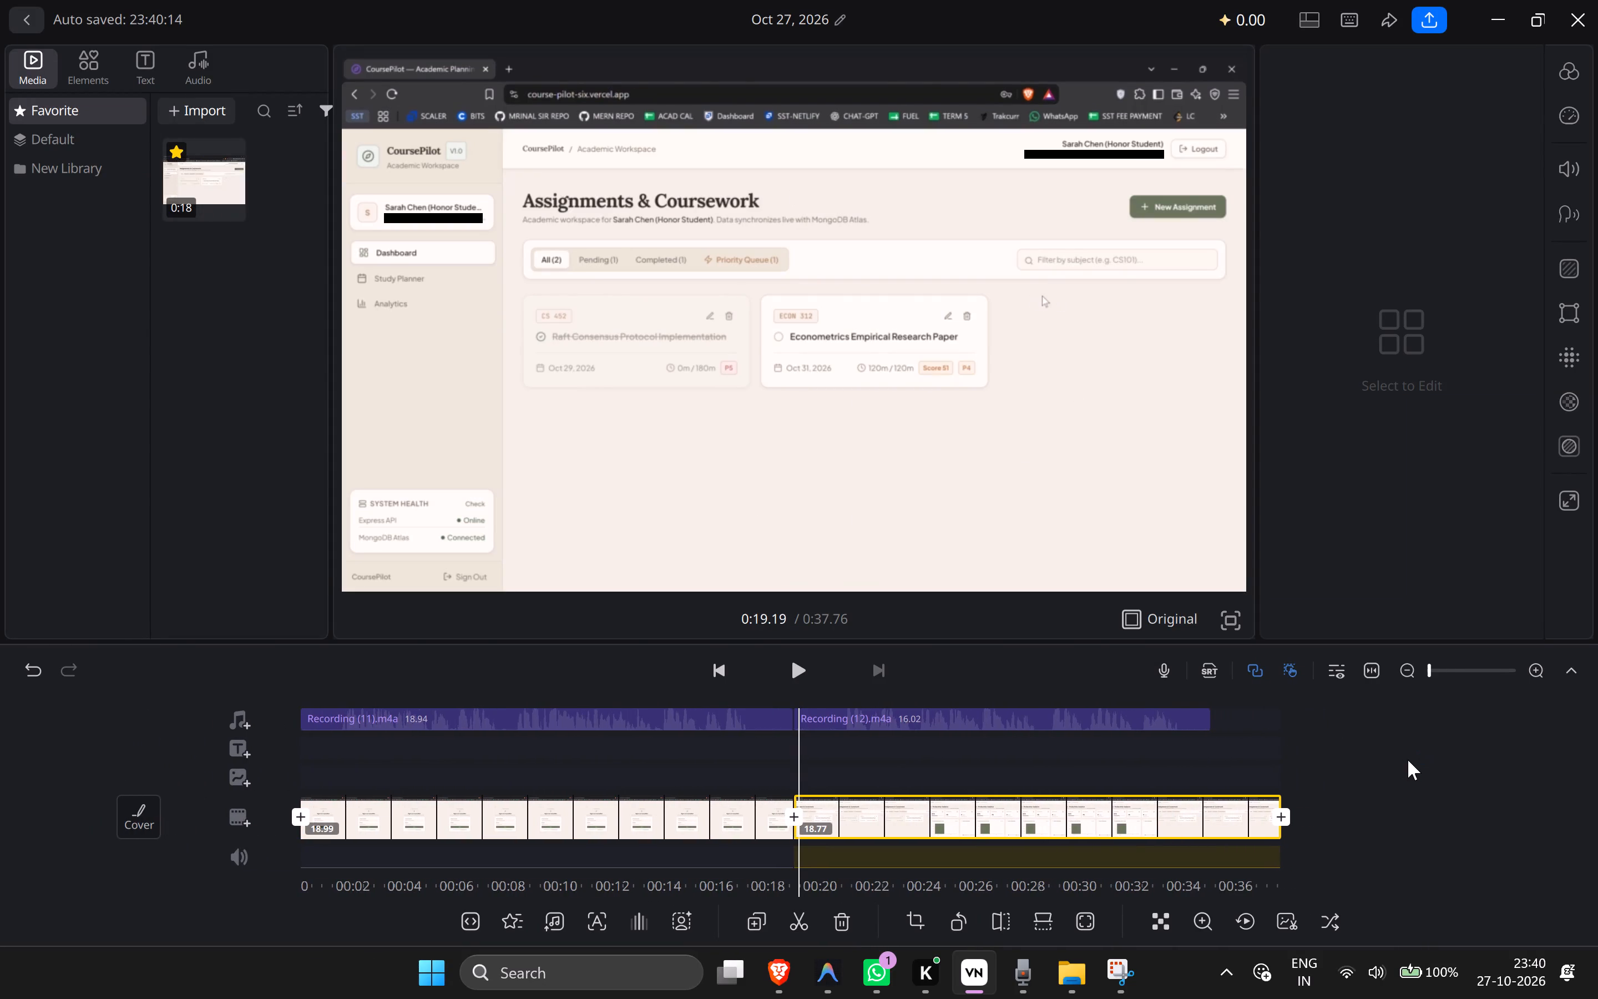
left_click_drag(1408, 760, 1413, 761)
key("space")
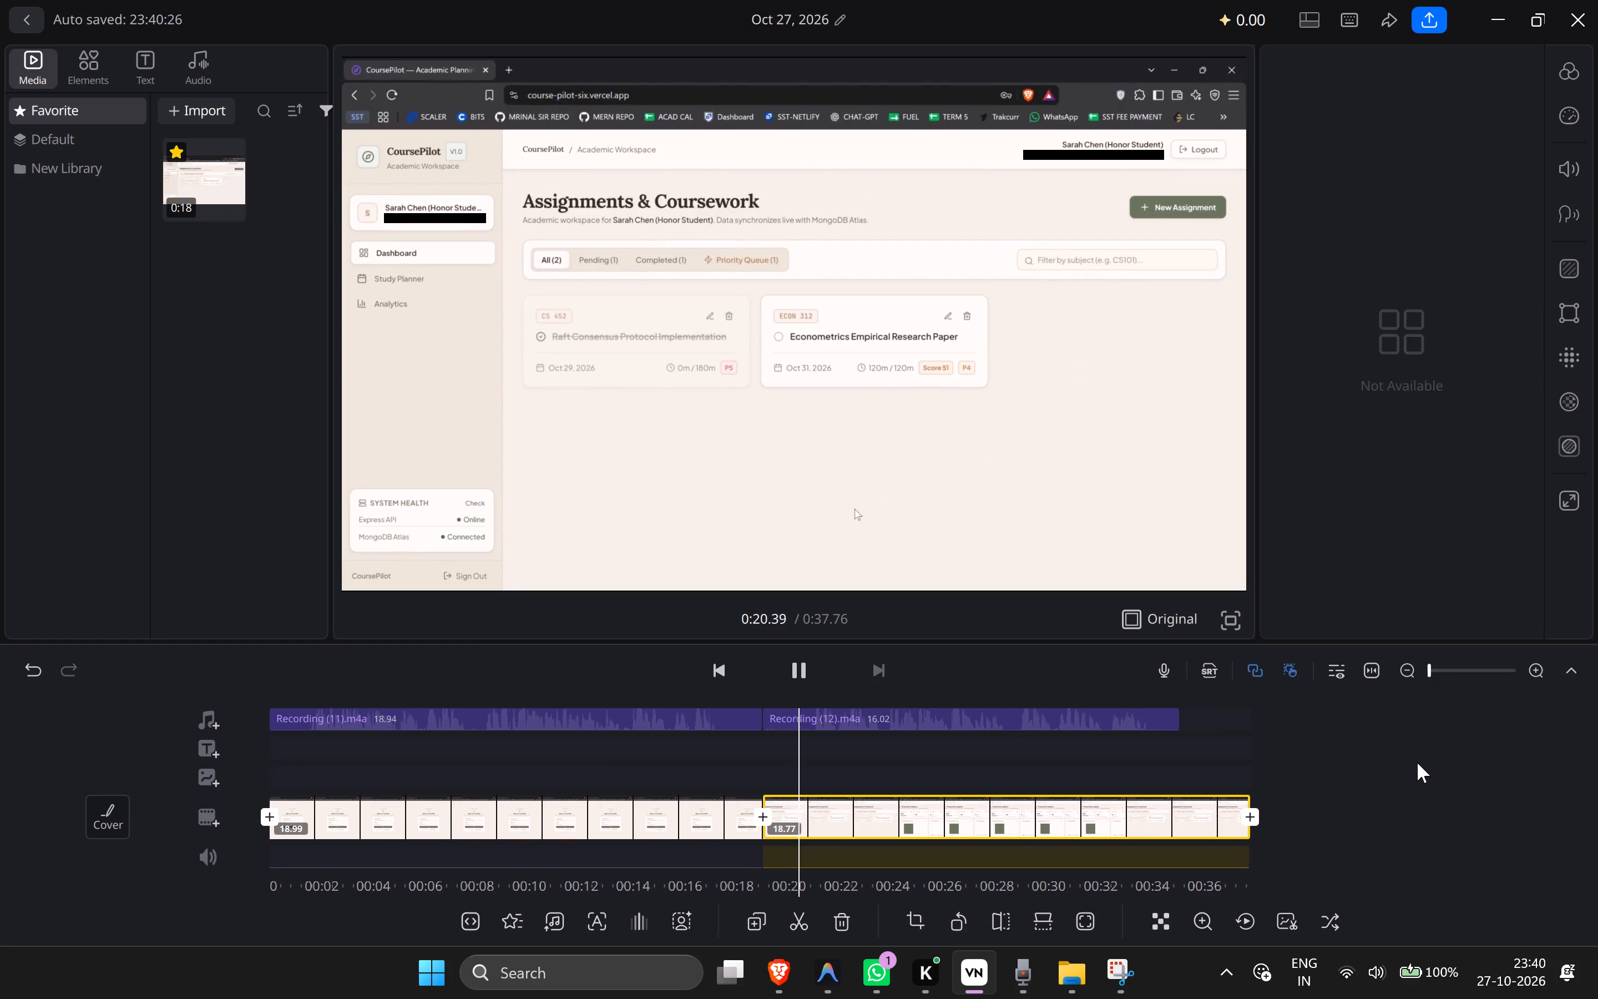
left_click_drag(1387, 767, 1548, 763)
key("space")
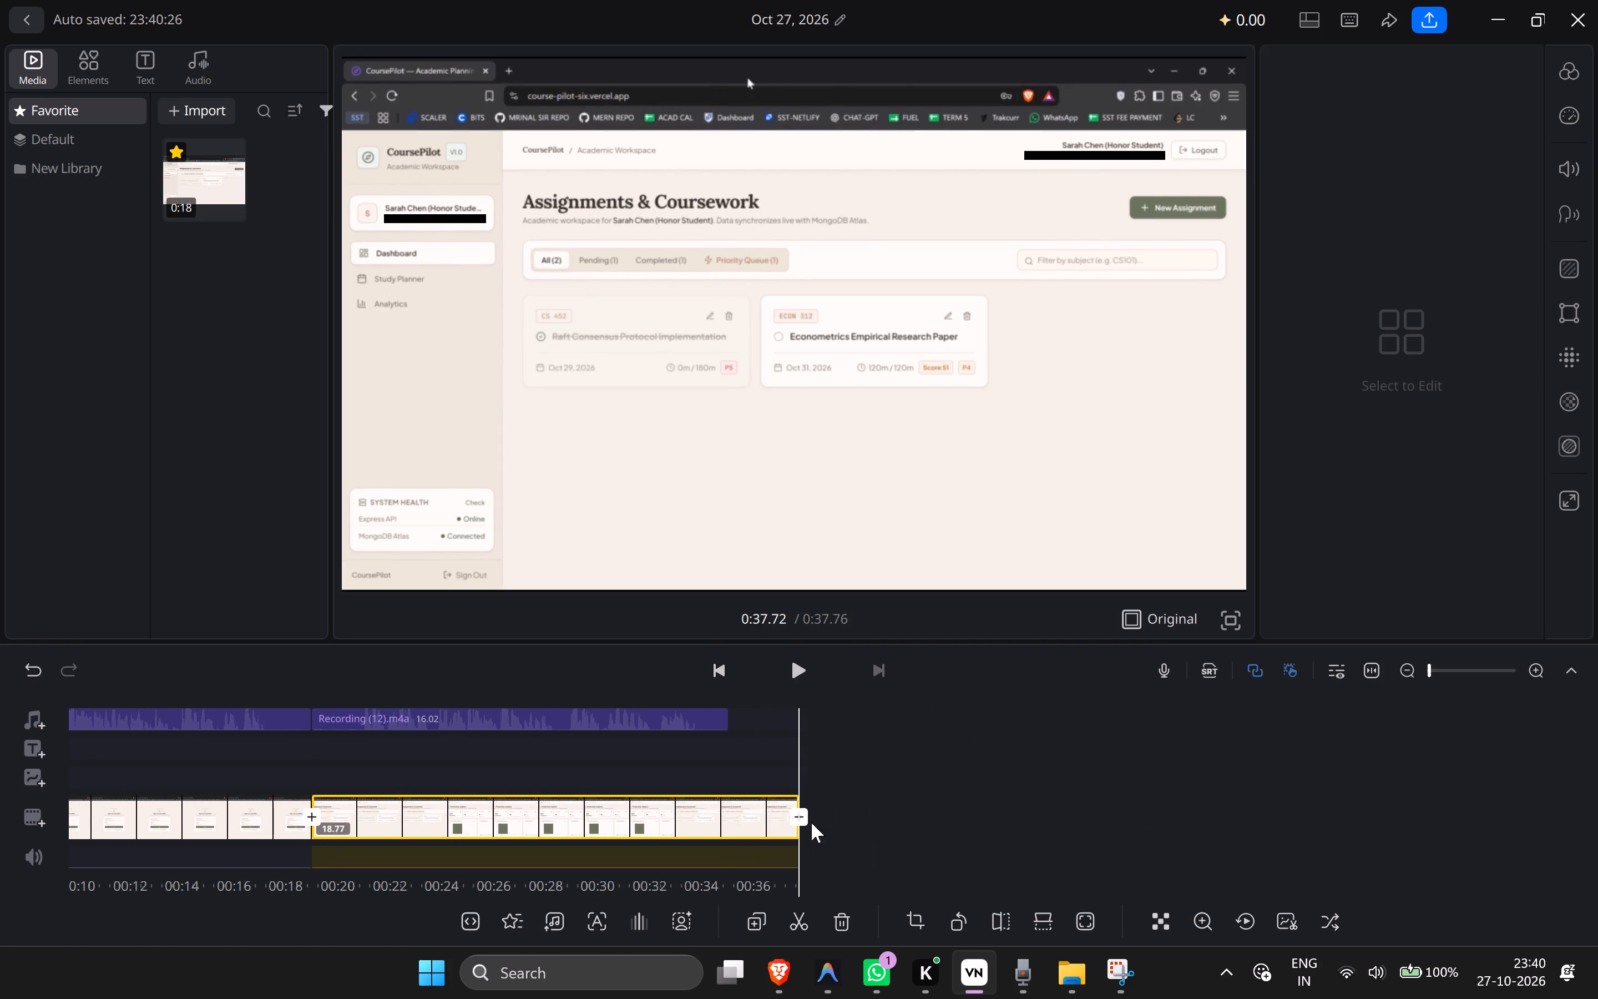
Trim the end of the second video clip to a length of about 17.57 seconds.
left_click(940, 754)
left_click_drag(1054, 667, 1245, 701)
left_click_drag(1021, 783, 1299, 810)
left_click(969, 821)
left_click_drag(1060, 819, 1045, 819)
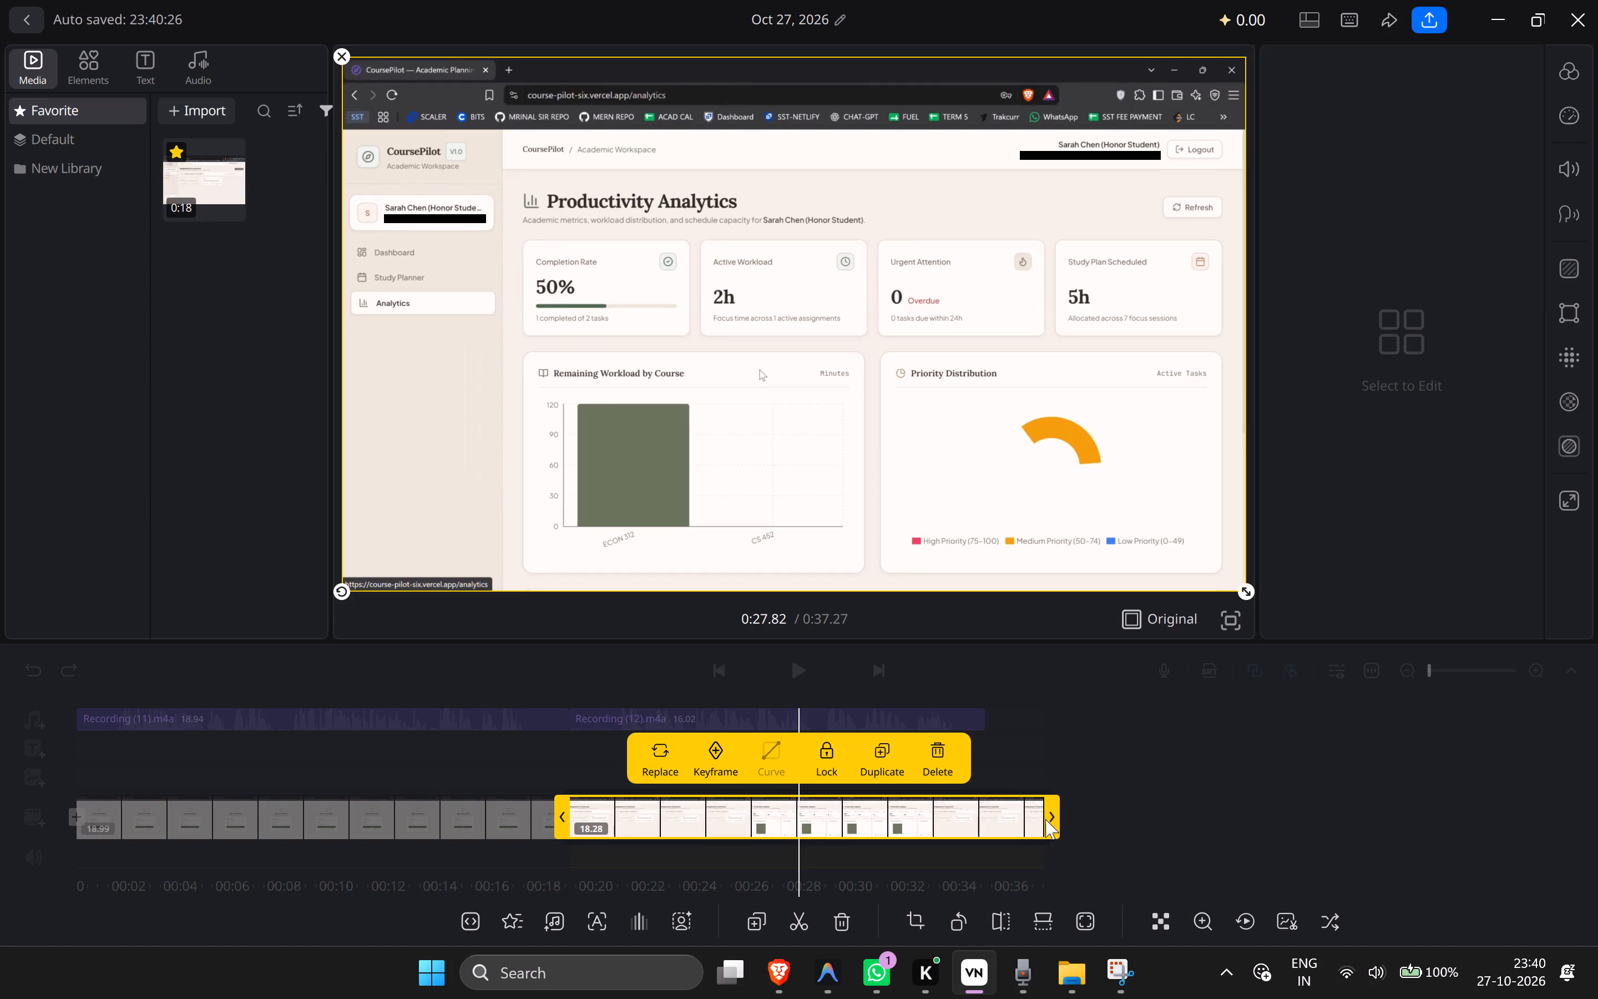
left_click_drag(1045, 819, 1029, 820)
Play back the edit from about 0:15, before the clip junction, through to the end of the trimmed clip.
left_click_drag(1183, 798, 1156, 803)
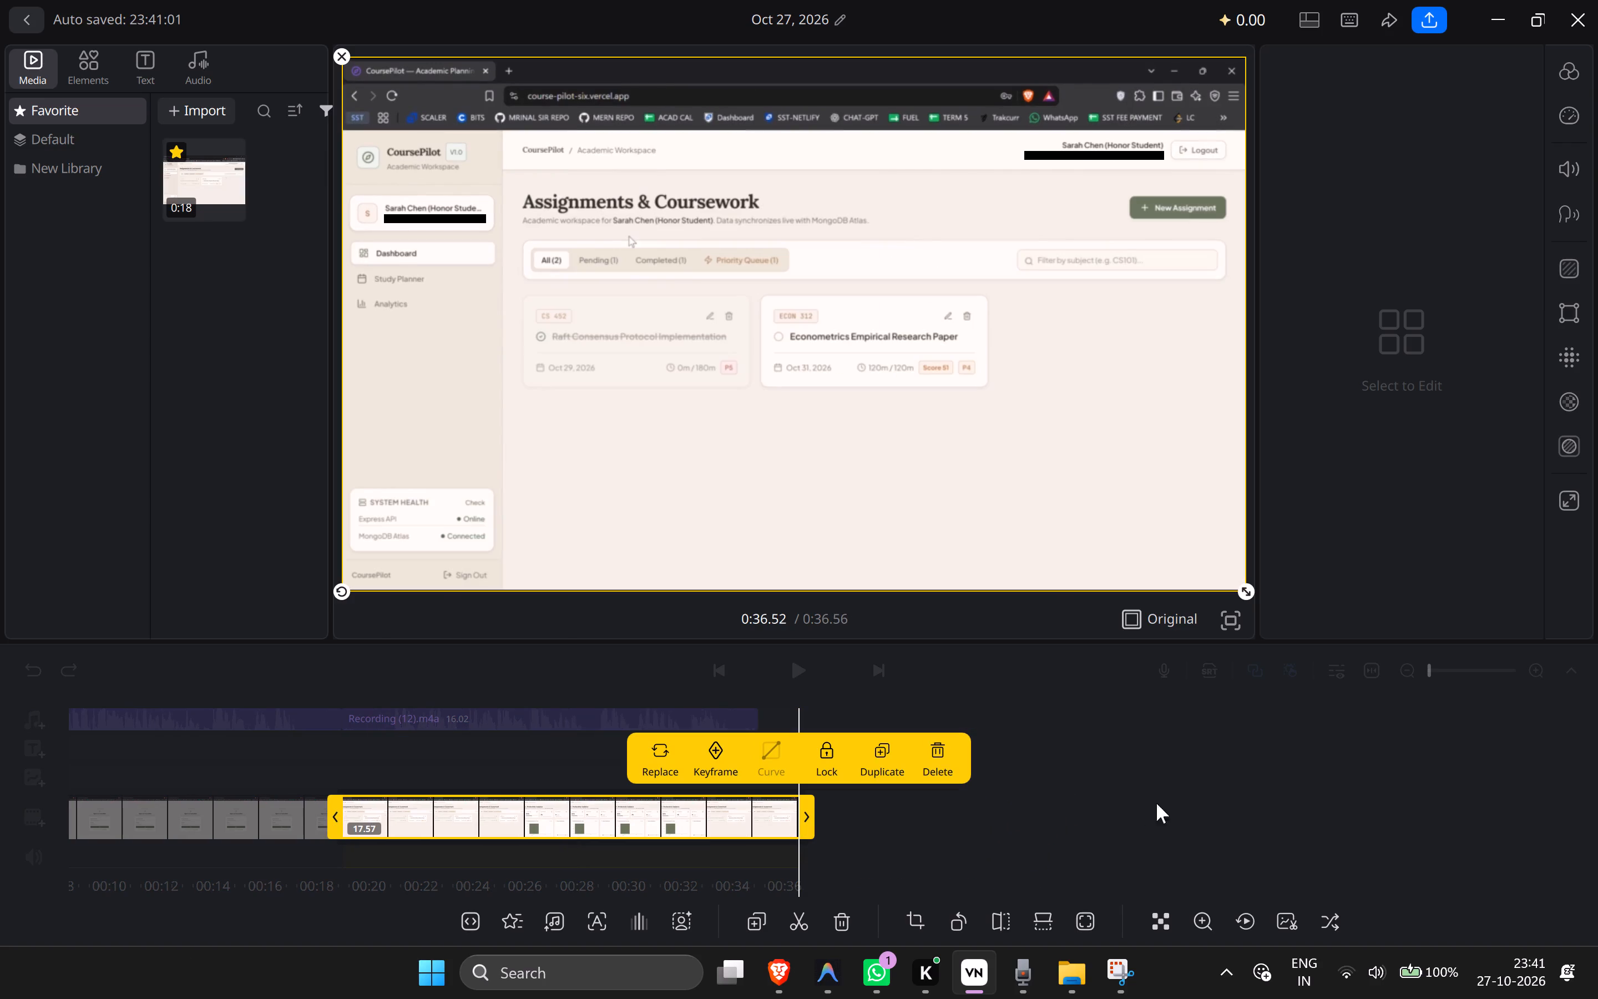
left_click_drag(1156, 803, 1436, 803)
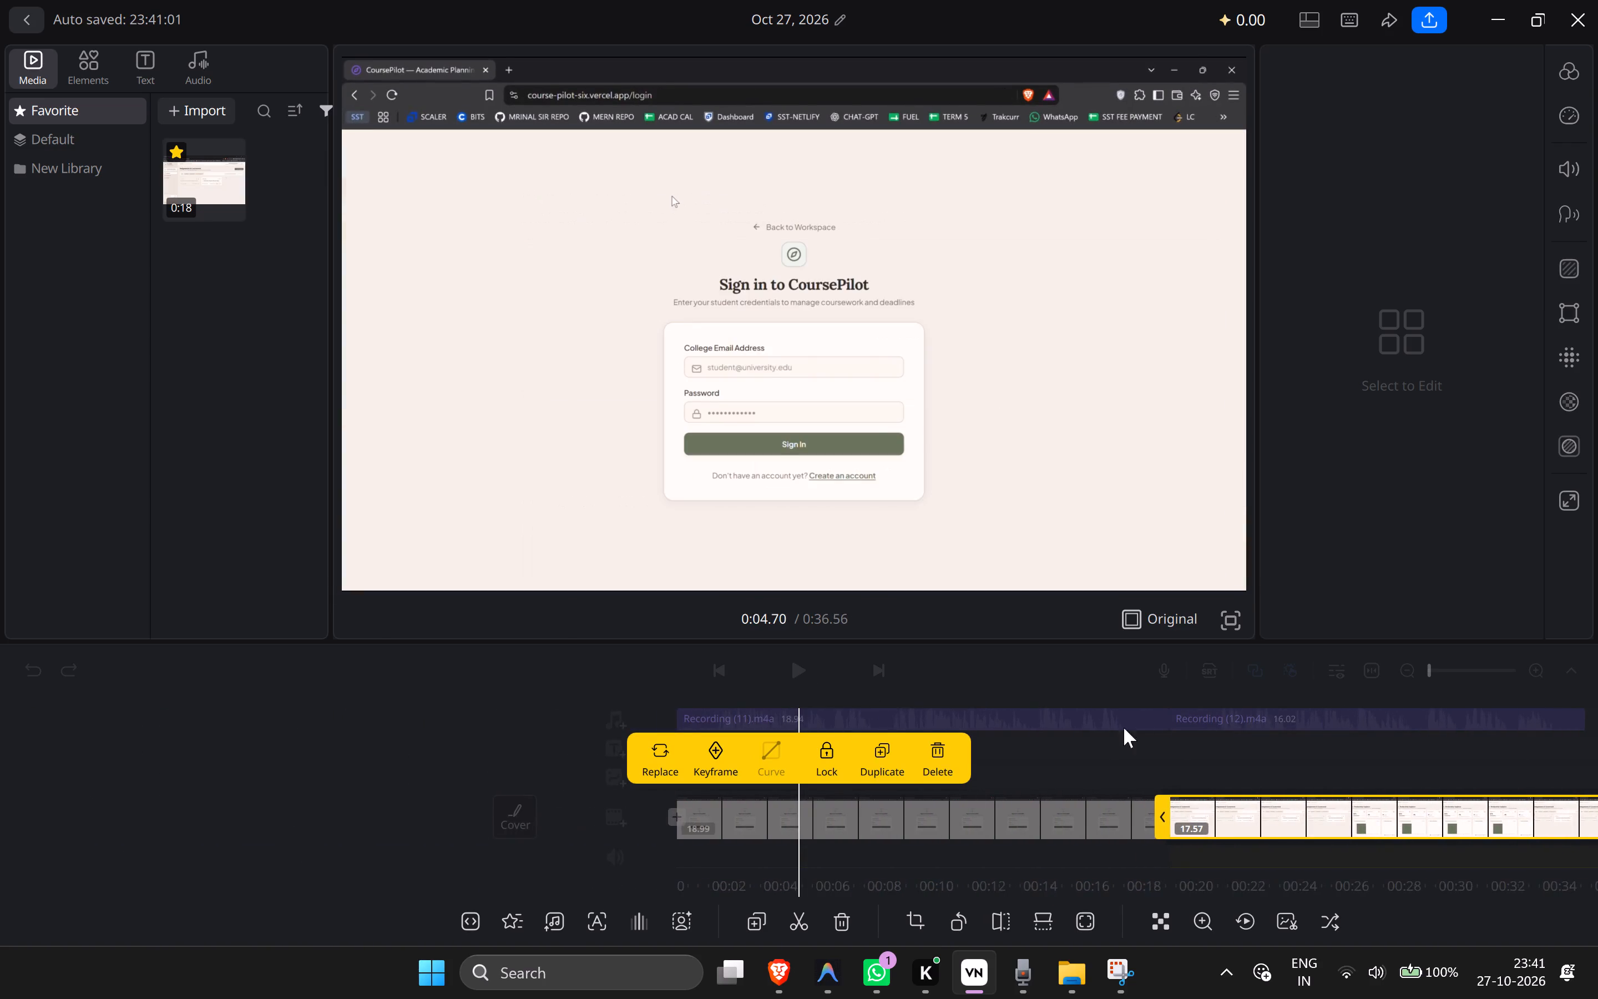
left_click_drag(1146, 729, 837, 735)
left_click(814, 668)
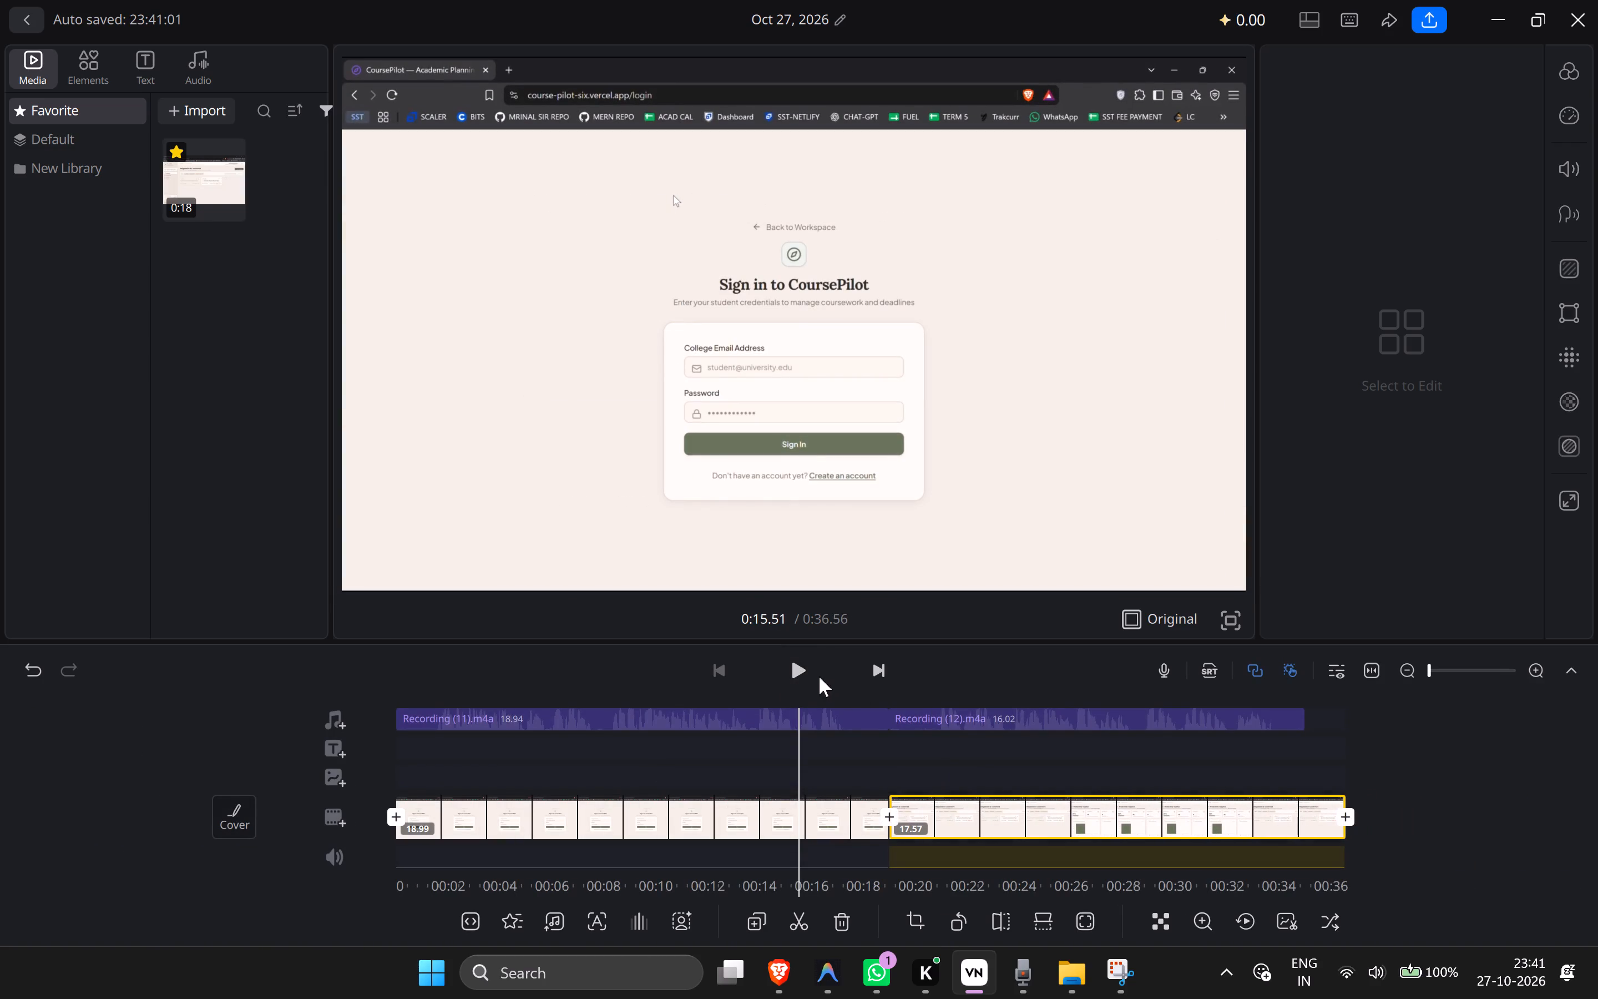
left_click(808, 670)
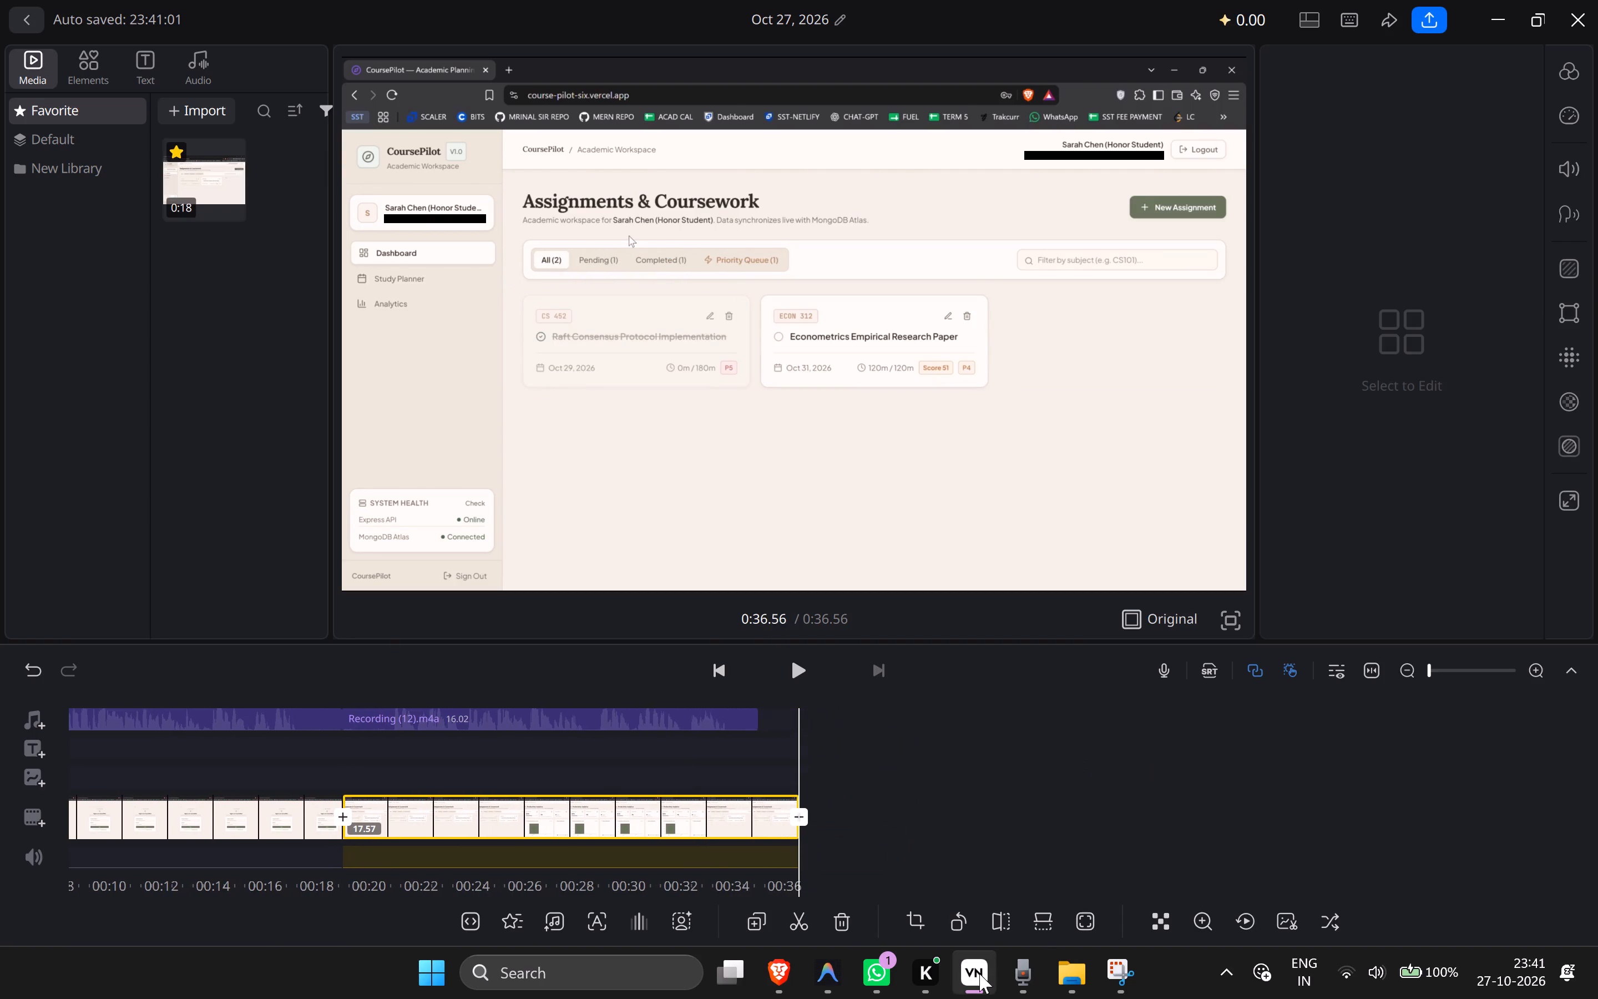
Switch to Sound Recorder and record the next voice-over clip of about 16 seconds.
left_click(1020, 977)
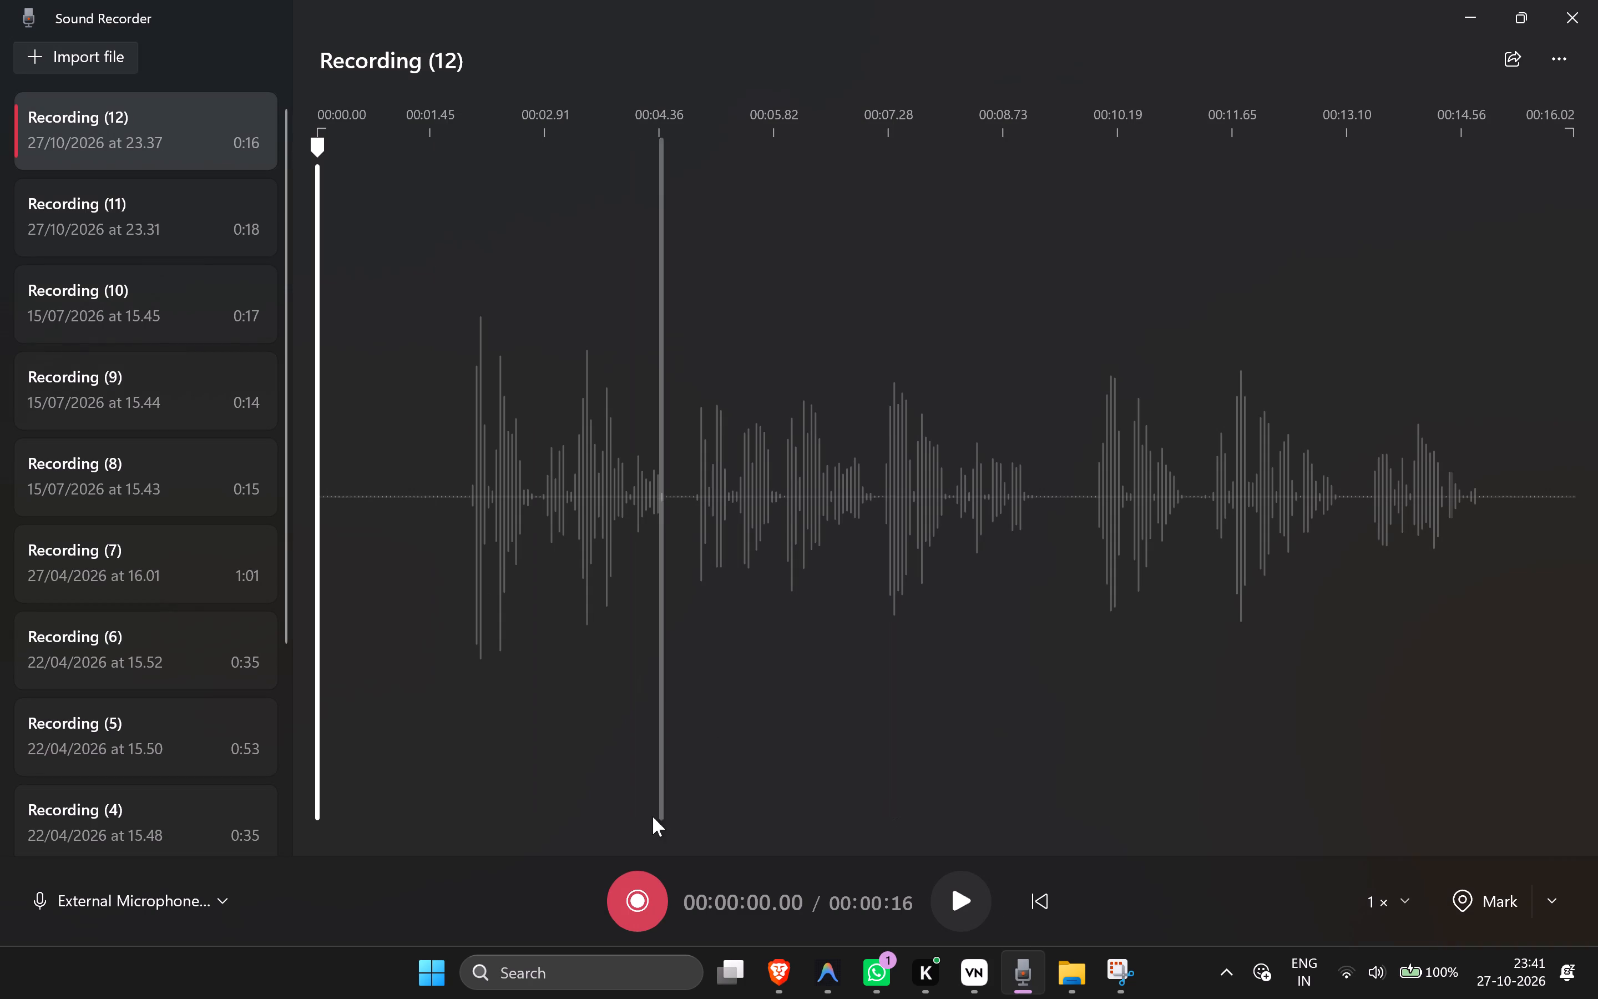
left_click(628, 904)
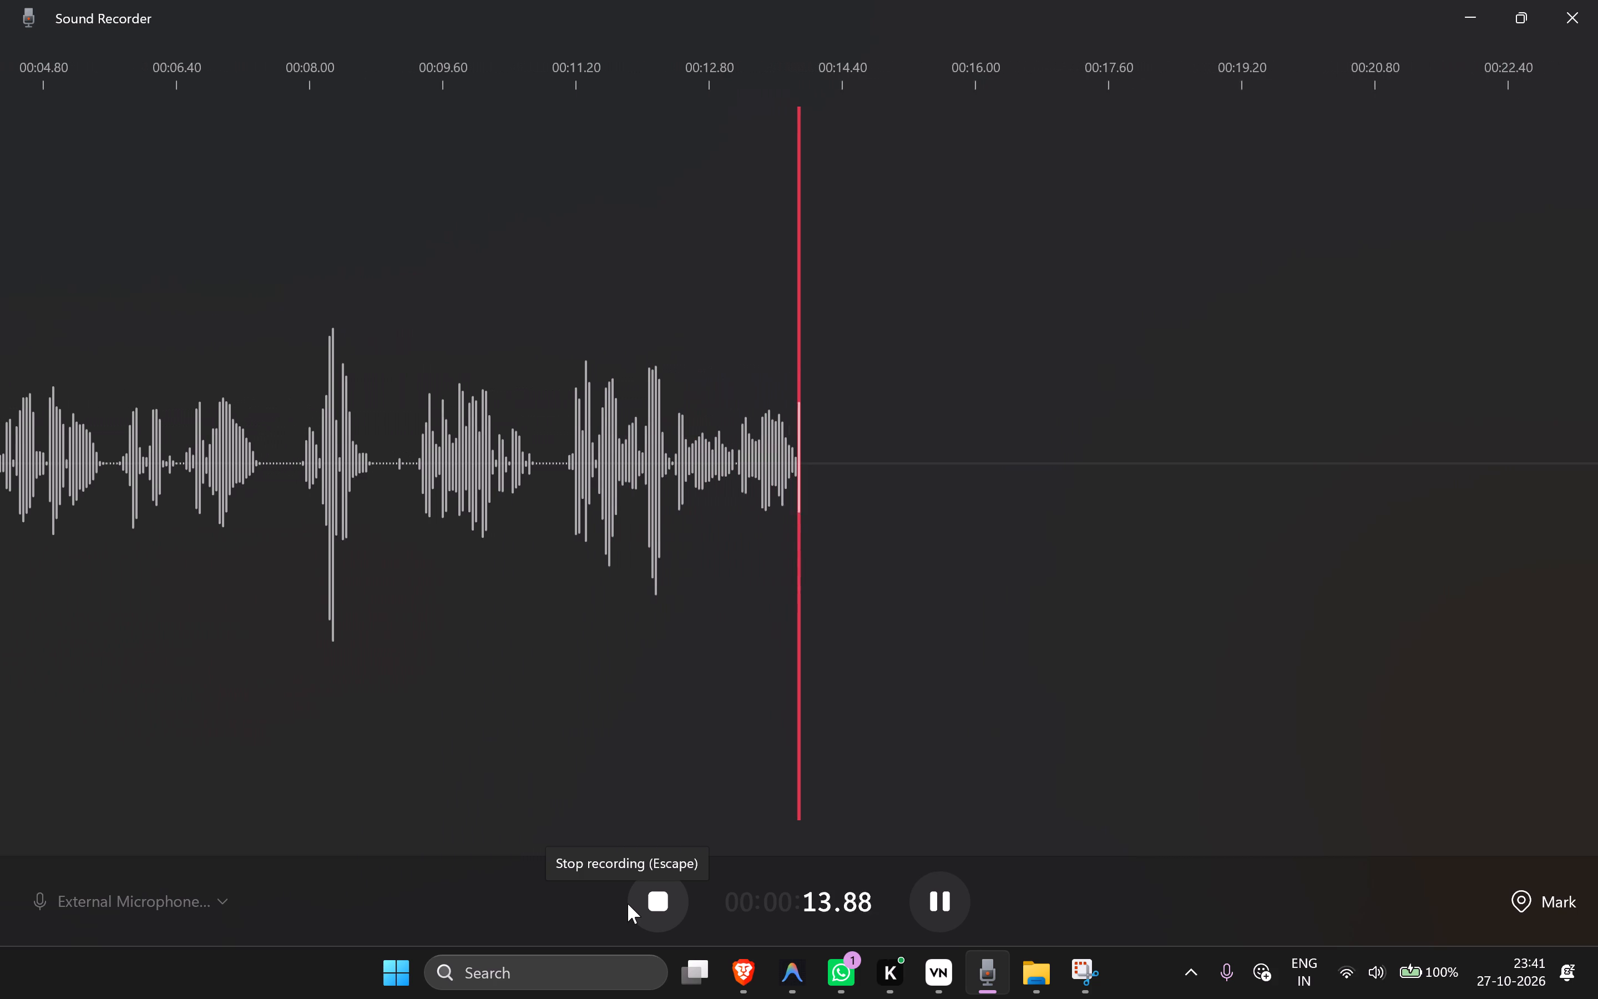
left_click(664, 890)
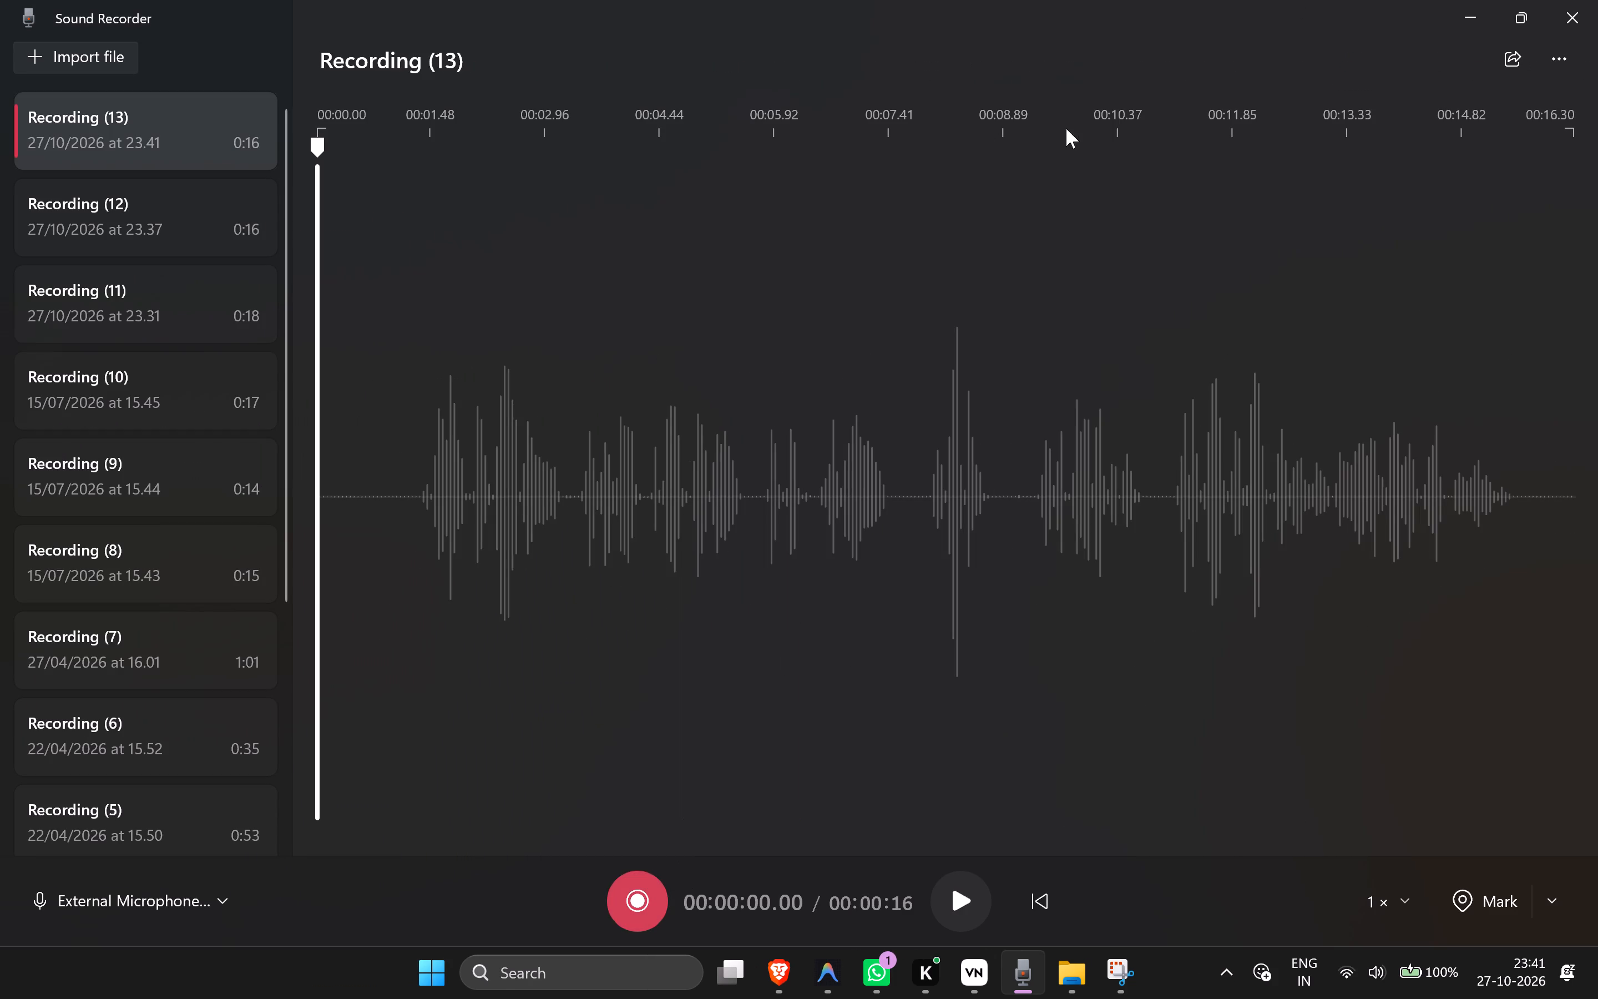
Show the new voice-over in its folder and import Recording (13) into VN's New Album audio list.
left_click(1551, 63)
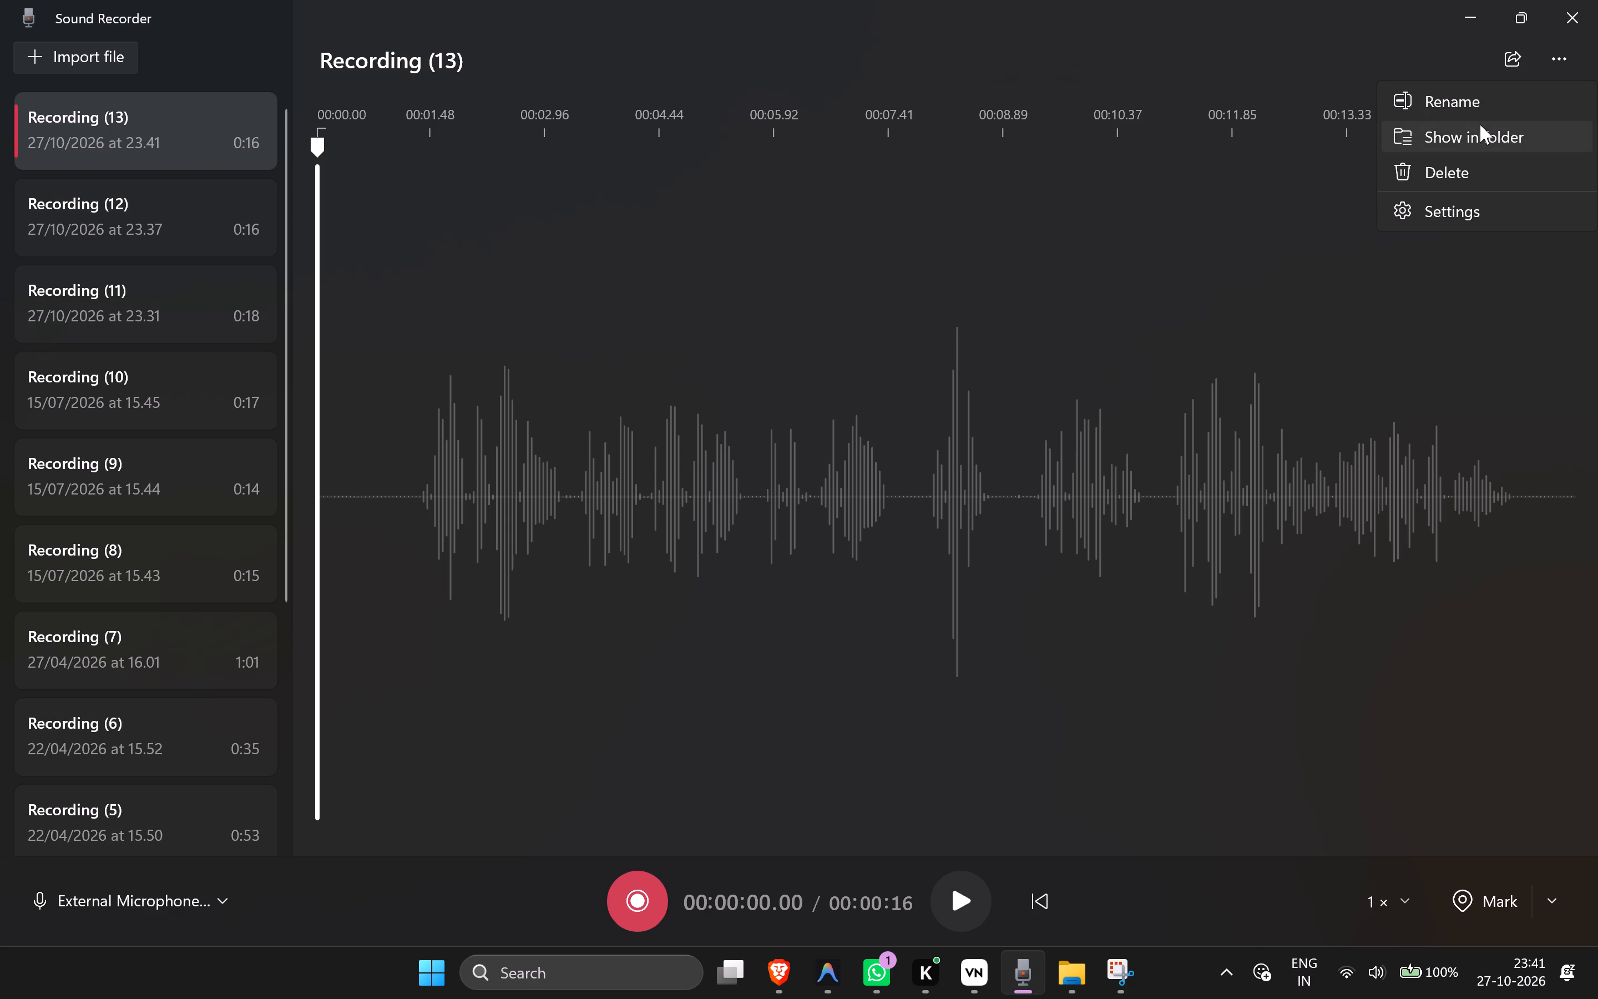
left_click(1480, 124)
left_click_drag(507, 227, 851, 410)
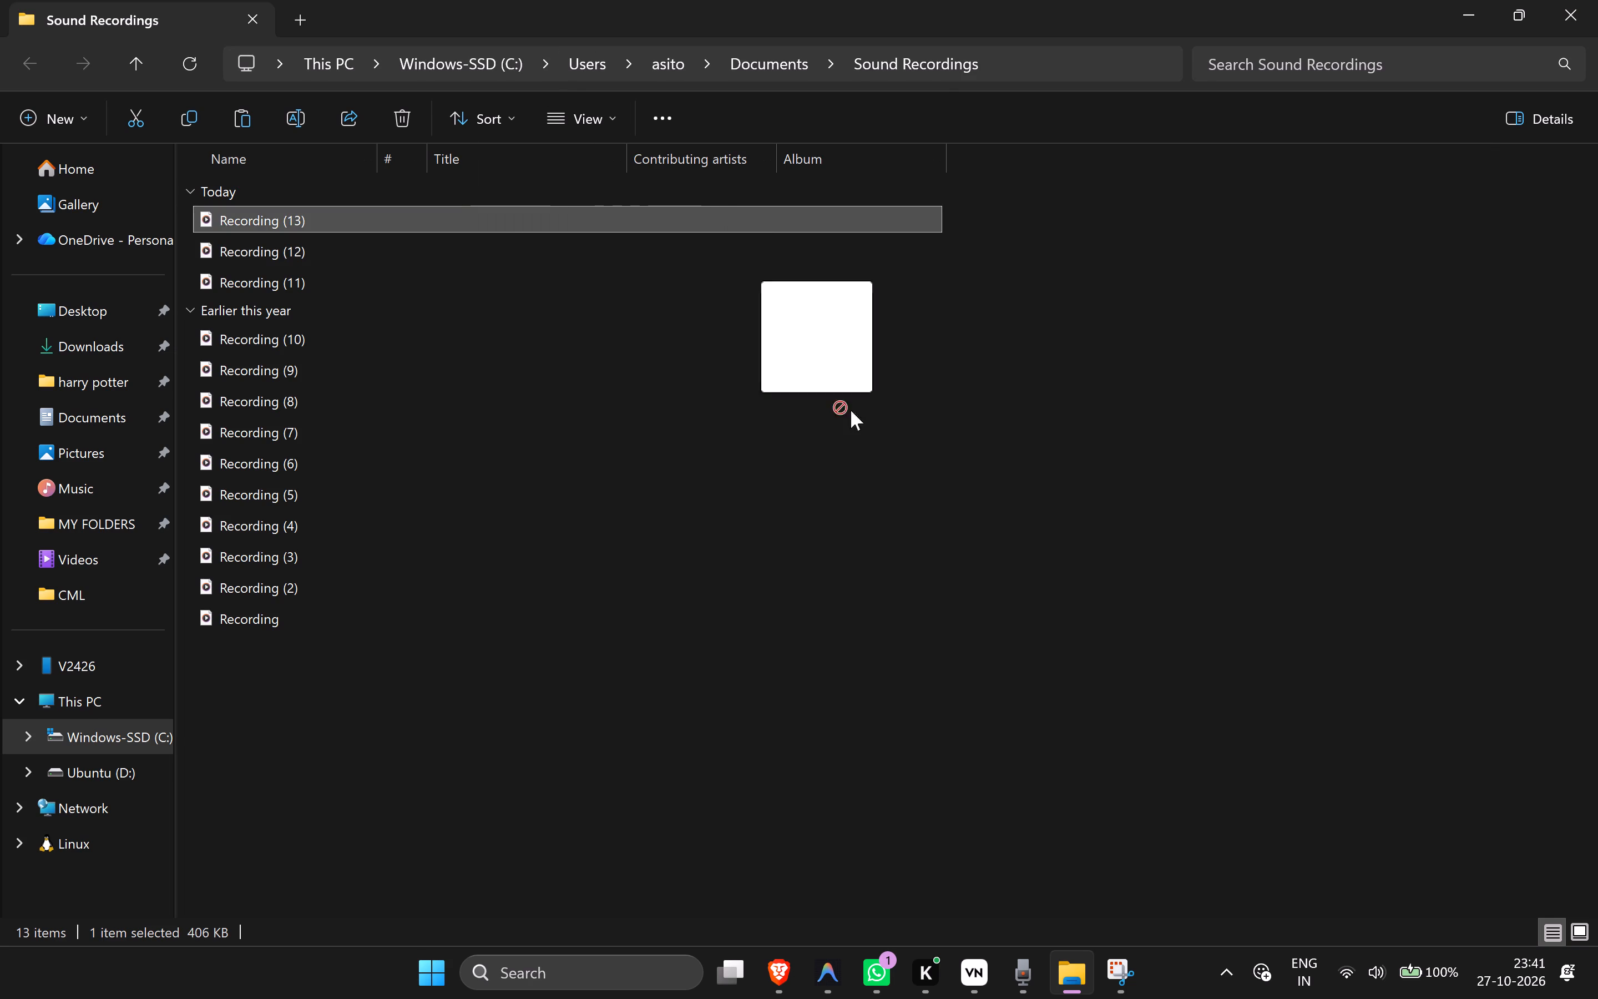
left_click_drag(851, 410, 268, 225)
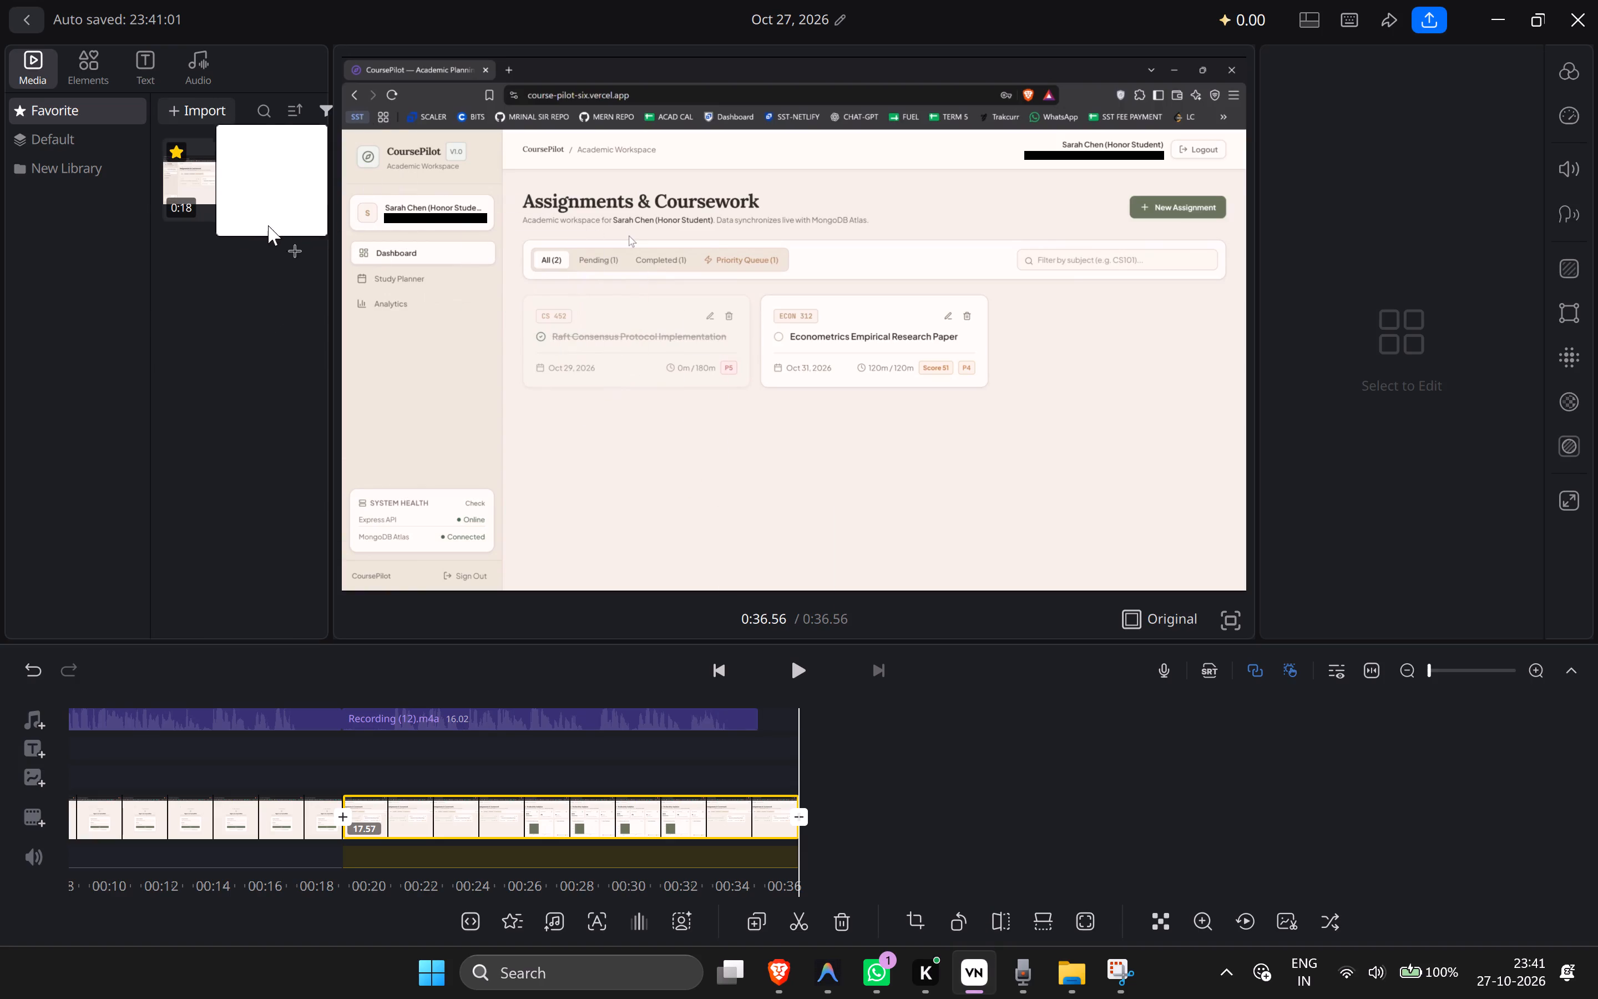
left_click_drag(268, 225, 226, 335)
left_click(226, 335)
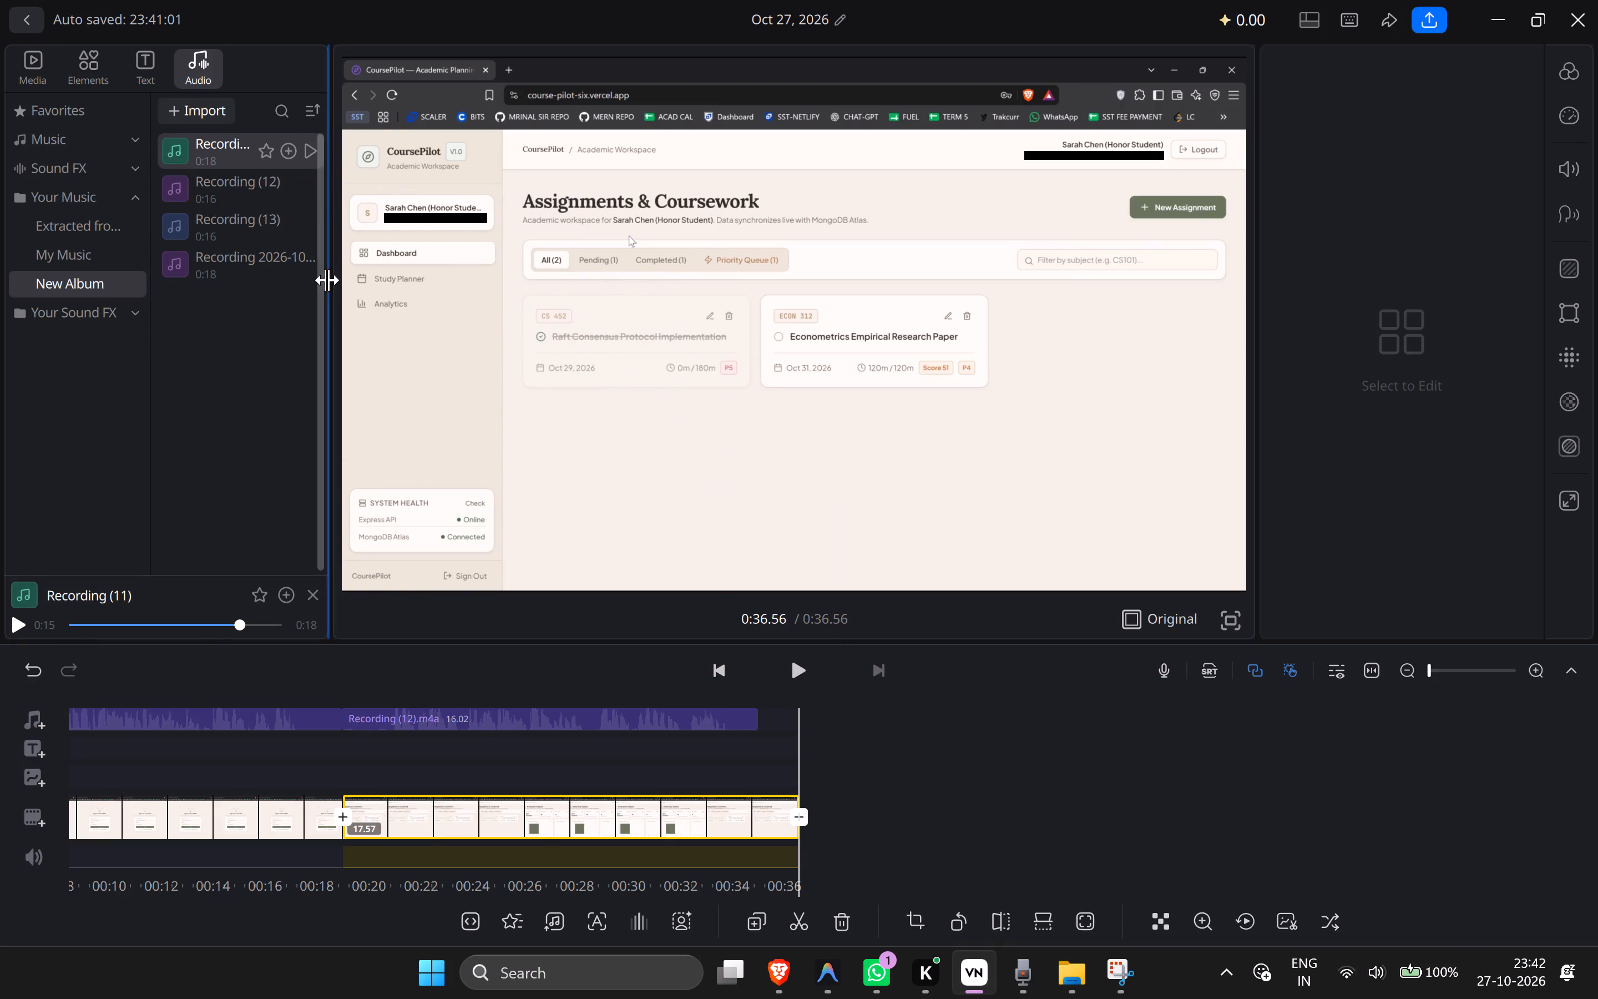
Widen the audio library and place Recording (13) on the audio track at the end of the second video clip.
left_click_drag(326, 280, 481, 307)
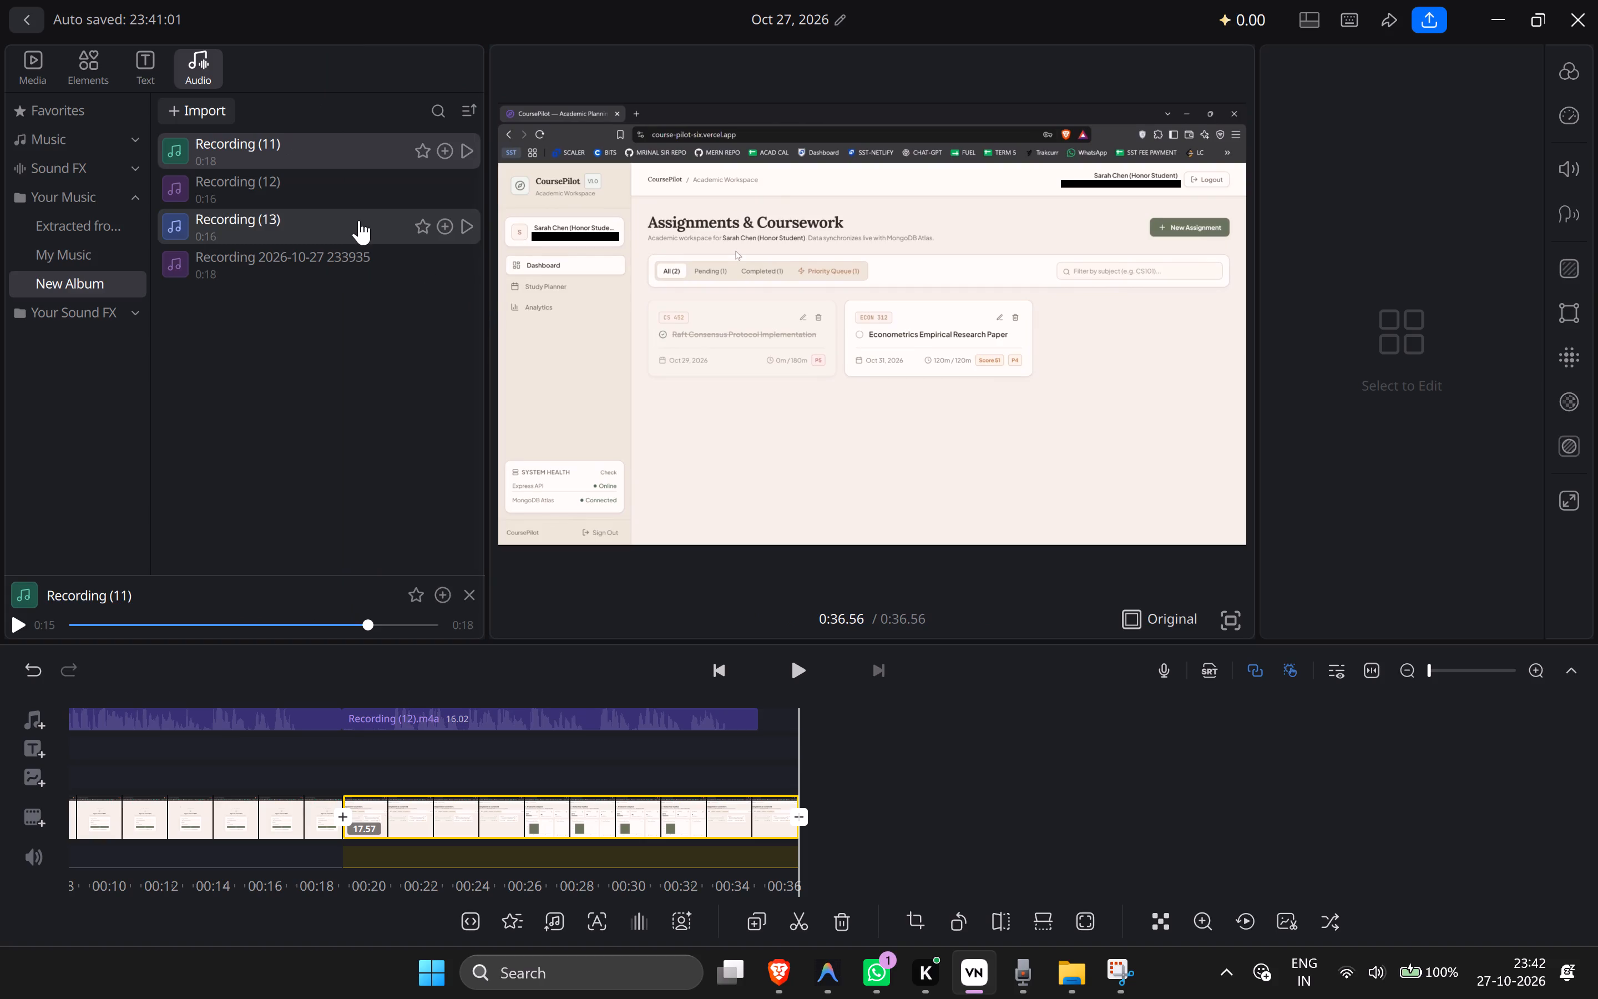
left_click_drag(358, 220, 808, 723)
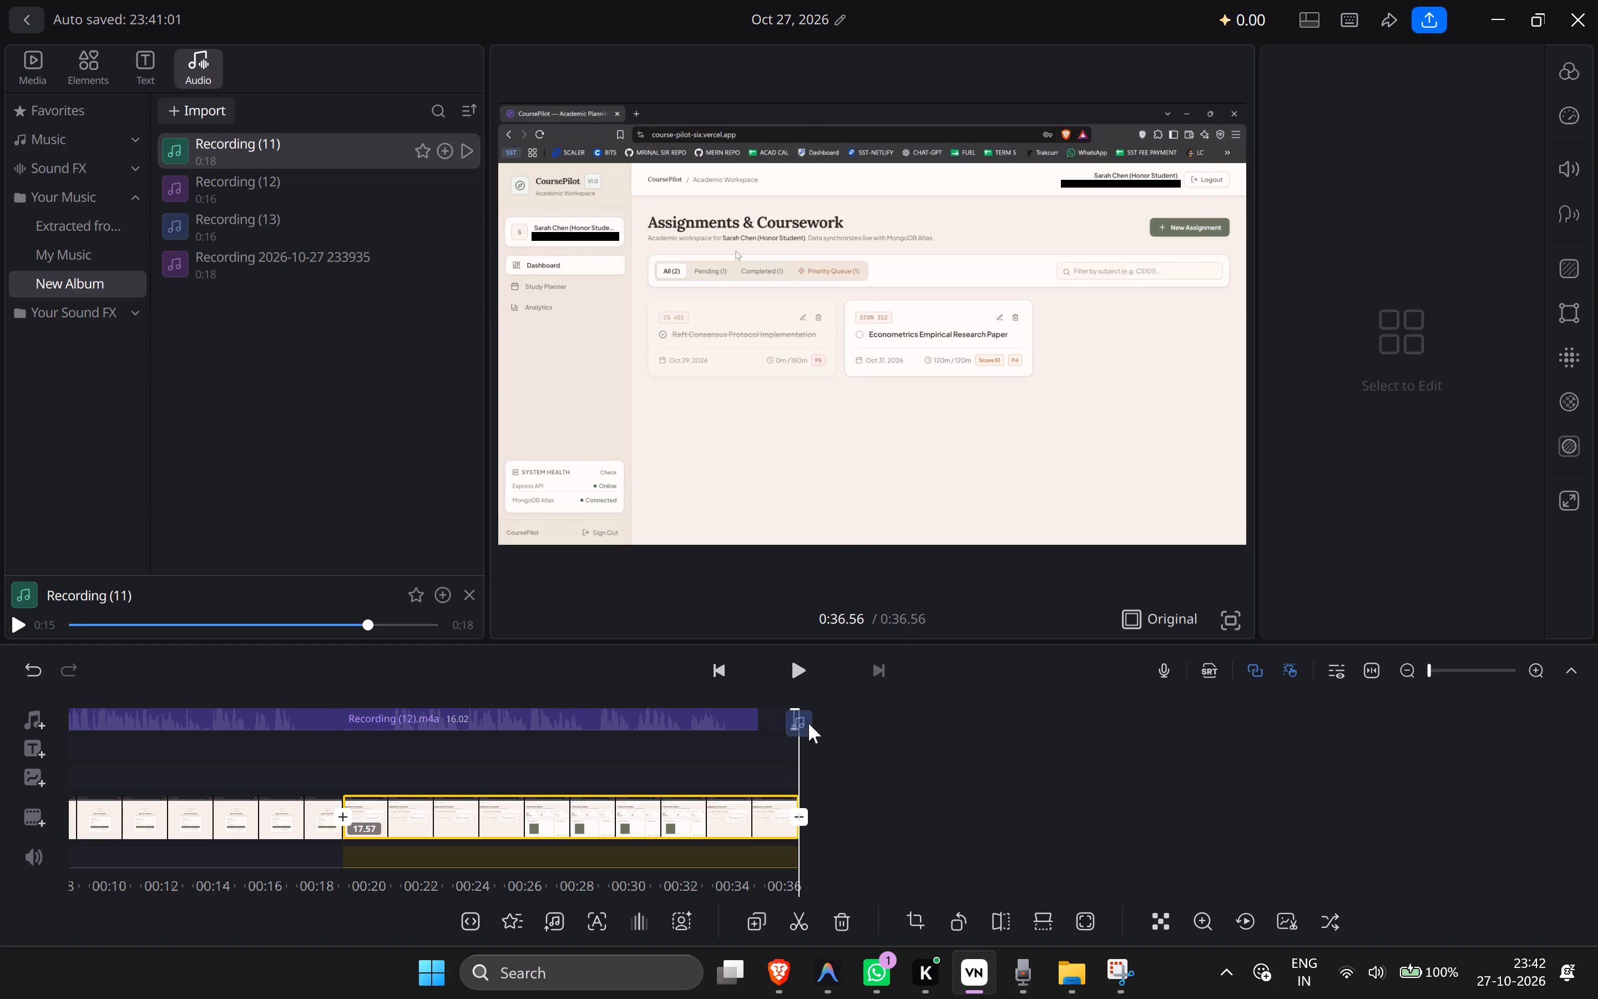
left_click_drag(808, 723, 811, 723)
left_click(1055, 793)
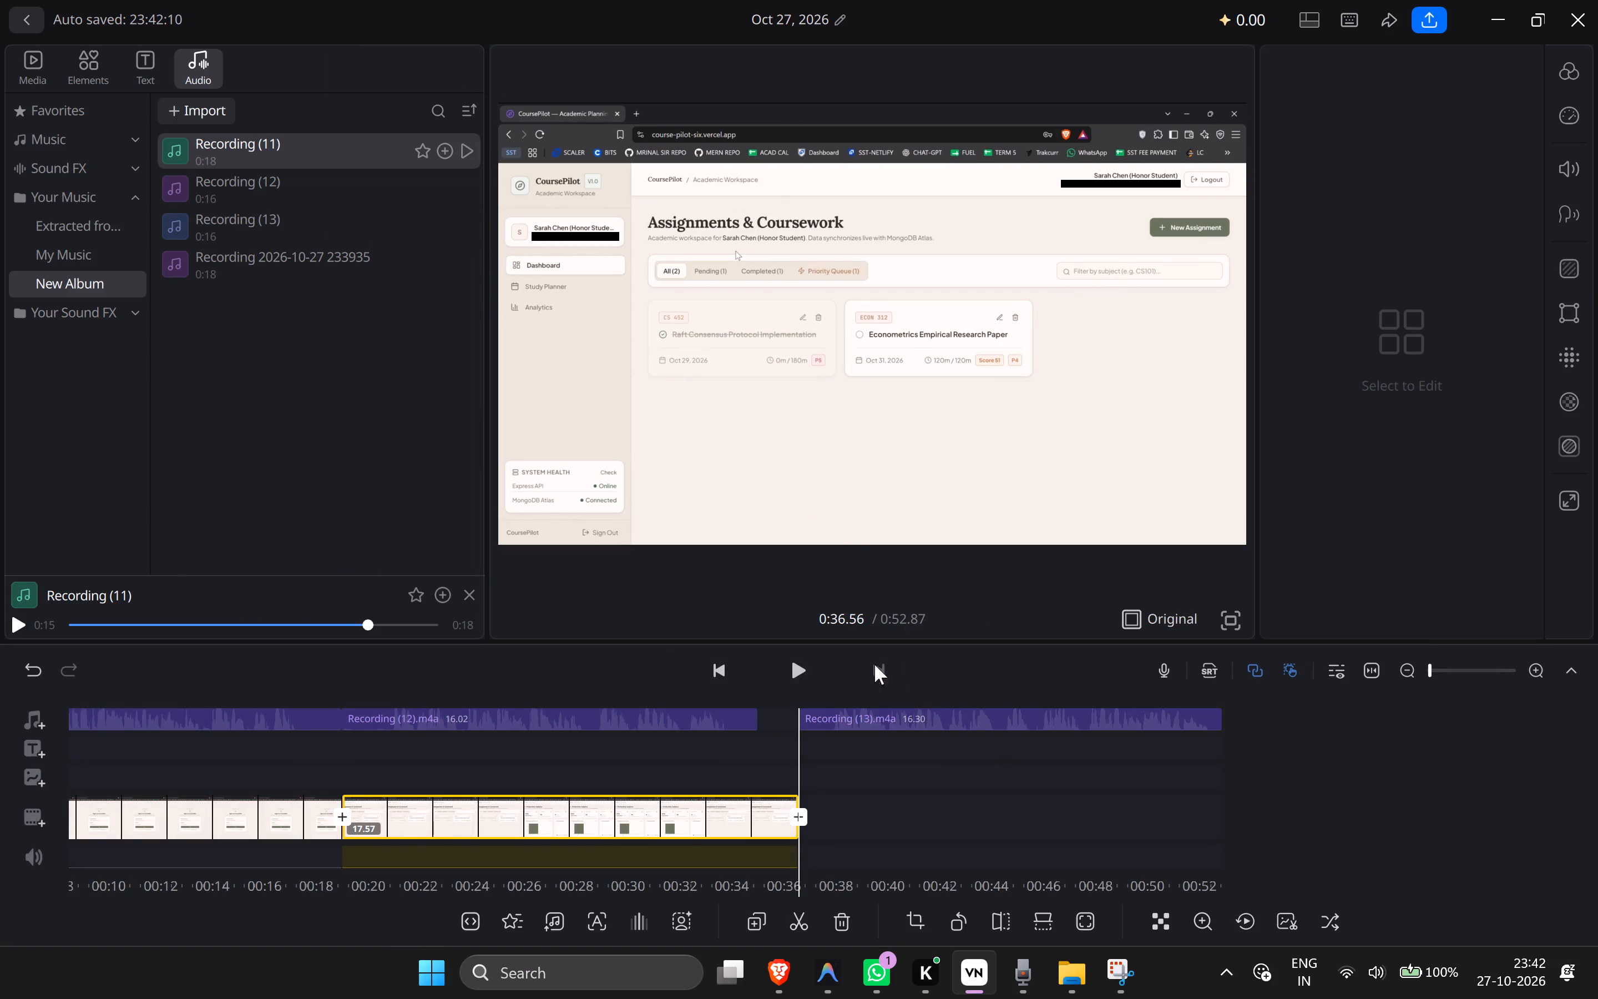
Move Recording (13) earlier on the audio track so it starts directly after Recording (12).
left_click(793, 671)
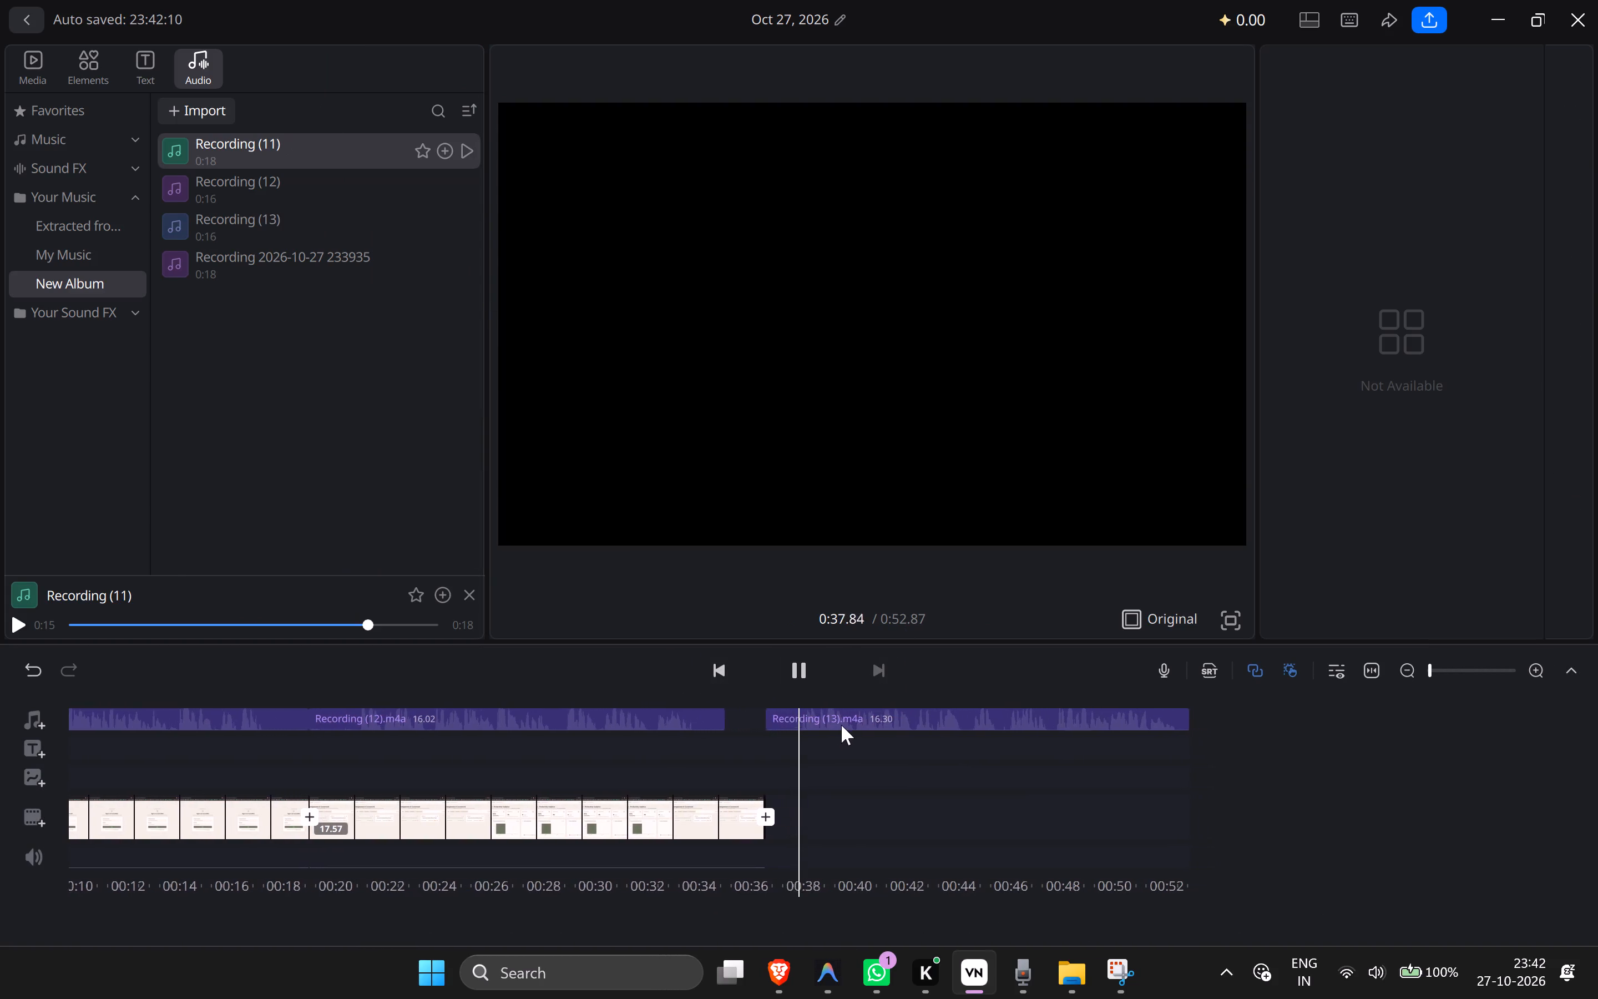
left_click(809, 669)
left_click_drag(846, 719, 793, 722)
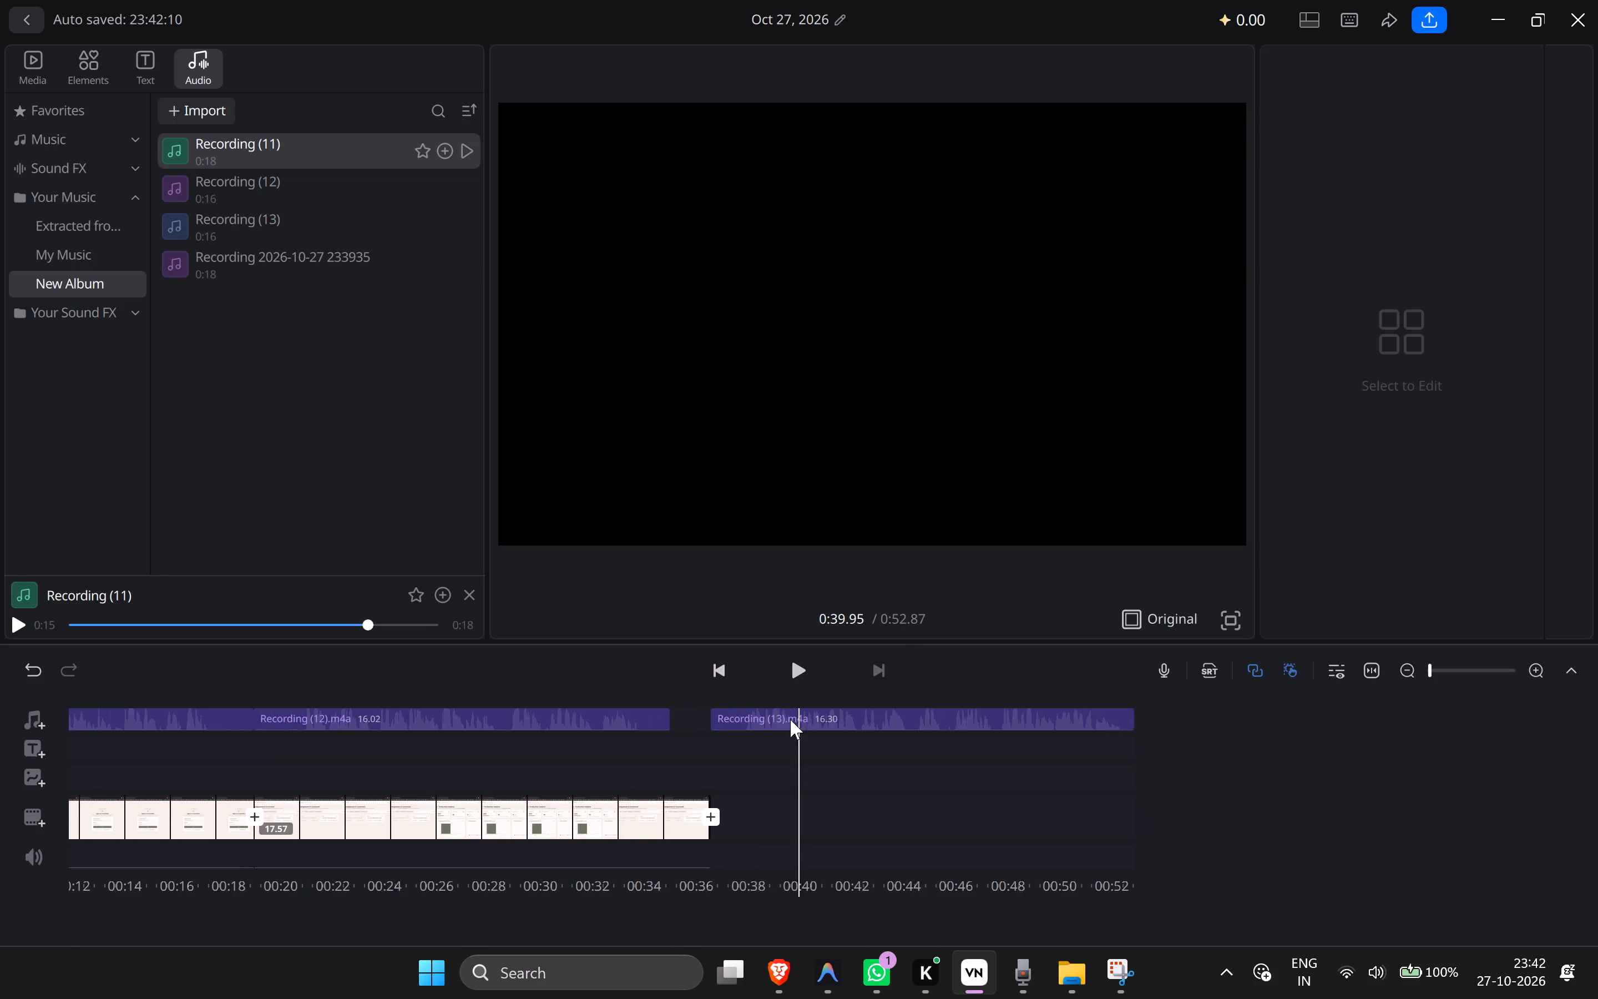
left_click(781, 712)
left_click_drag(783, 723, 745, 724)
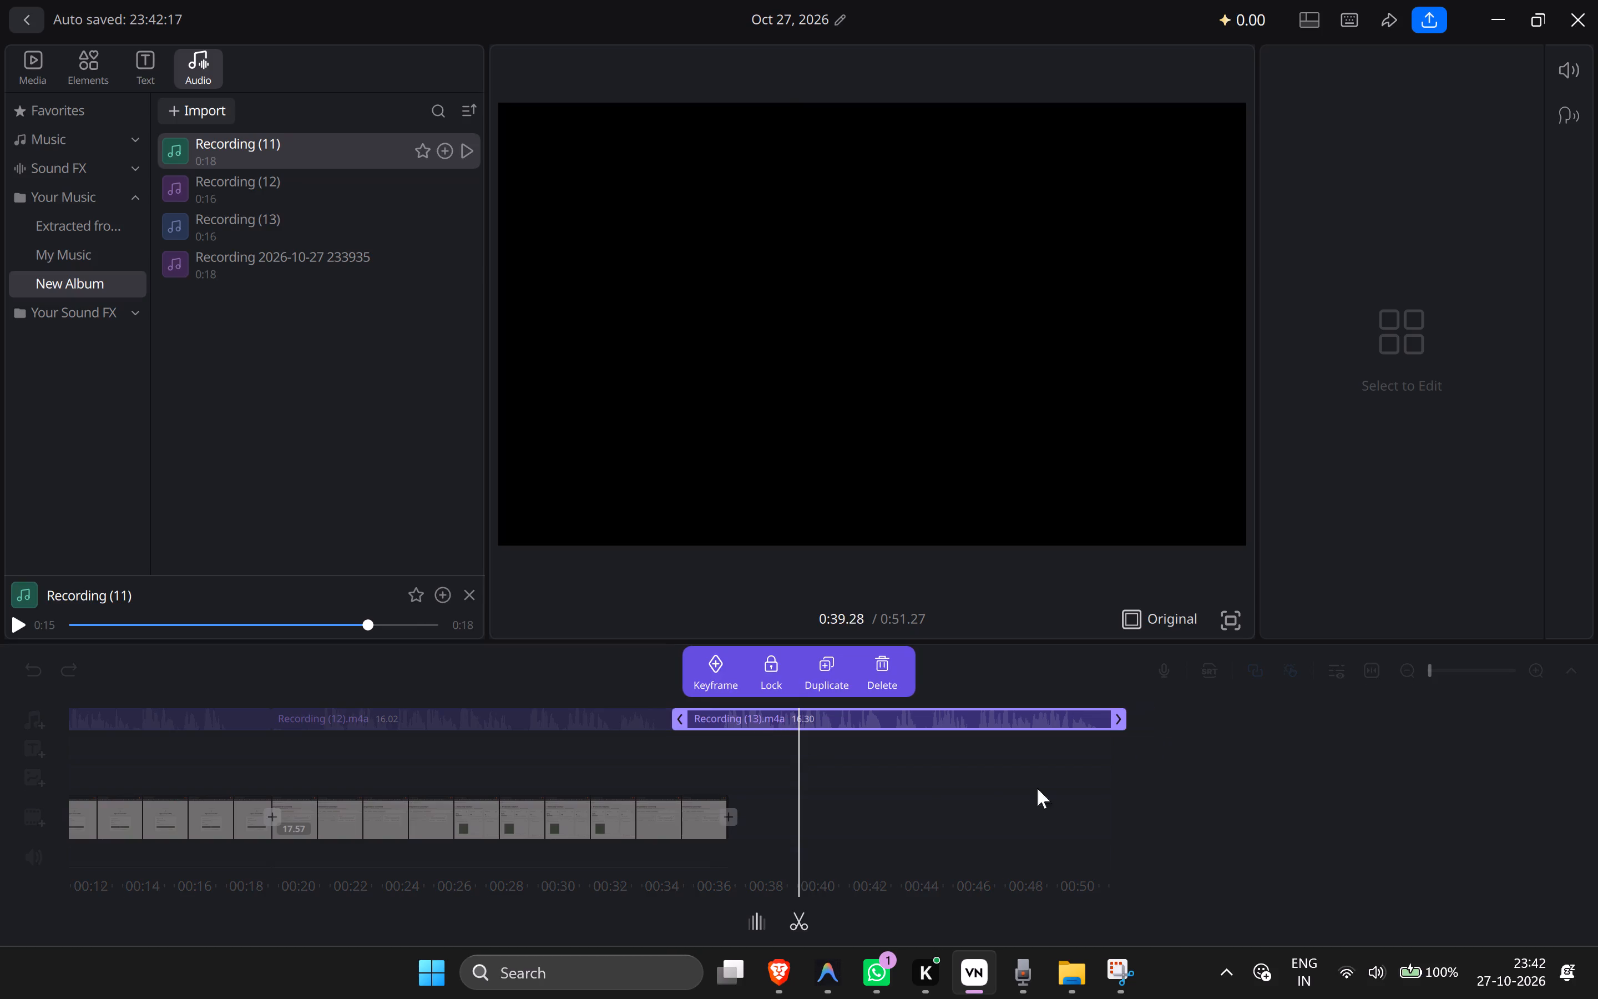
left_click(1307, 747)
Play back the audio from the end of Recording (12) into Recording (13), stopping at about 0:46.
left_click_drag(1259, 756, 1369, 765)
left_click(799, 672)
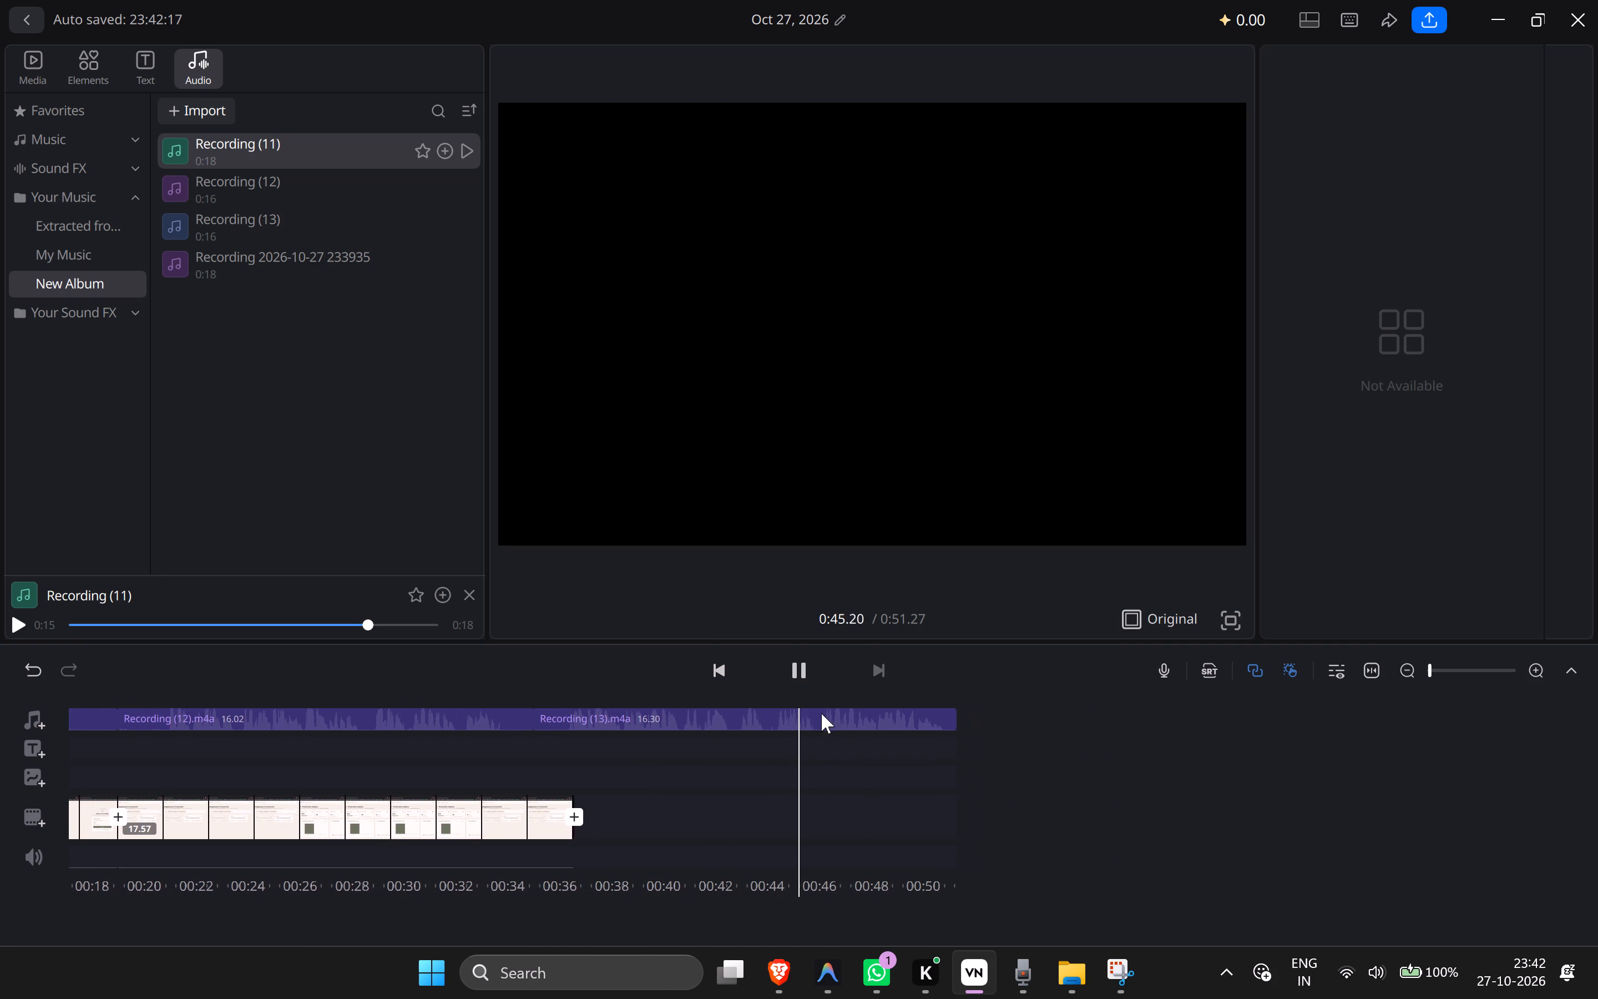
left_click(804, 682)
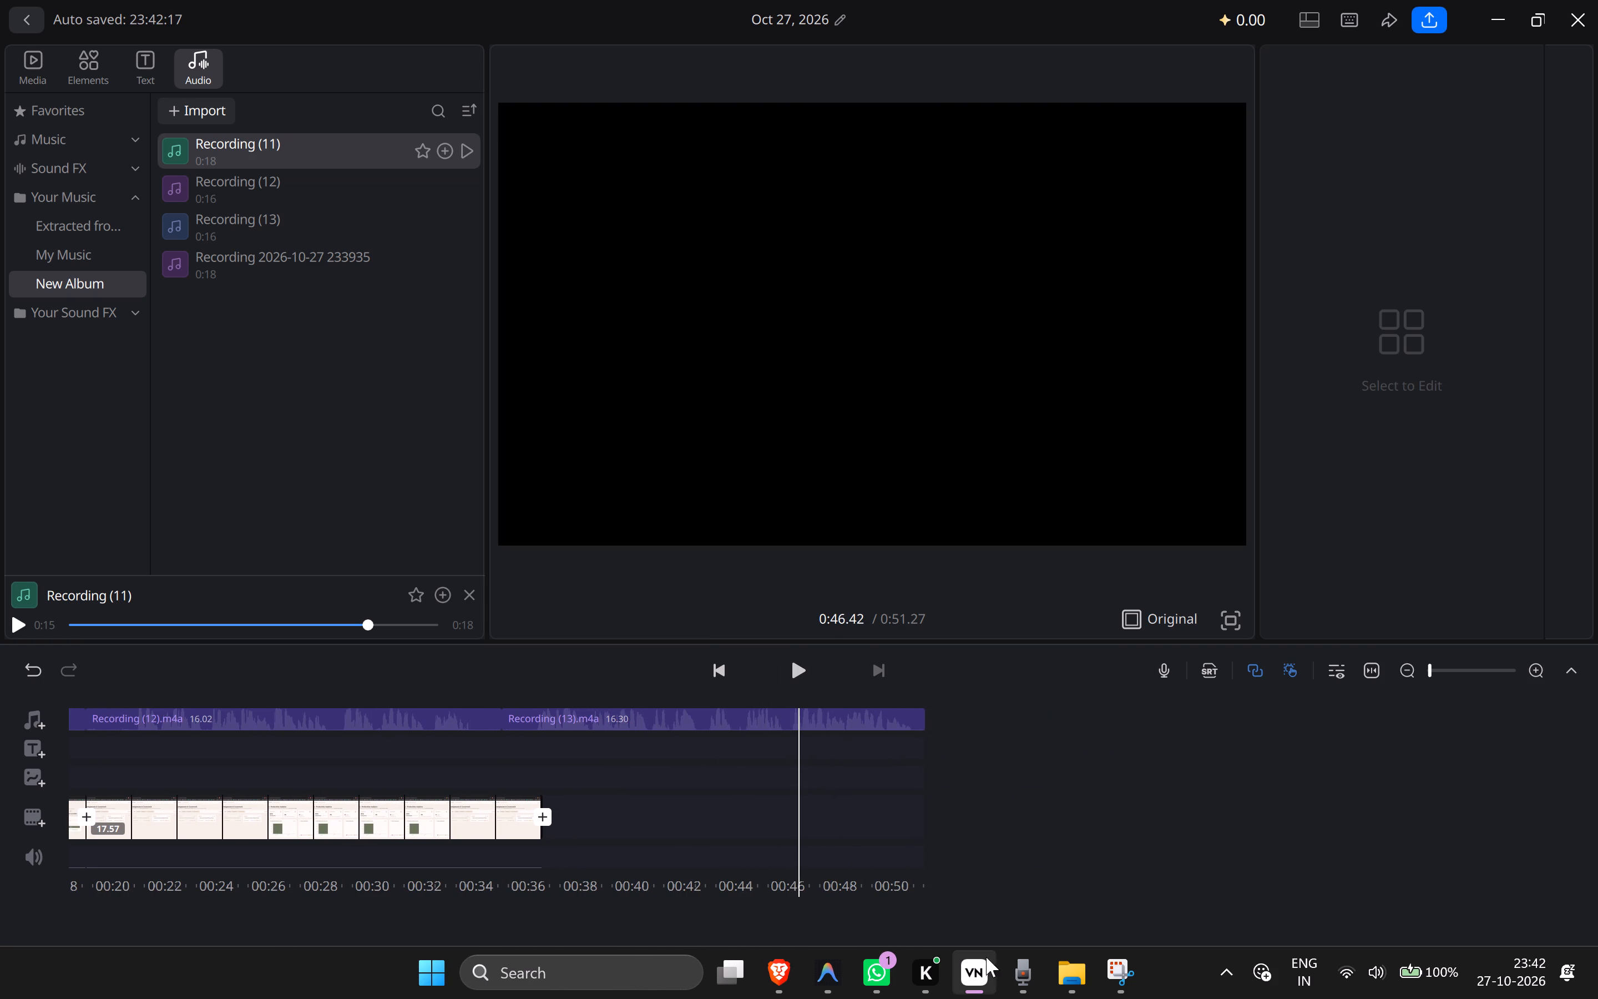
Switch to the CoursePilot page in Brave, look over the new assignment form, and cancel it.
left_click(788, 983)
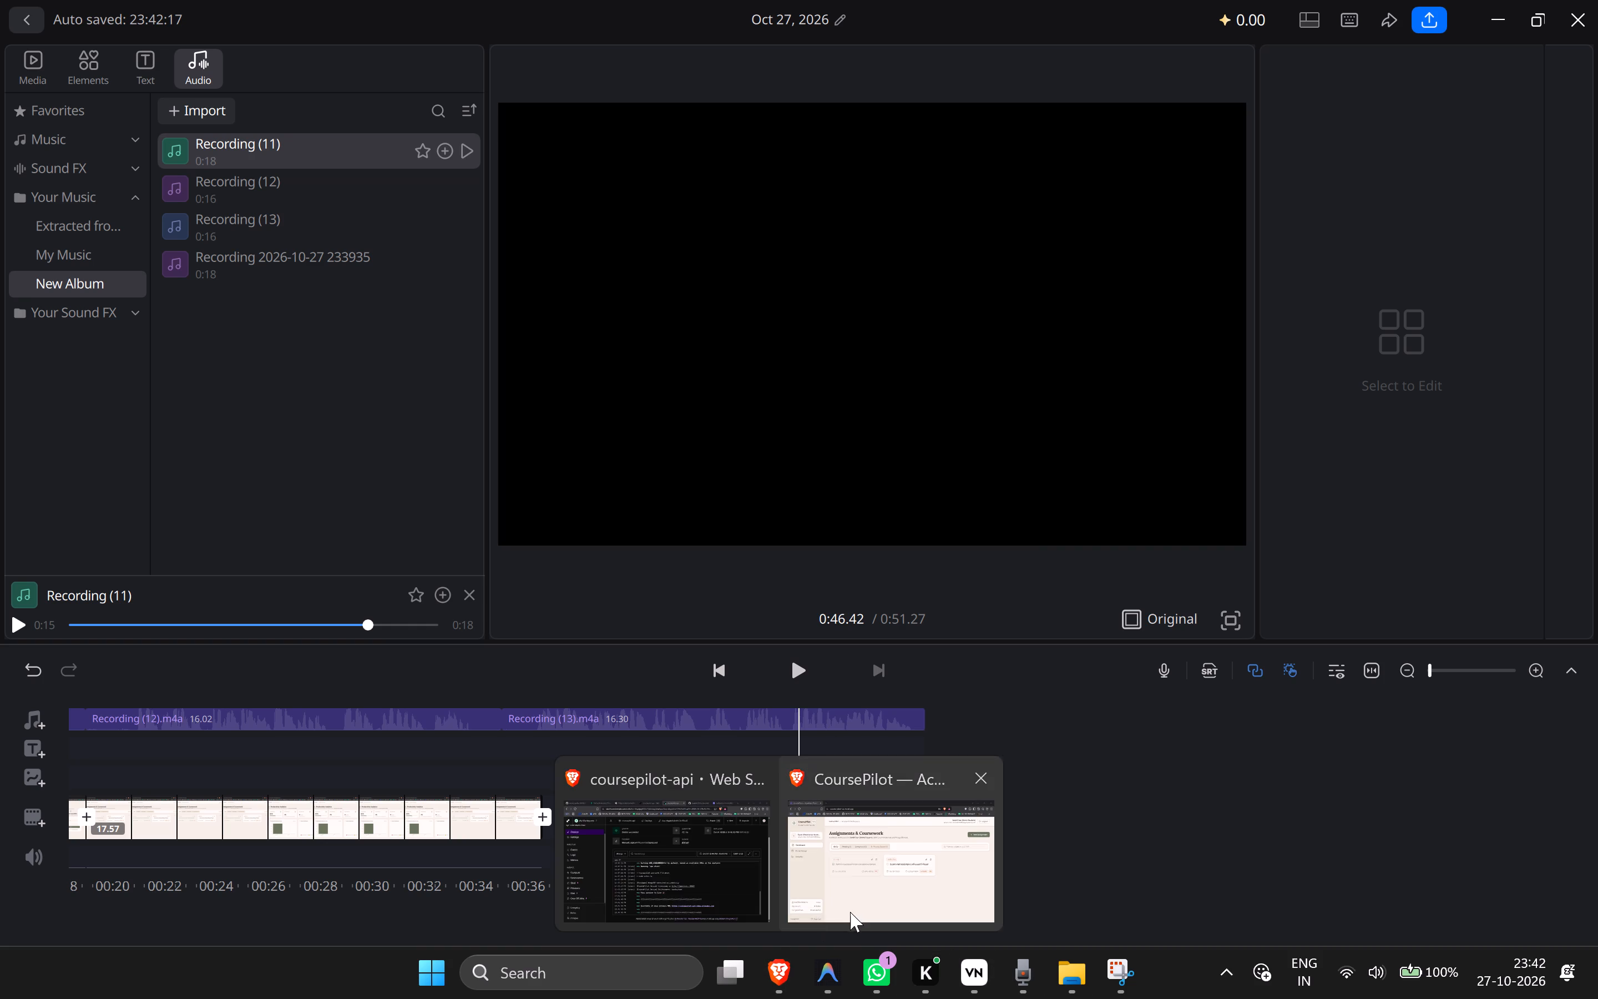
left_click(852, 911)
left_click(1413, 264)
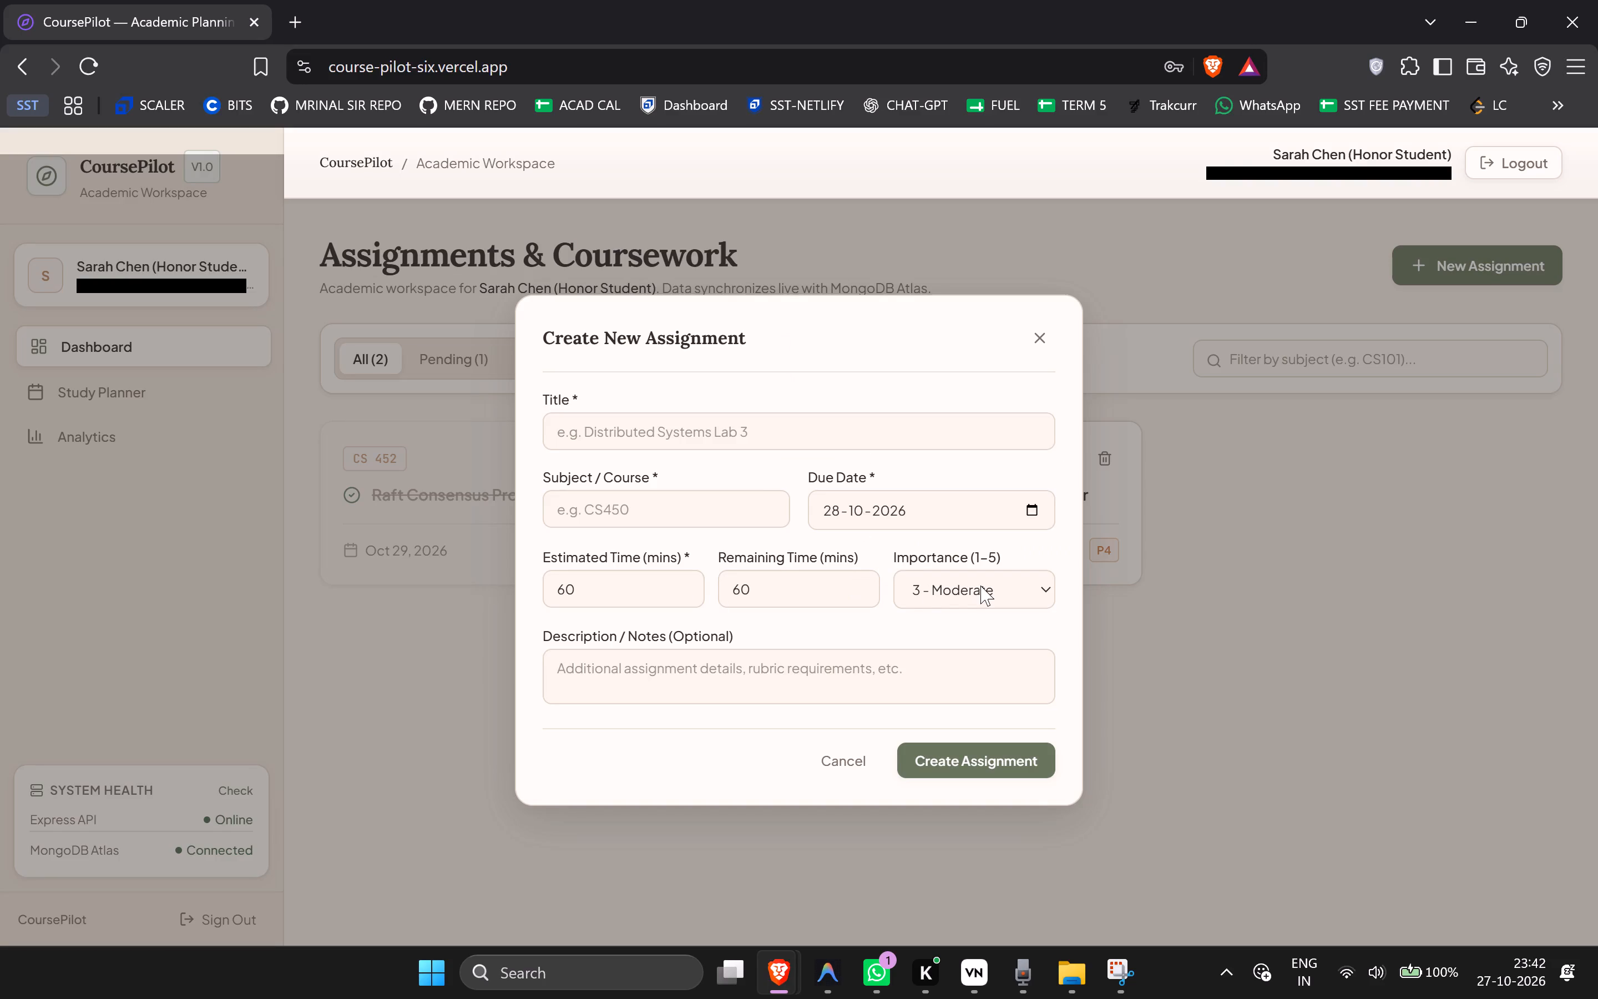
left_click(856, 760)
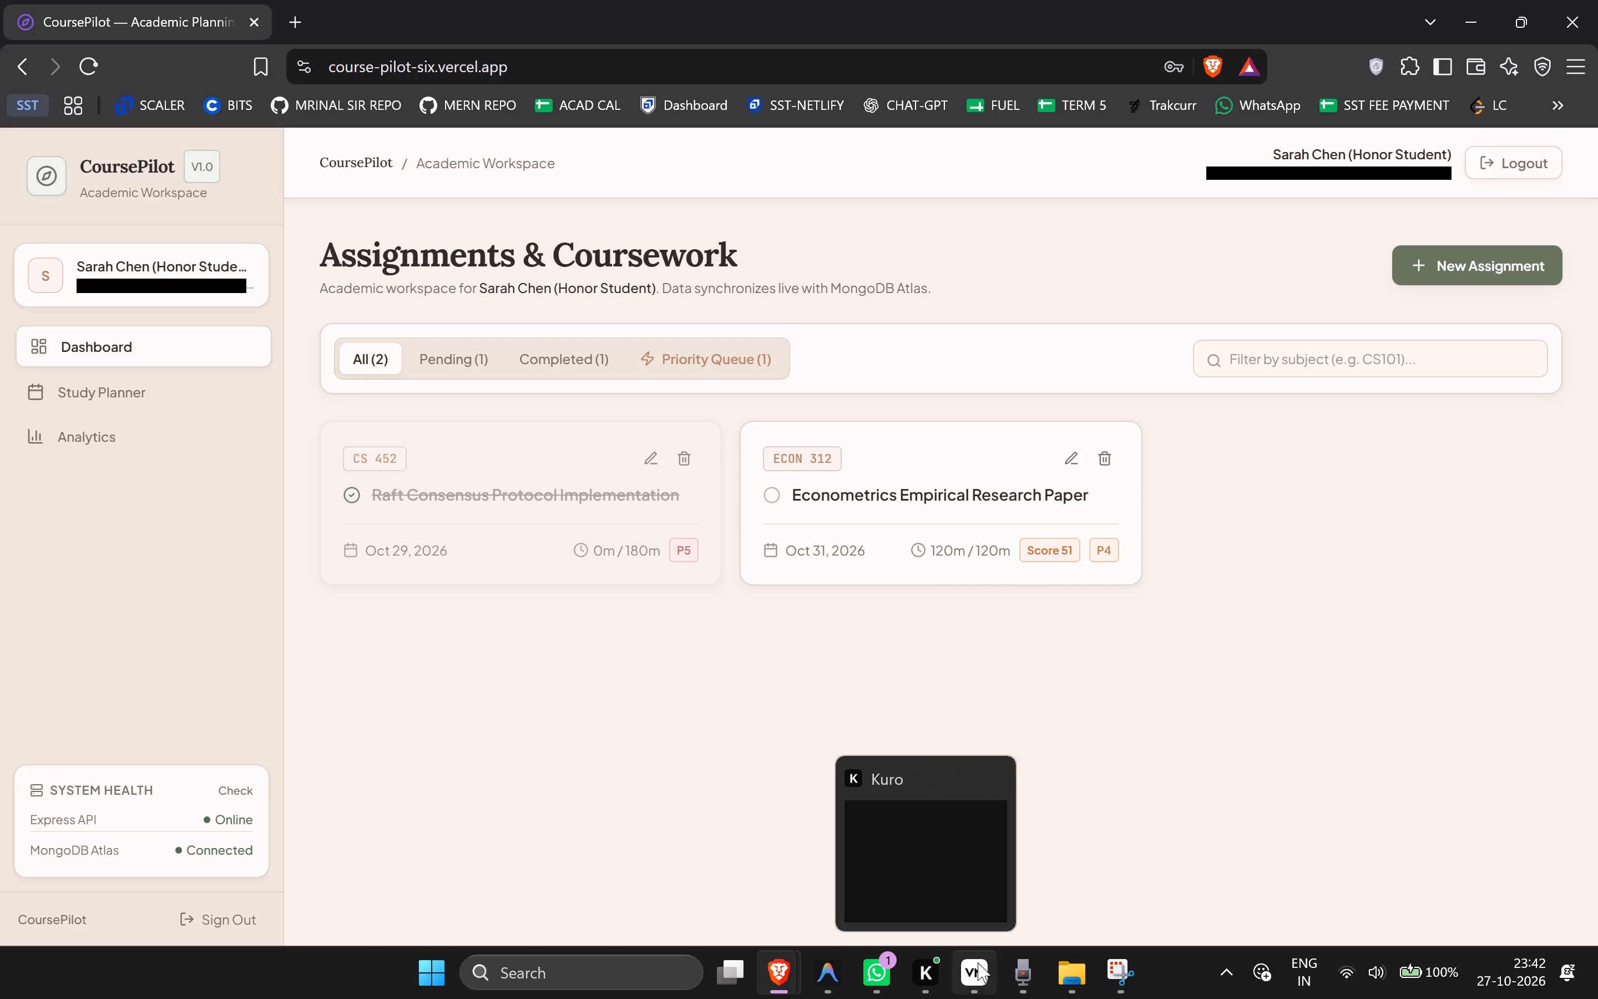
Return to VN and delete the Recording (13) clip from the audio track.
left_click(992, 973)
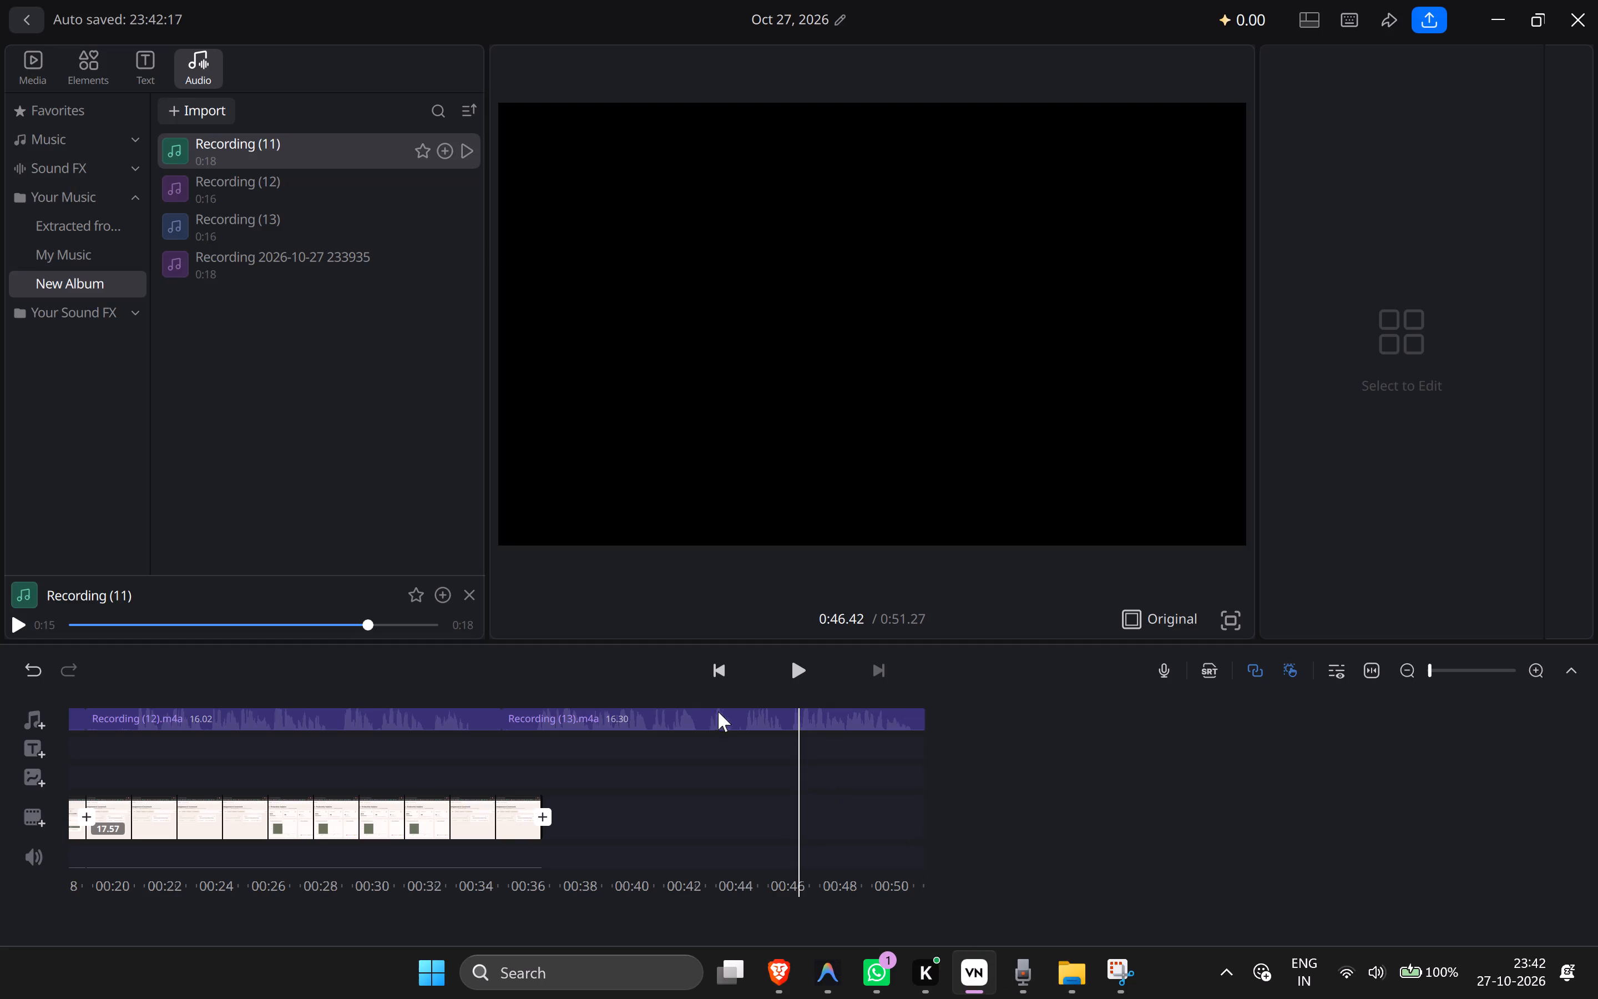
left_click(714, 710)
key("Delete")
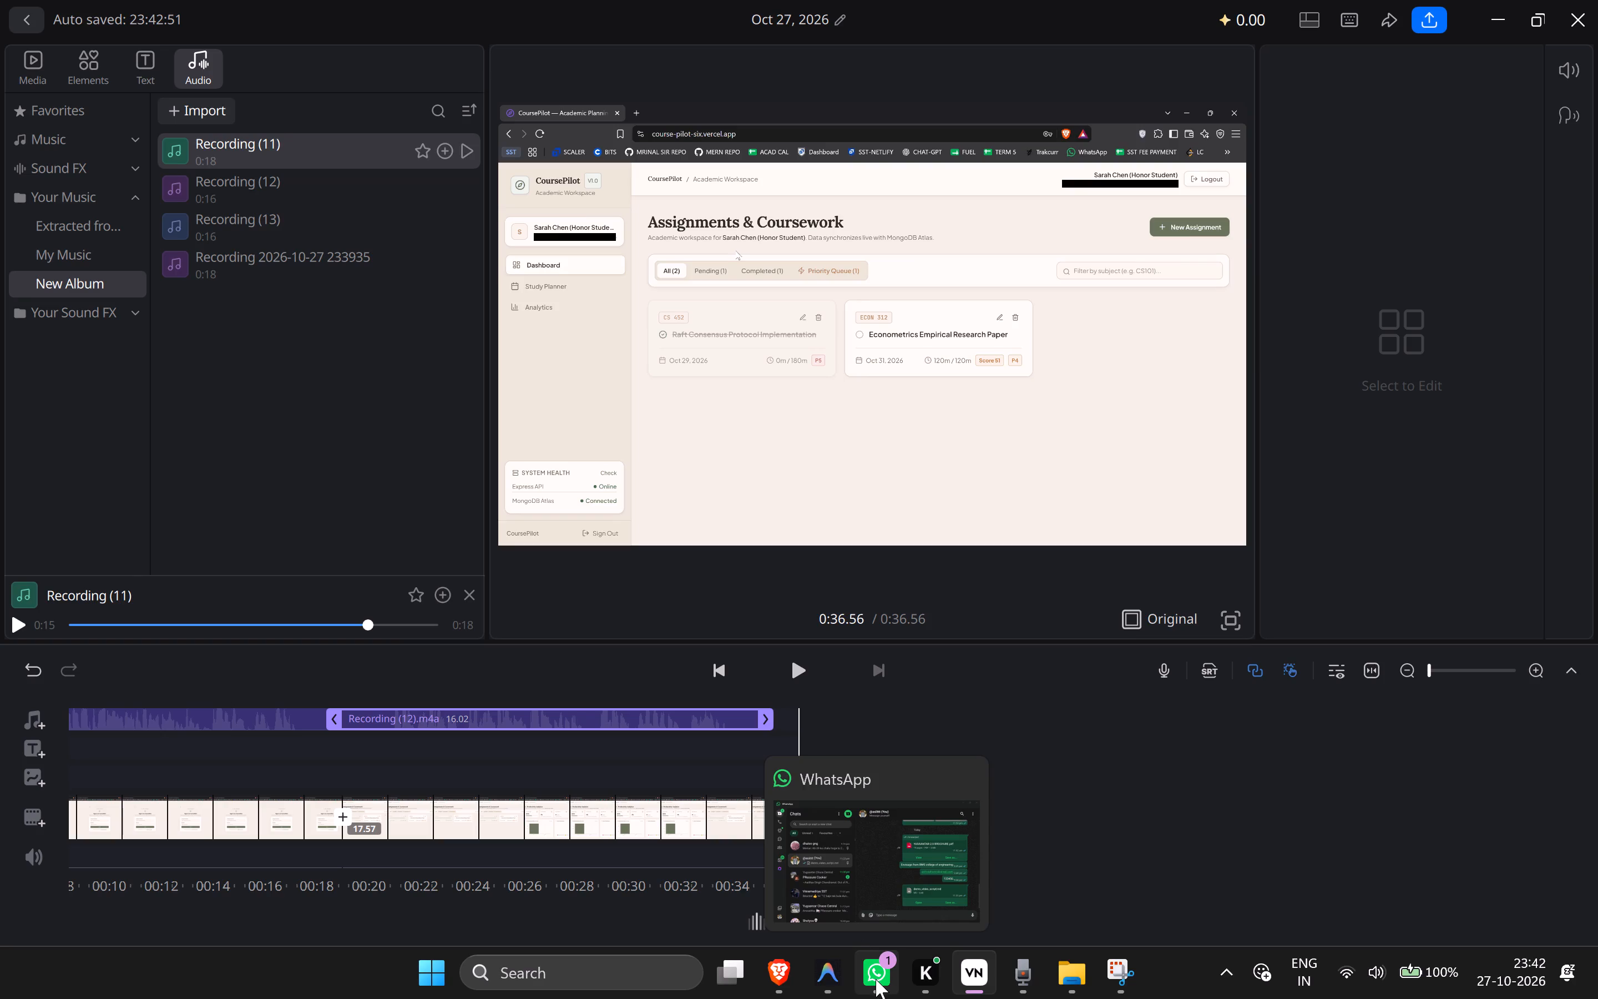
Rehearse the demo in CoursePilot in Brave: open and cancel the new assignment form, show pending assignments, and return to all assignments.
left_click(779, 994)
left_click(841, 882)
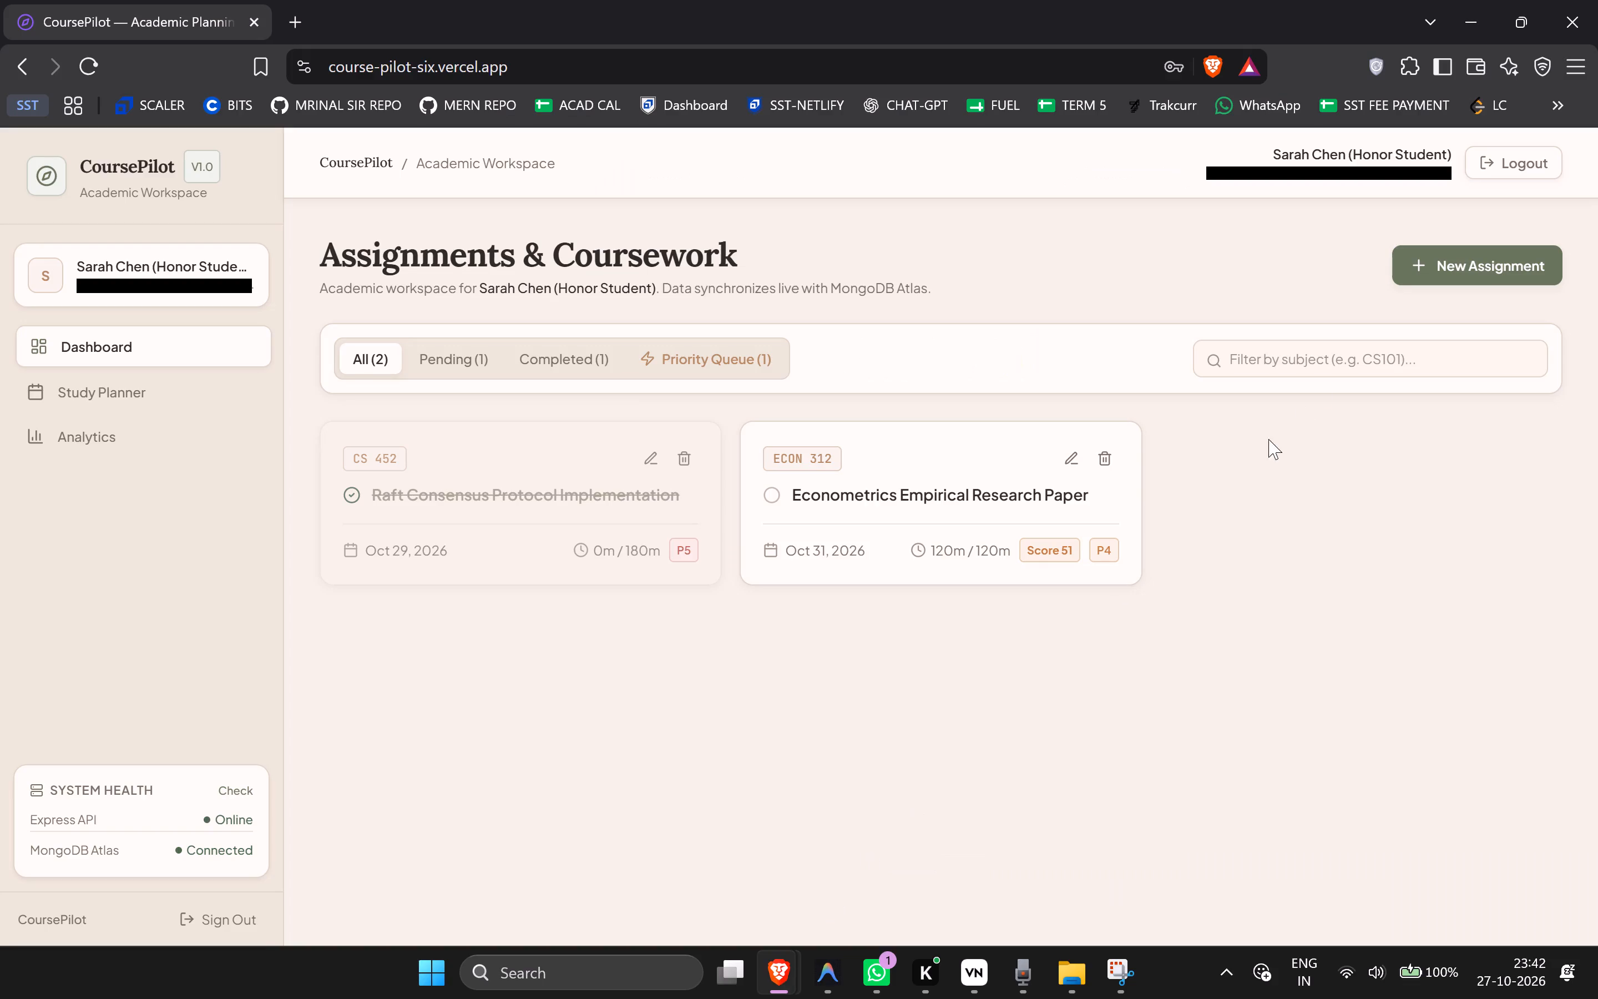
left_click(1422, 263)
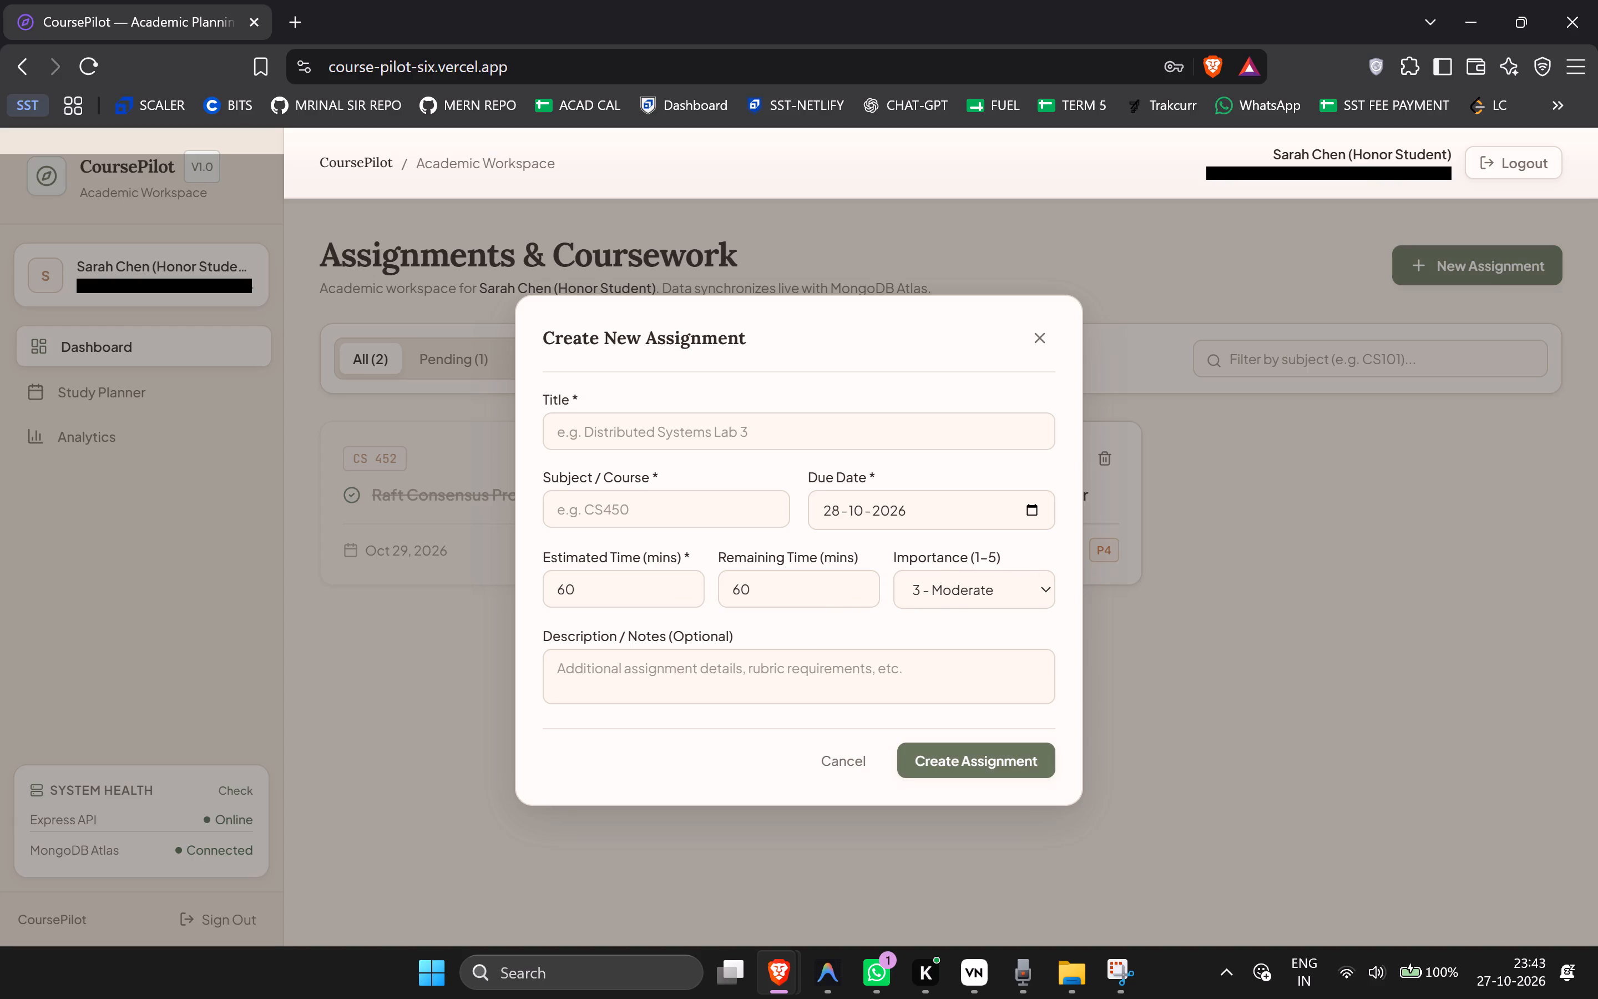
left_click(624, 682)
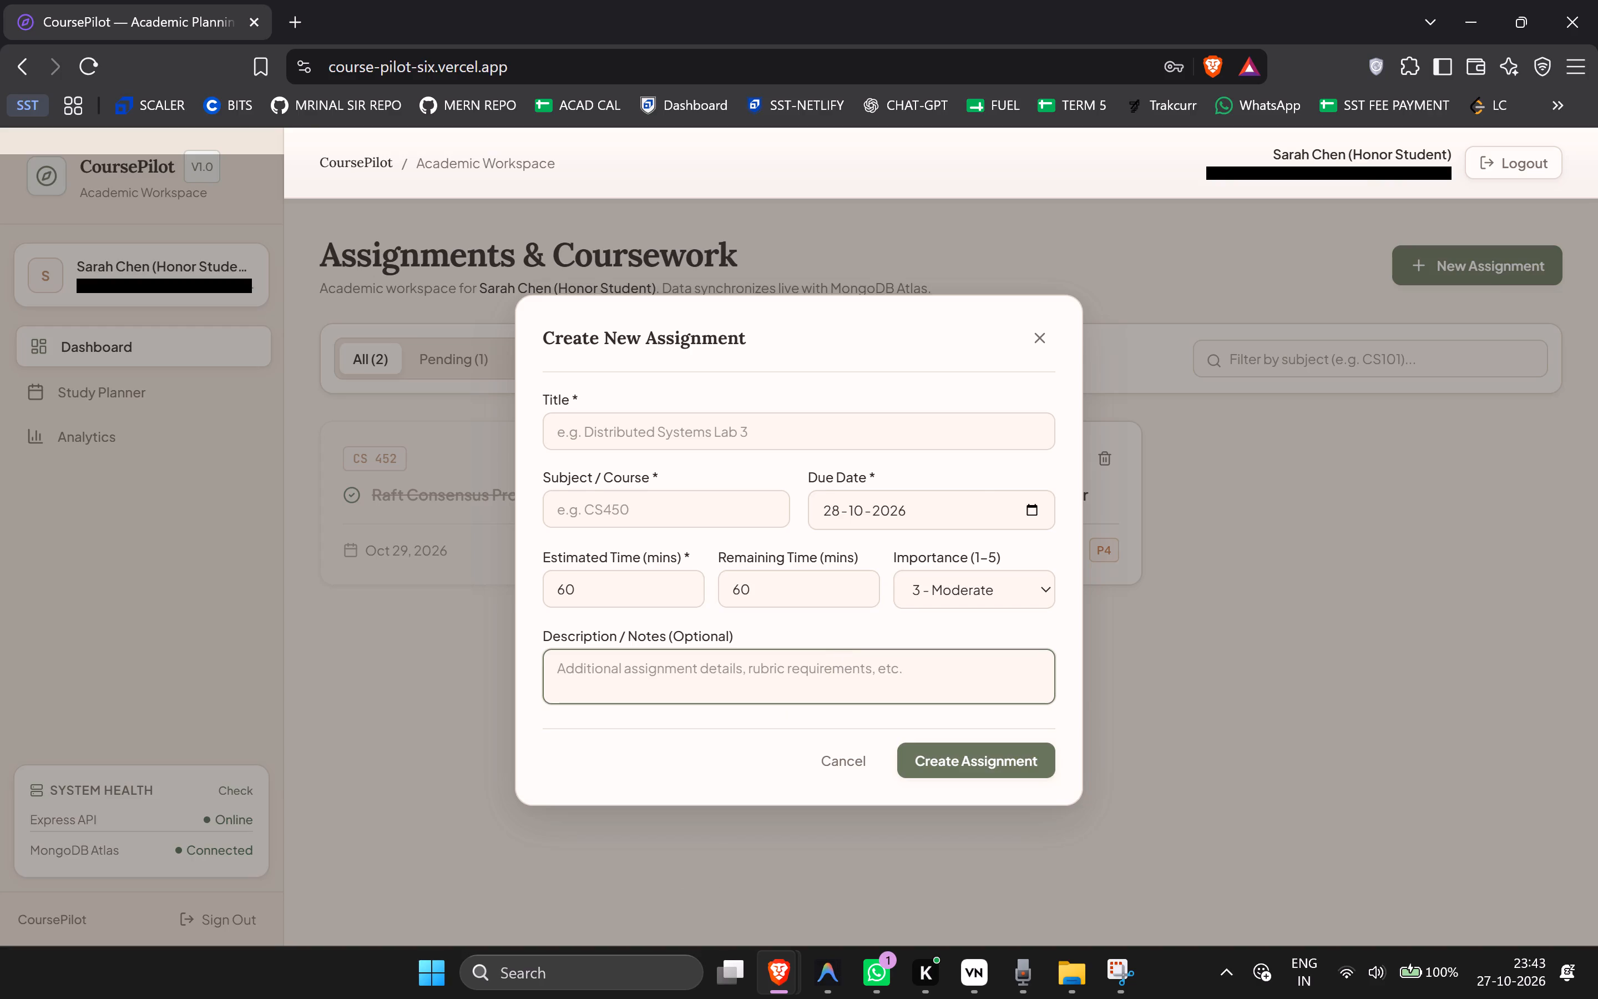
left_click(861, 746)
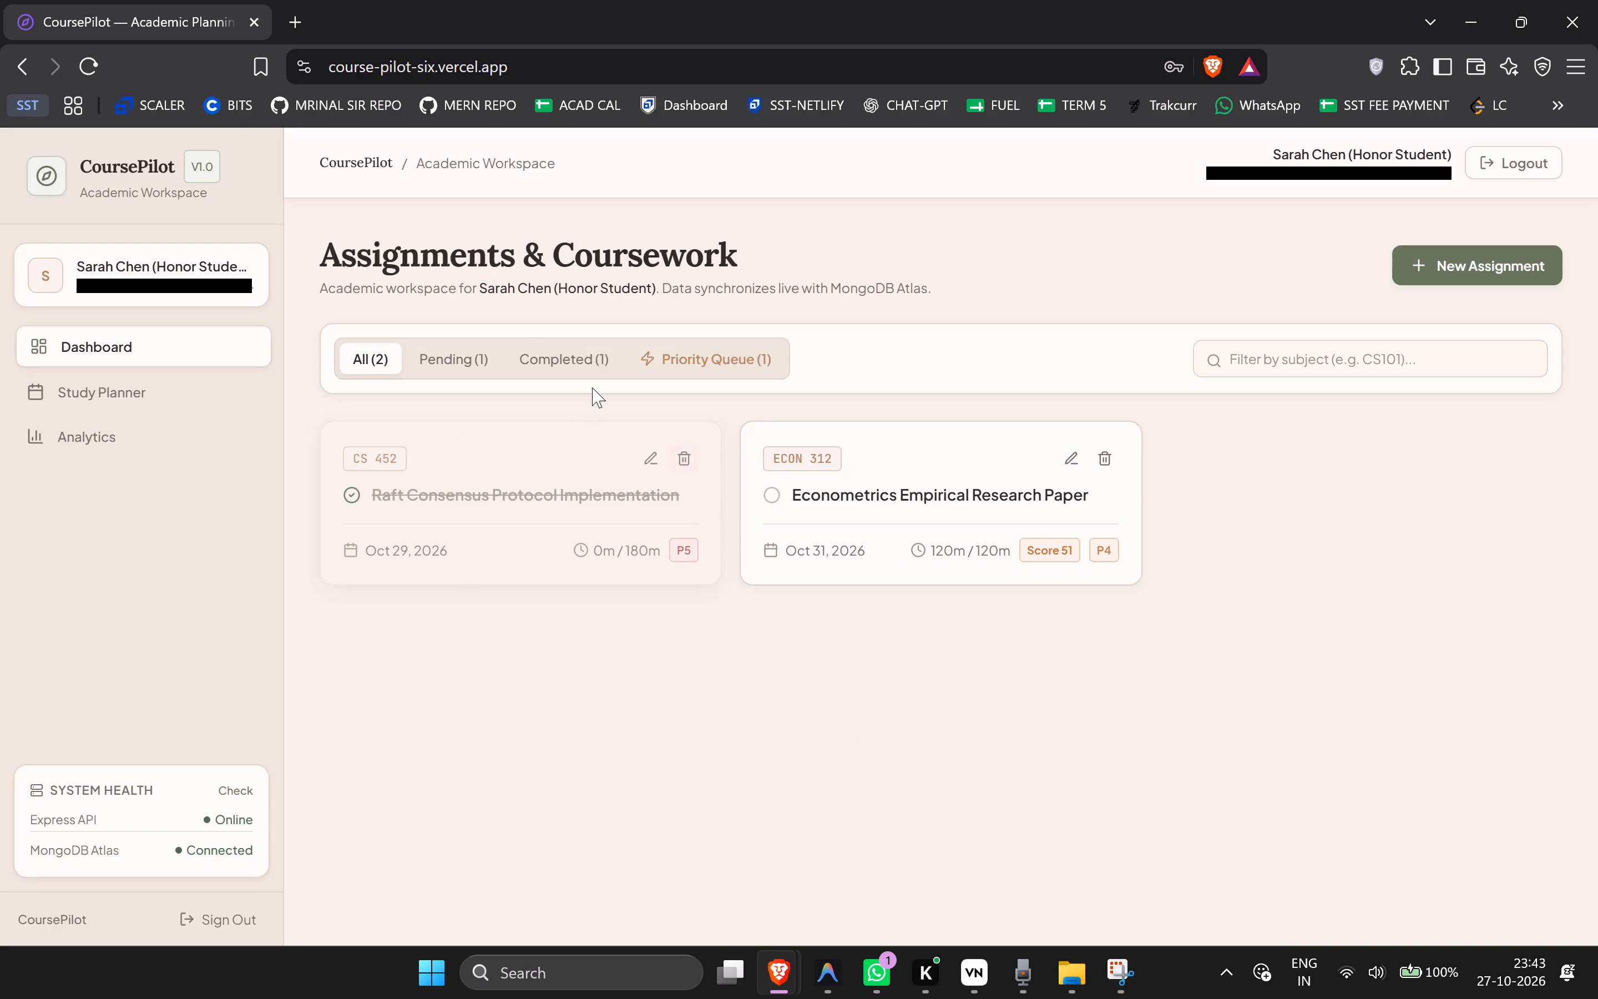
left_click(433, 364)
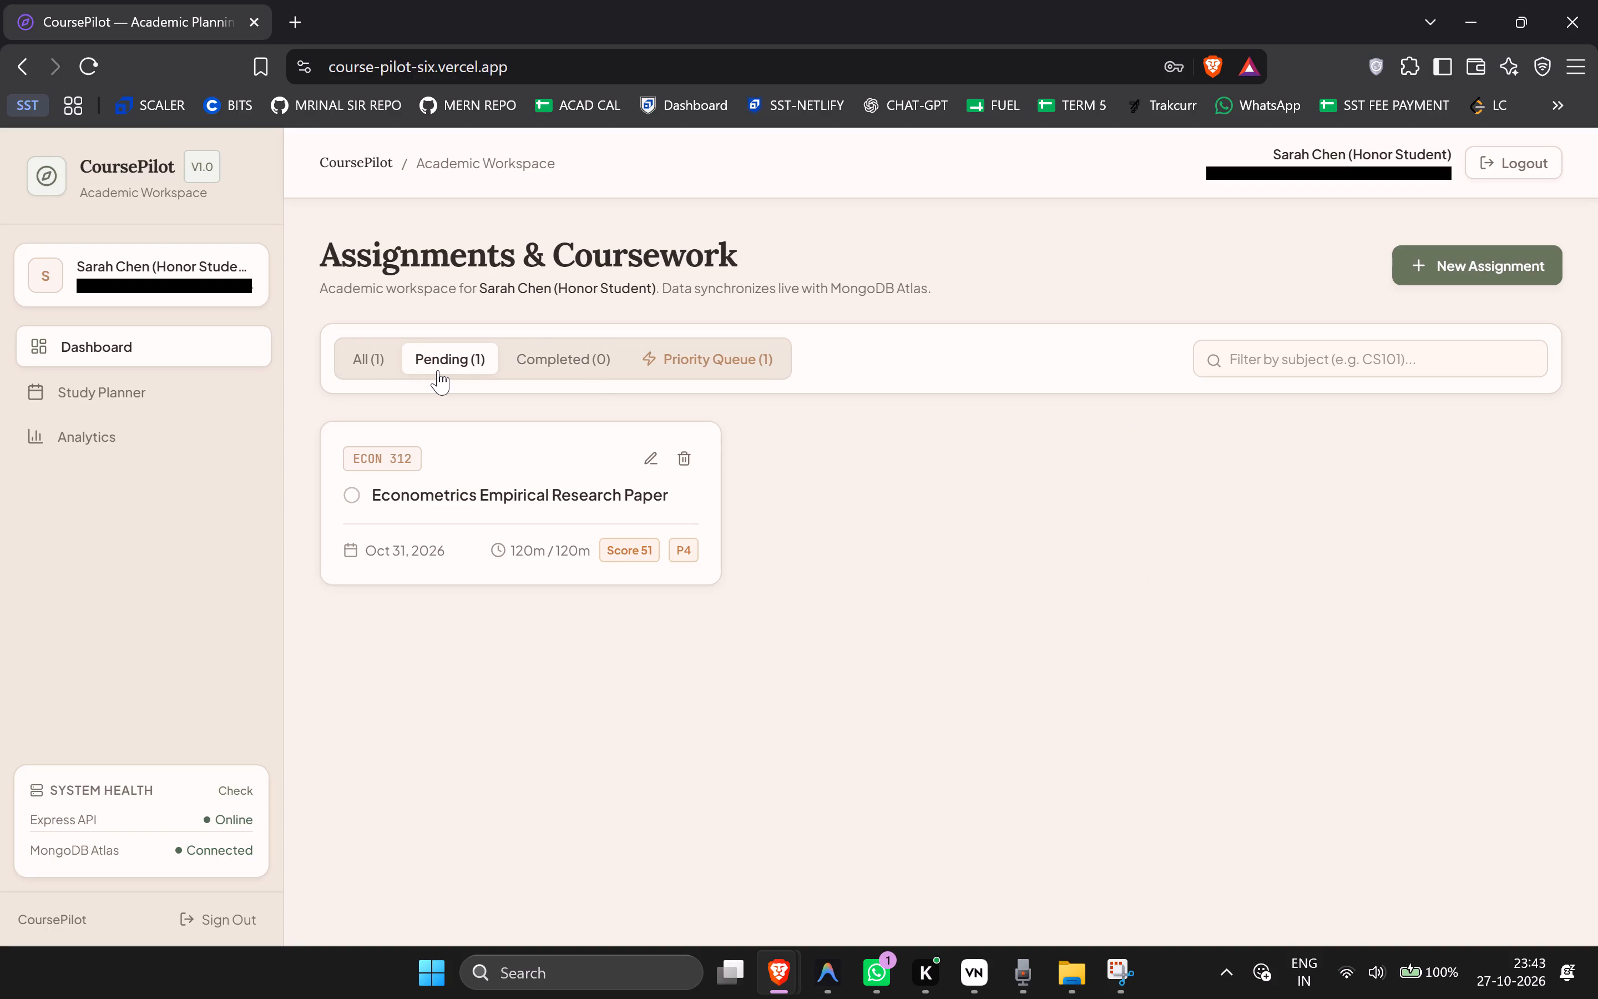
left_click(373, 346)
Start a Snipping Tool screen recording of the CoursePilot browser window with the microphone turned on.
key("shift+super+s")
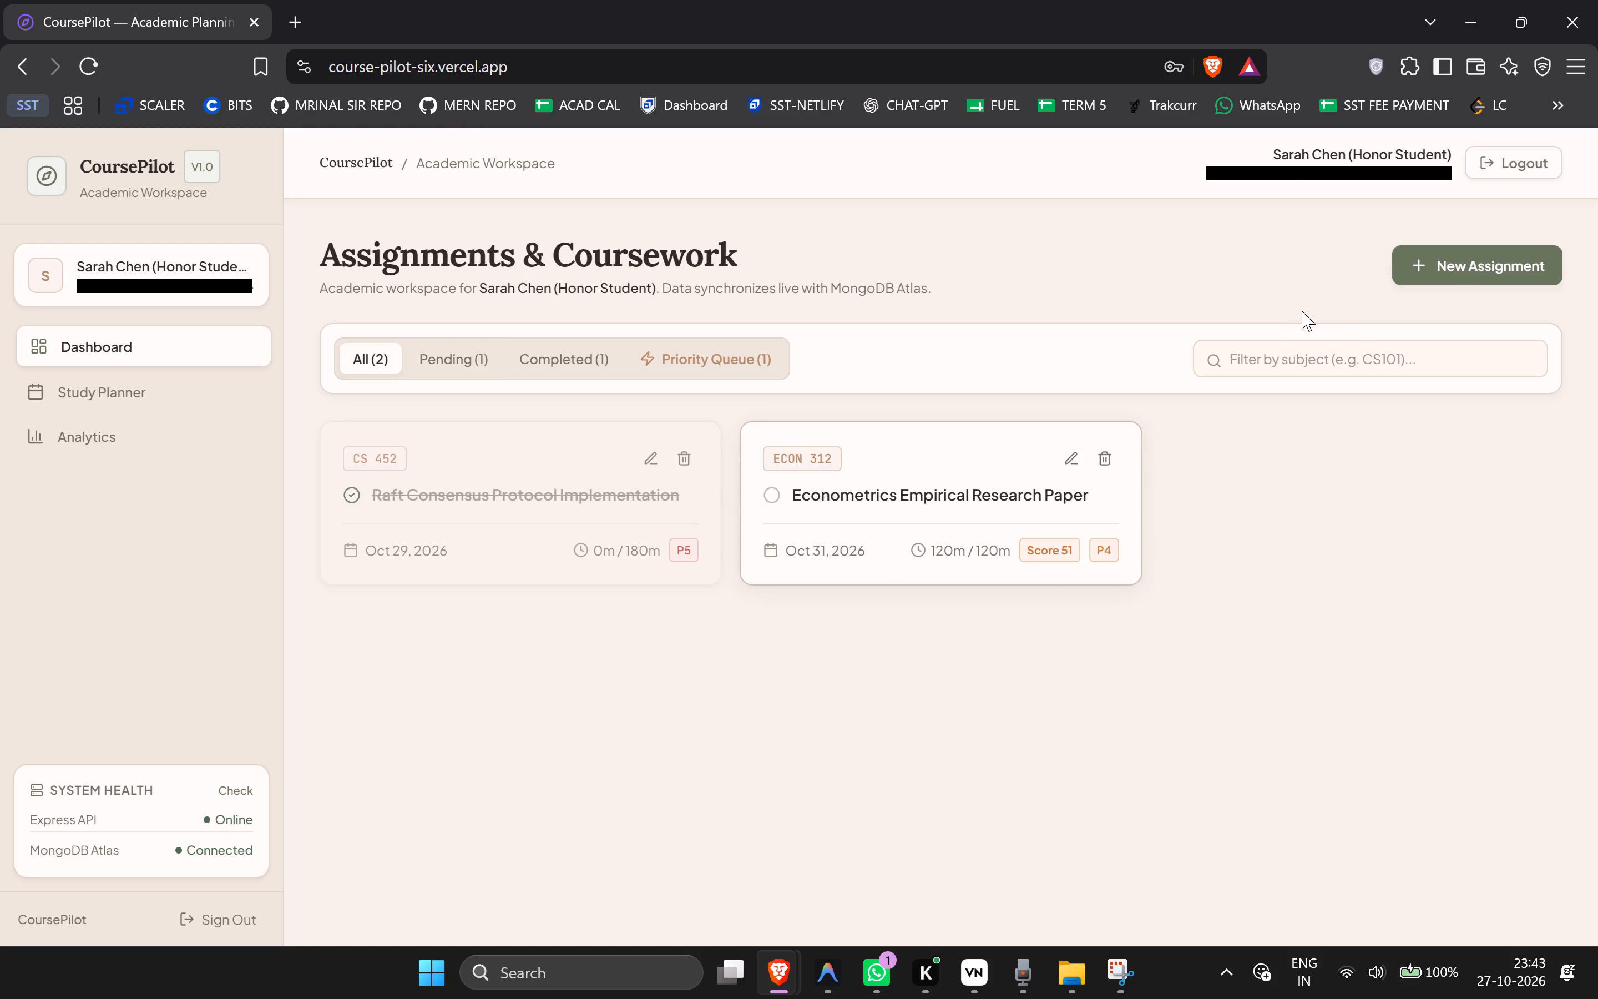
left_click(694, 34)
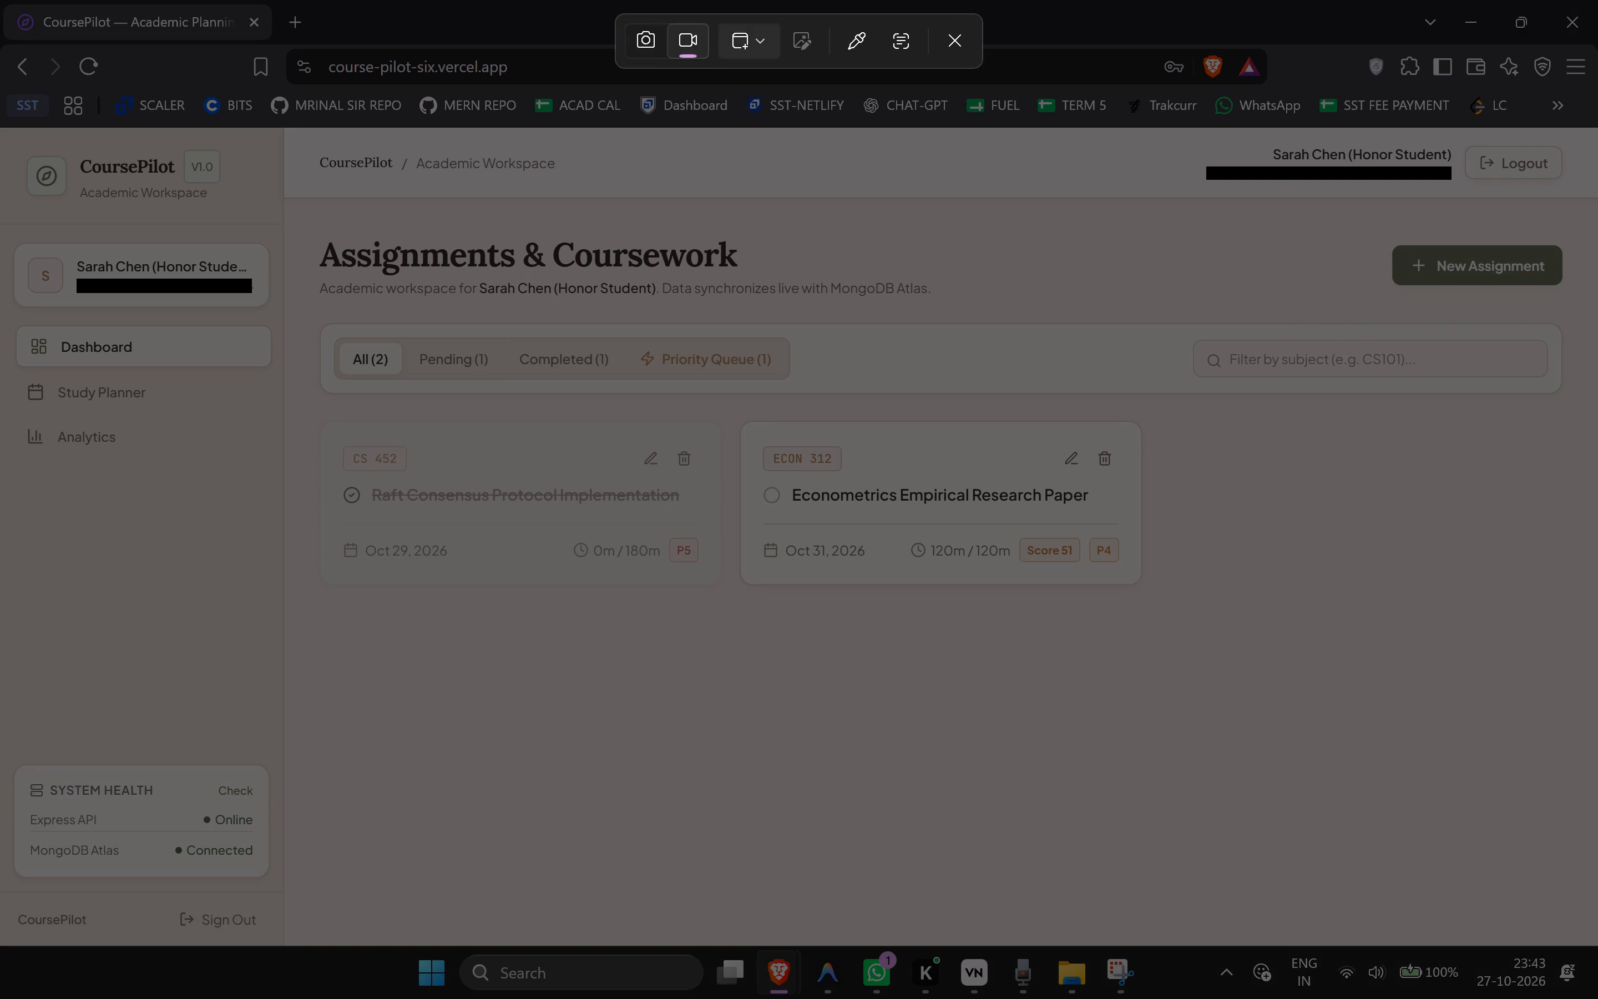
left_click(774, 170)
left_click(871, 38)
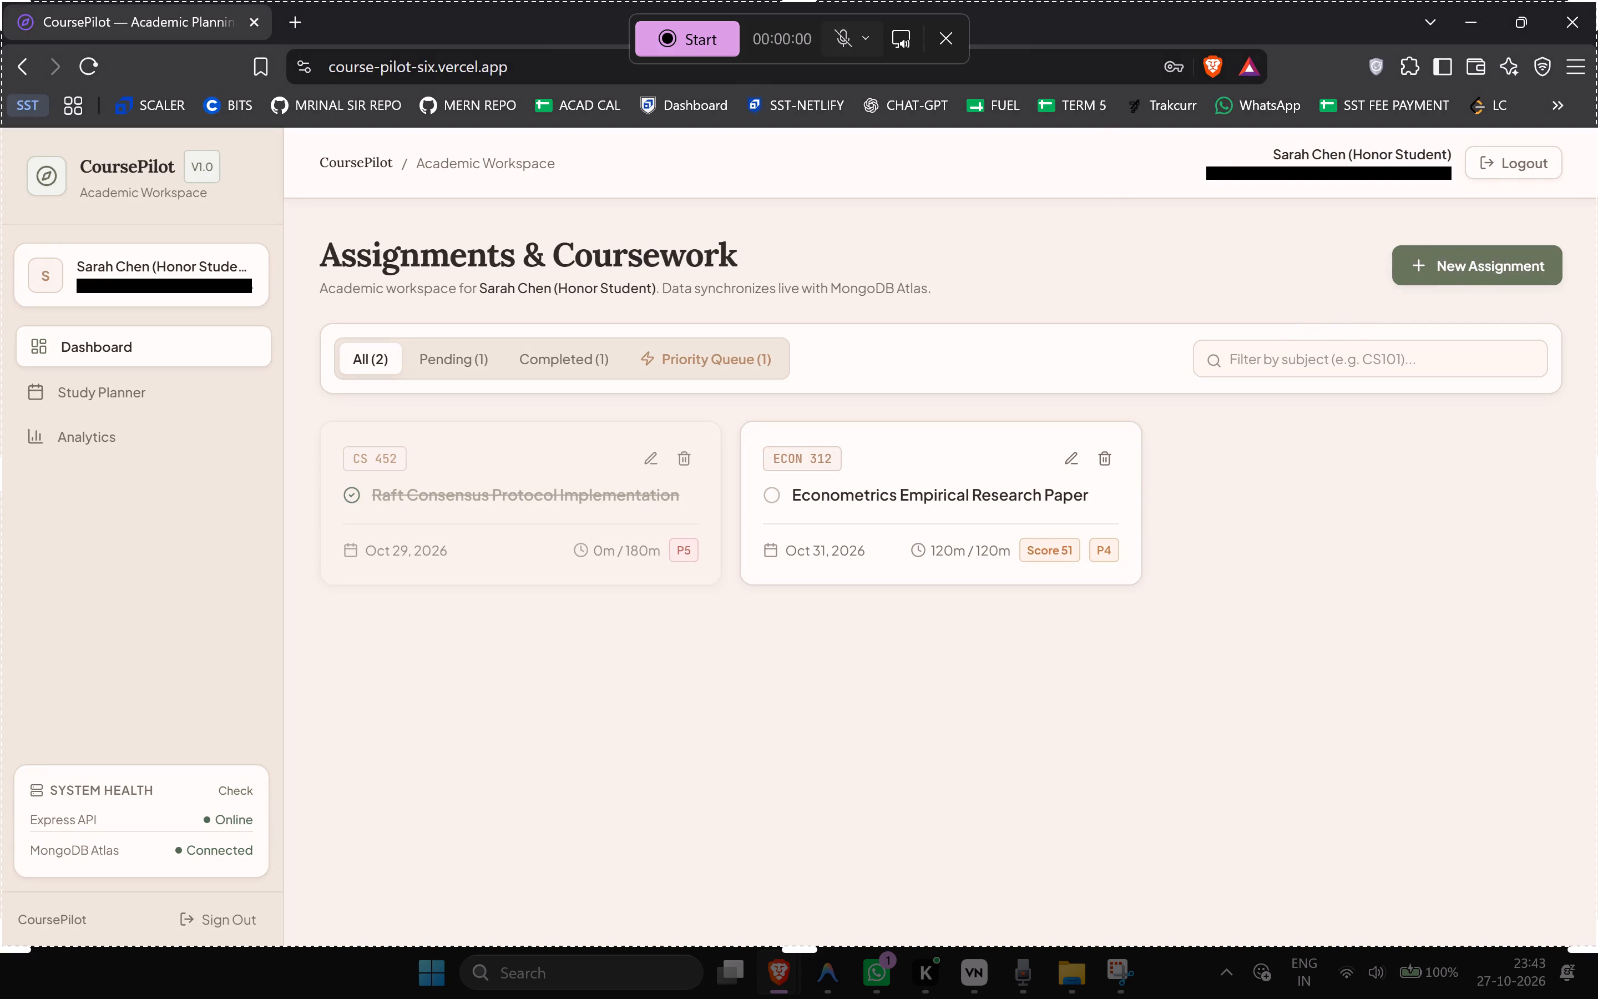
left_click(825, 115)
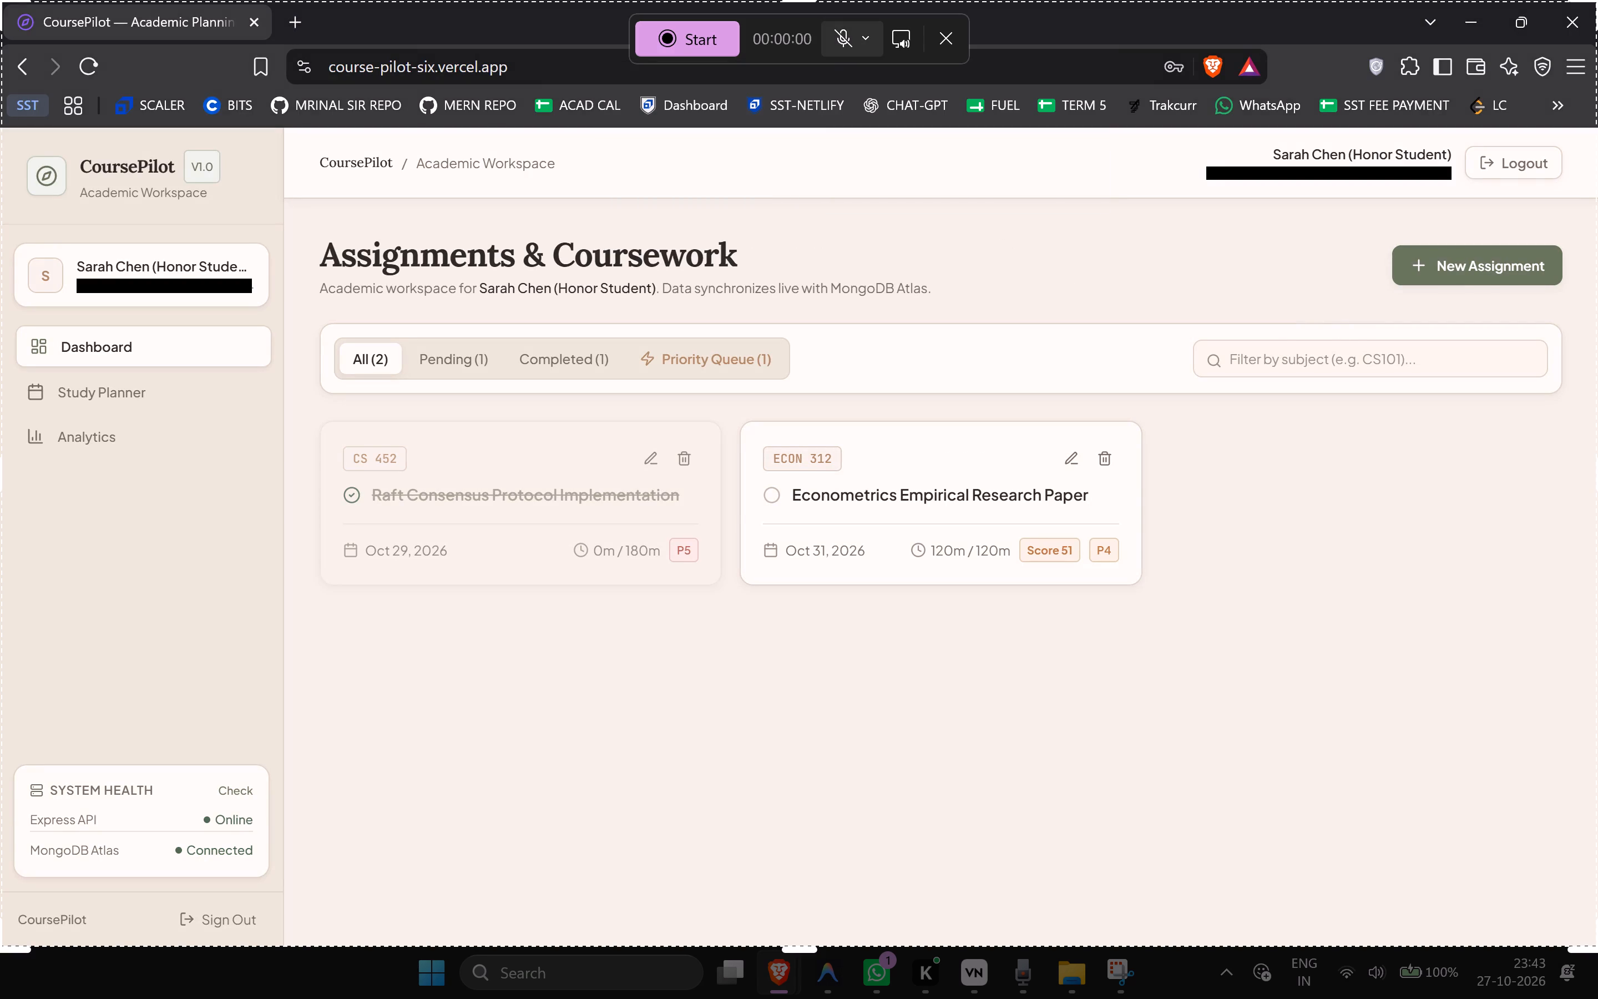
left_click(845, 49)
left_click(739, 86)
left_click(699, 44)
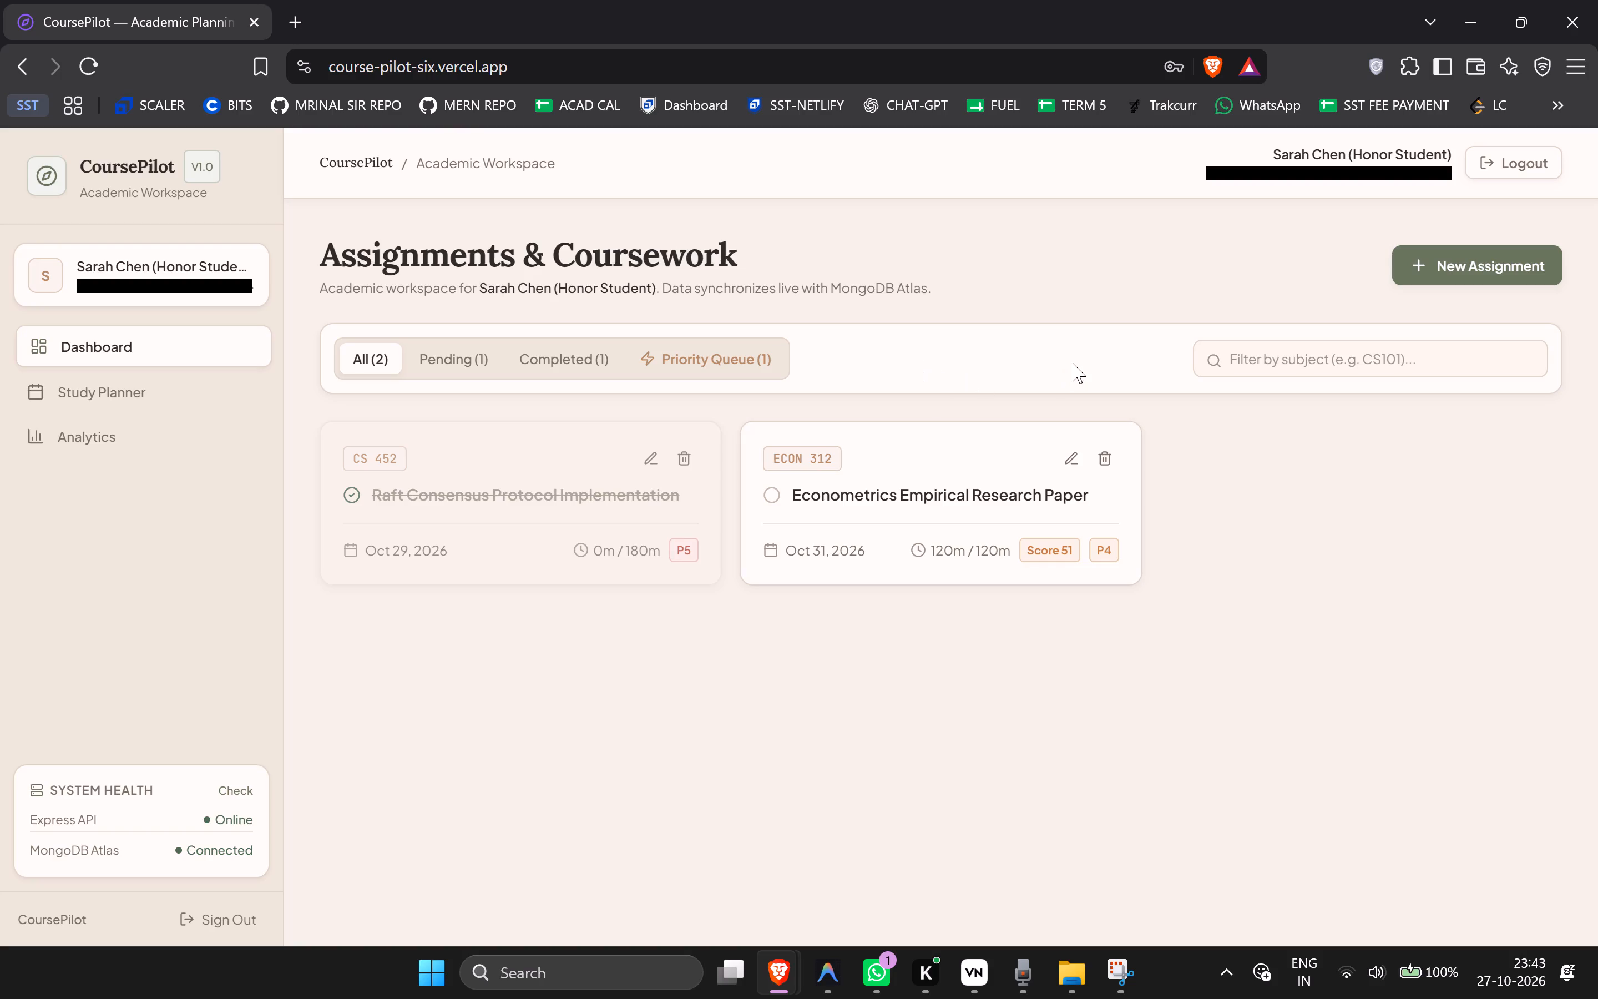
While recording, open CoursePilot's new assignment form, go through its fields from title to description, and close it without creating an assignment.
left_click(1441, 270)
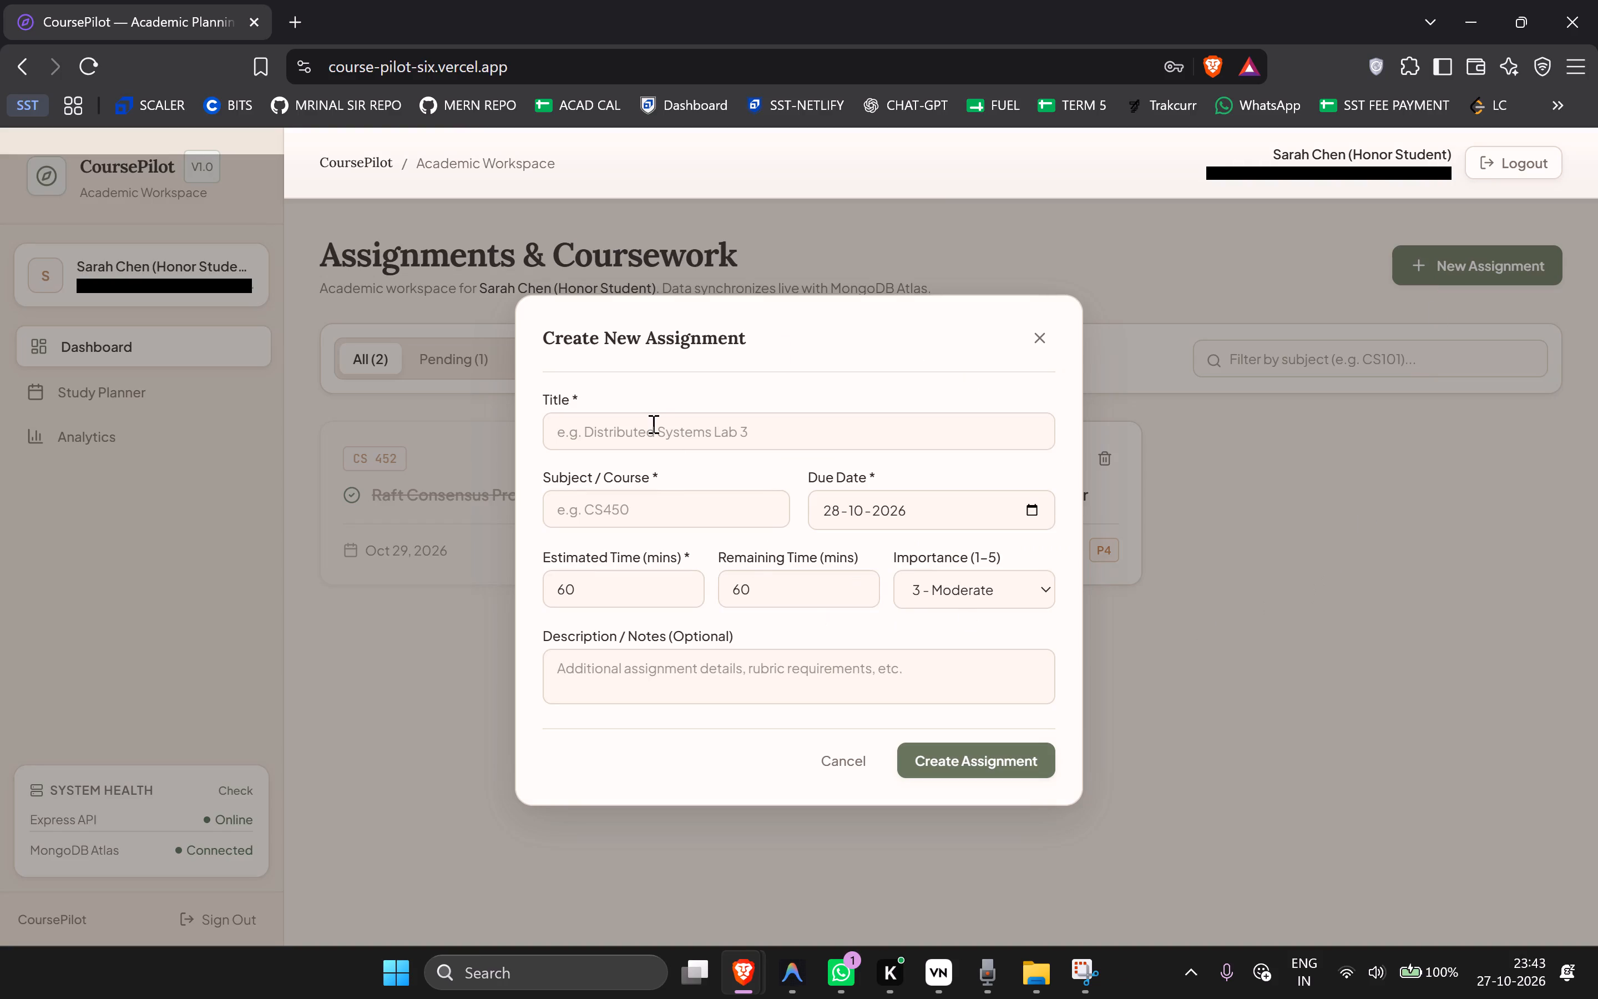
left_click(651, 423)
left_click(654, 518)
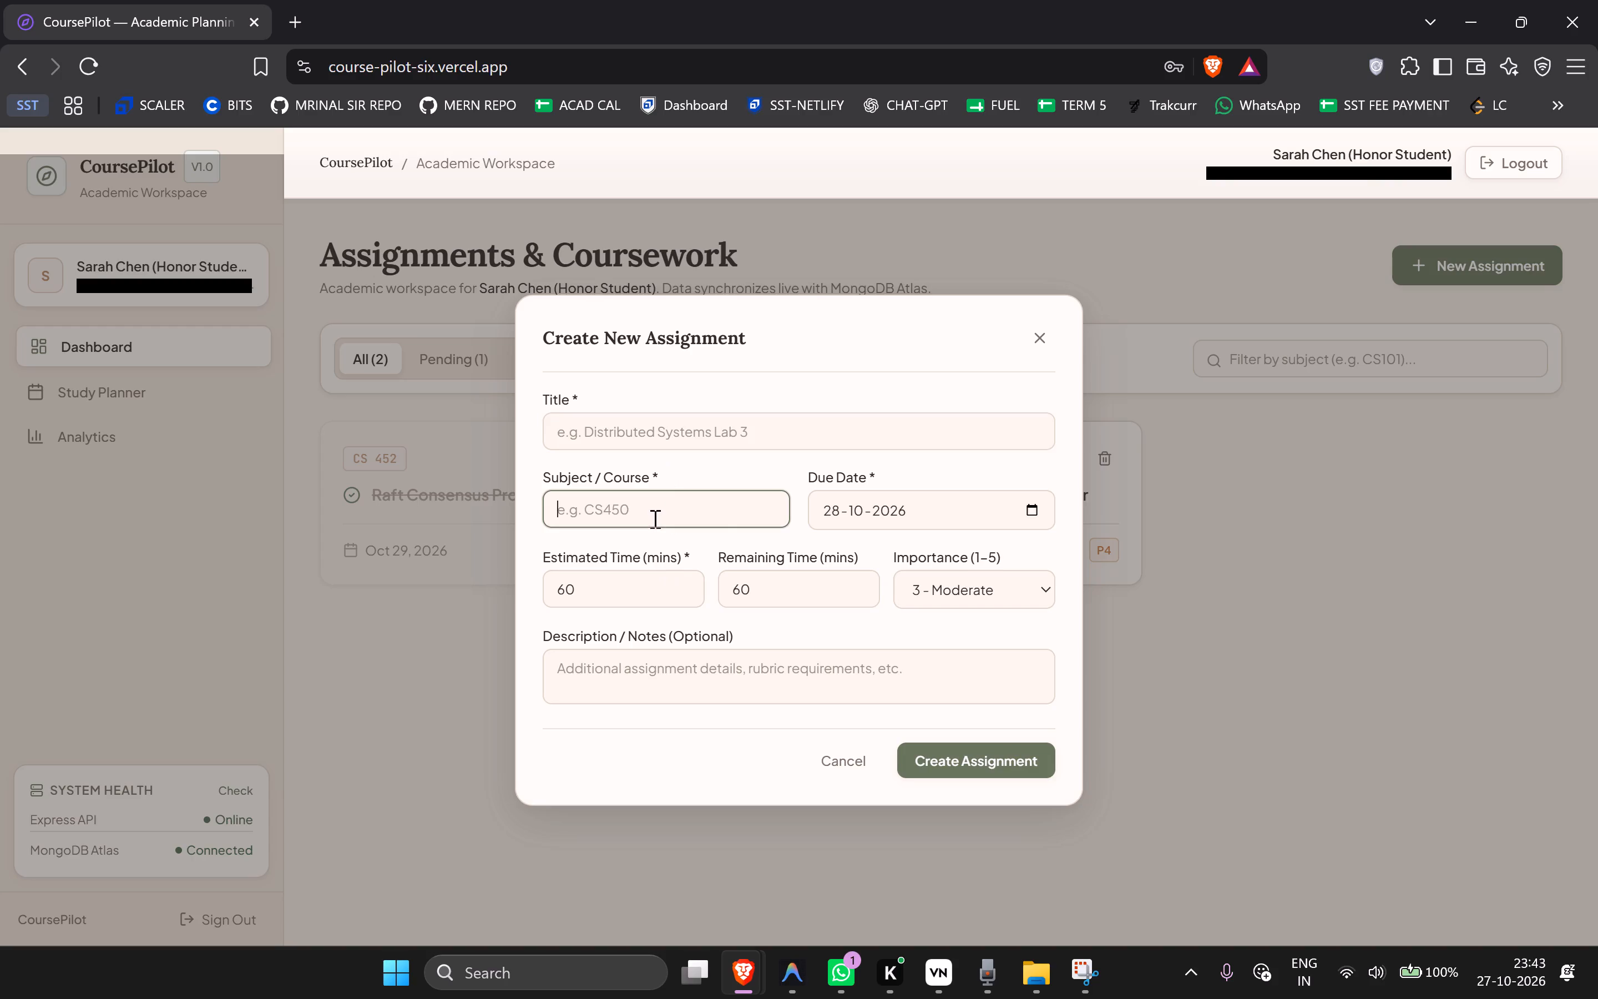
left_click(841, 497)
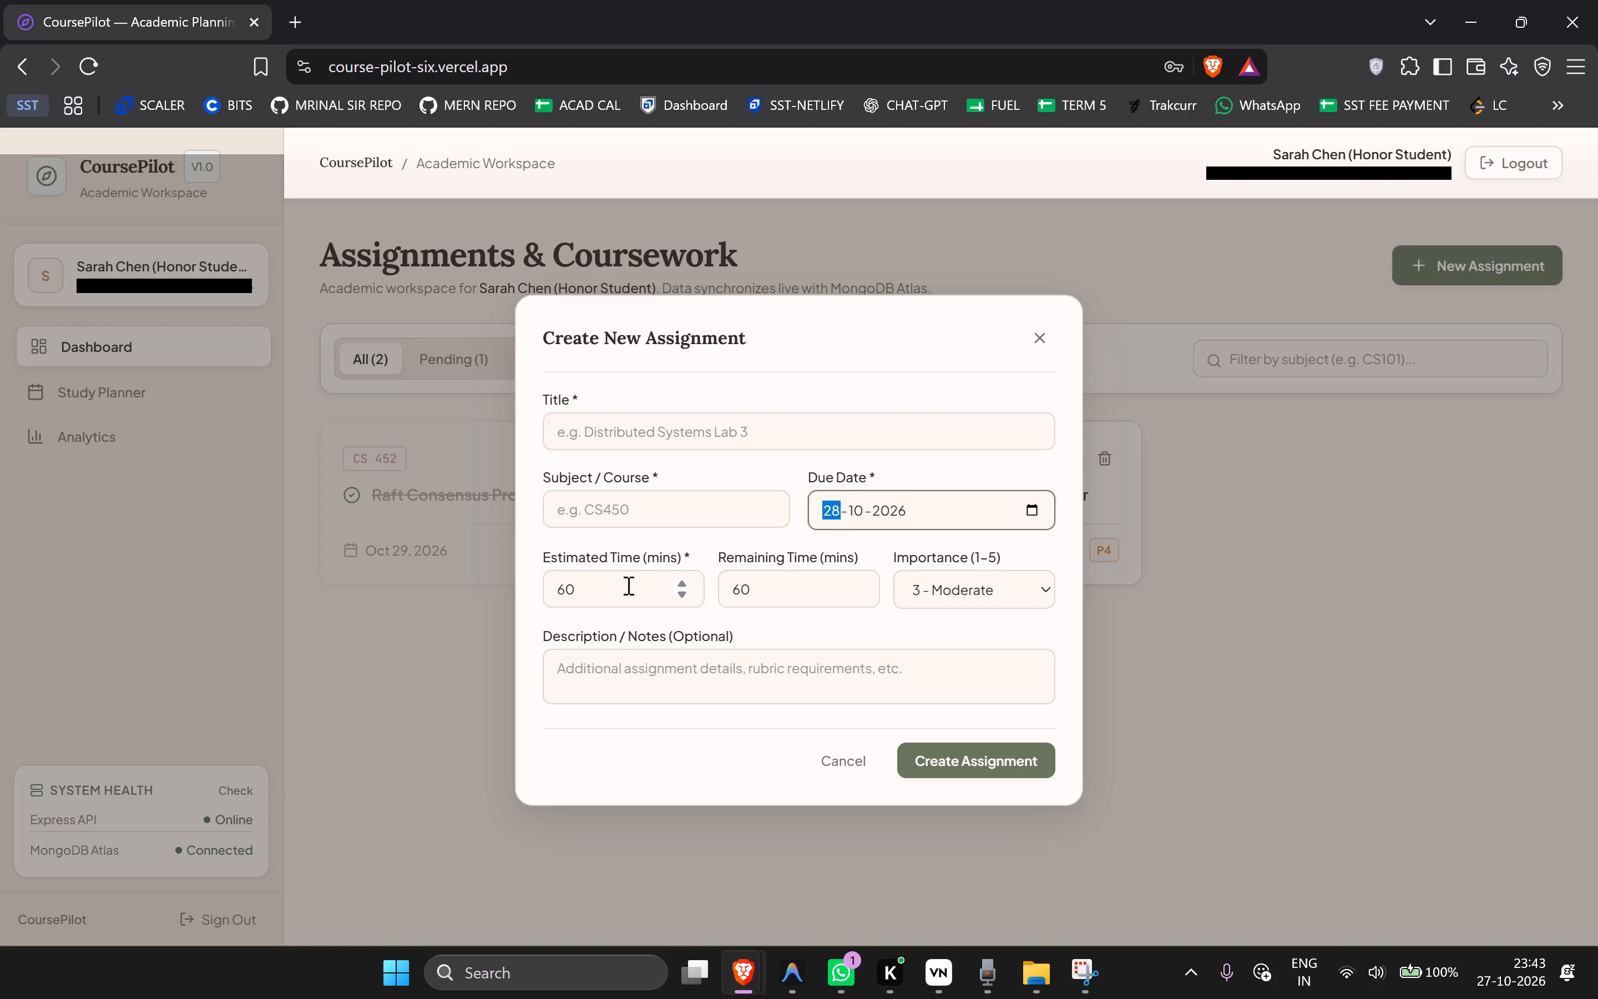
left_click(626, 585)
left_click(775, 581)
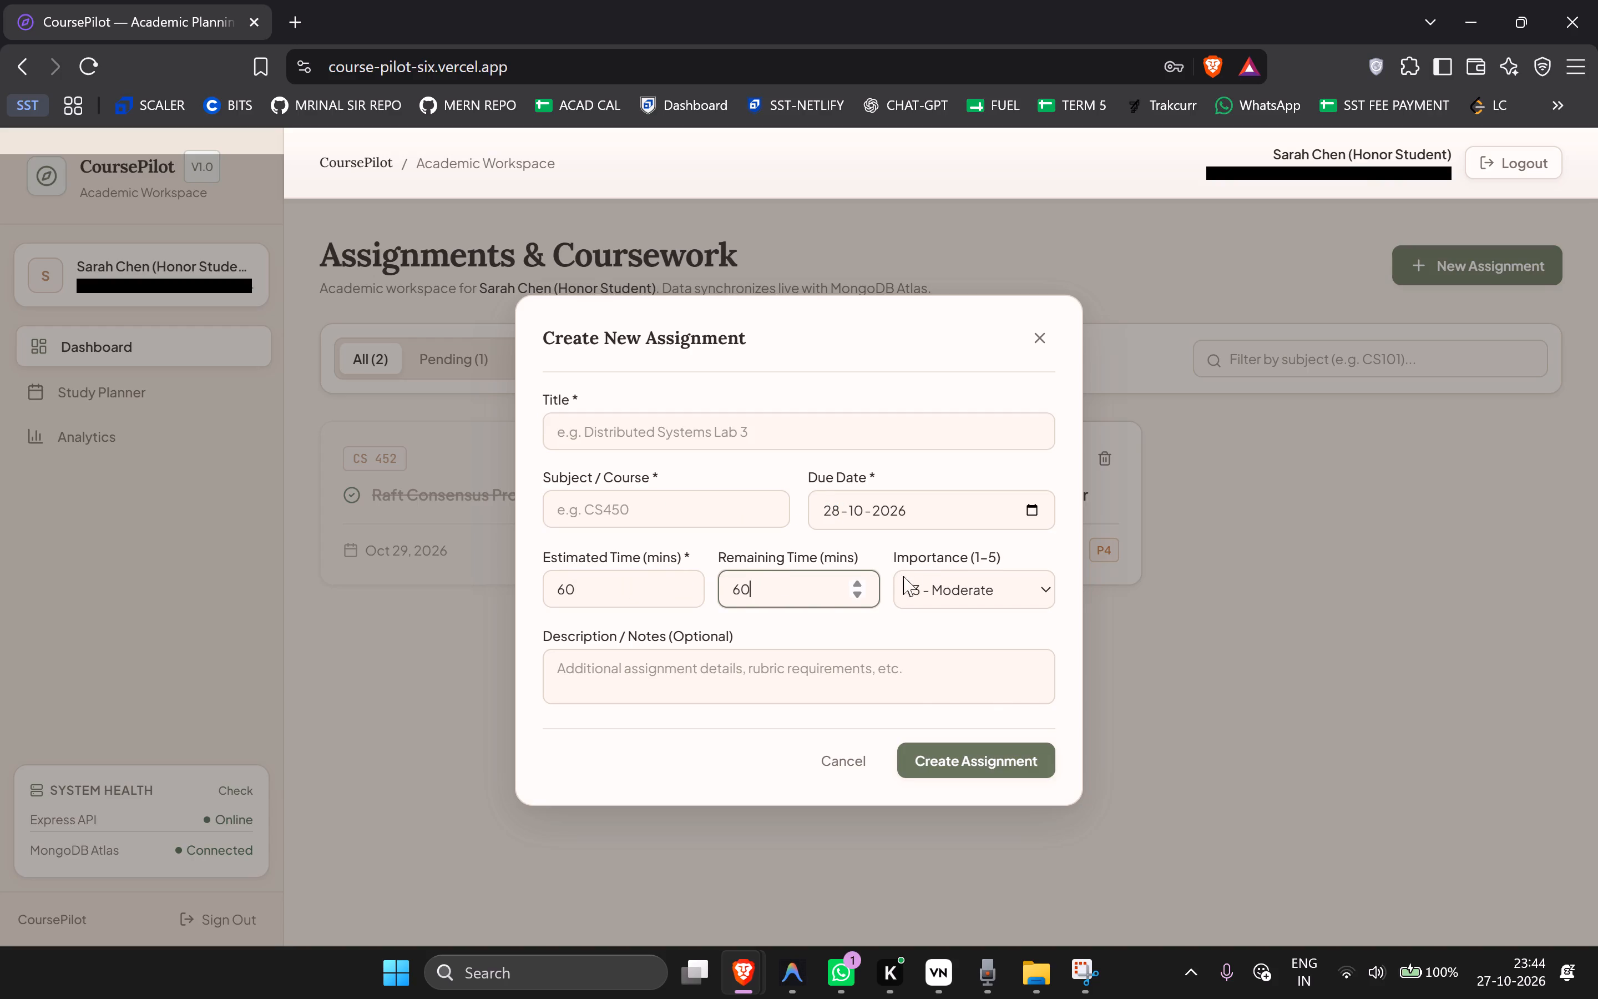
left_click(913, 576)
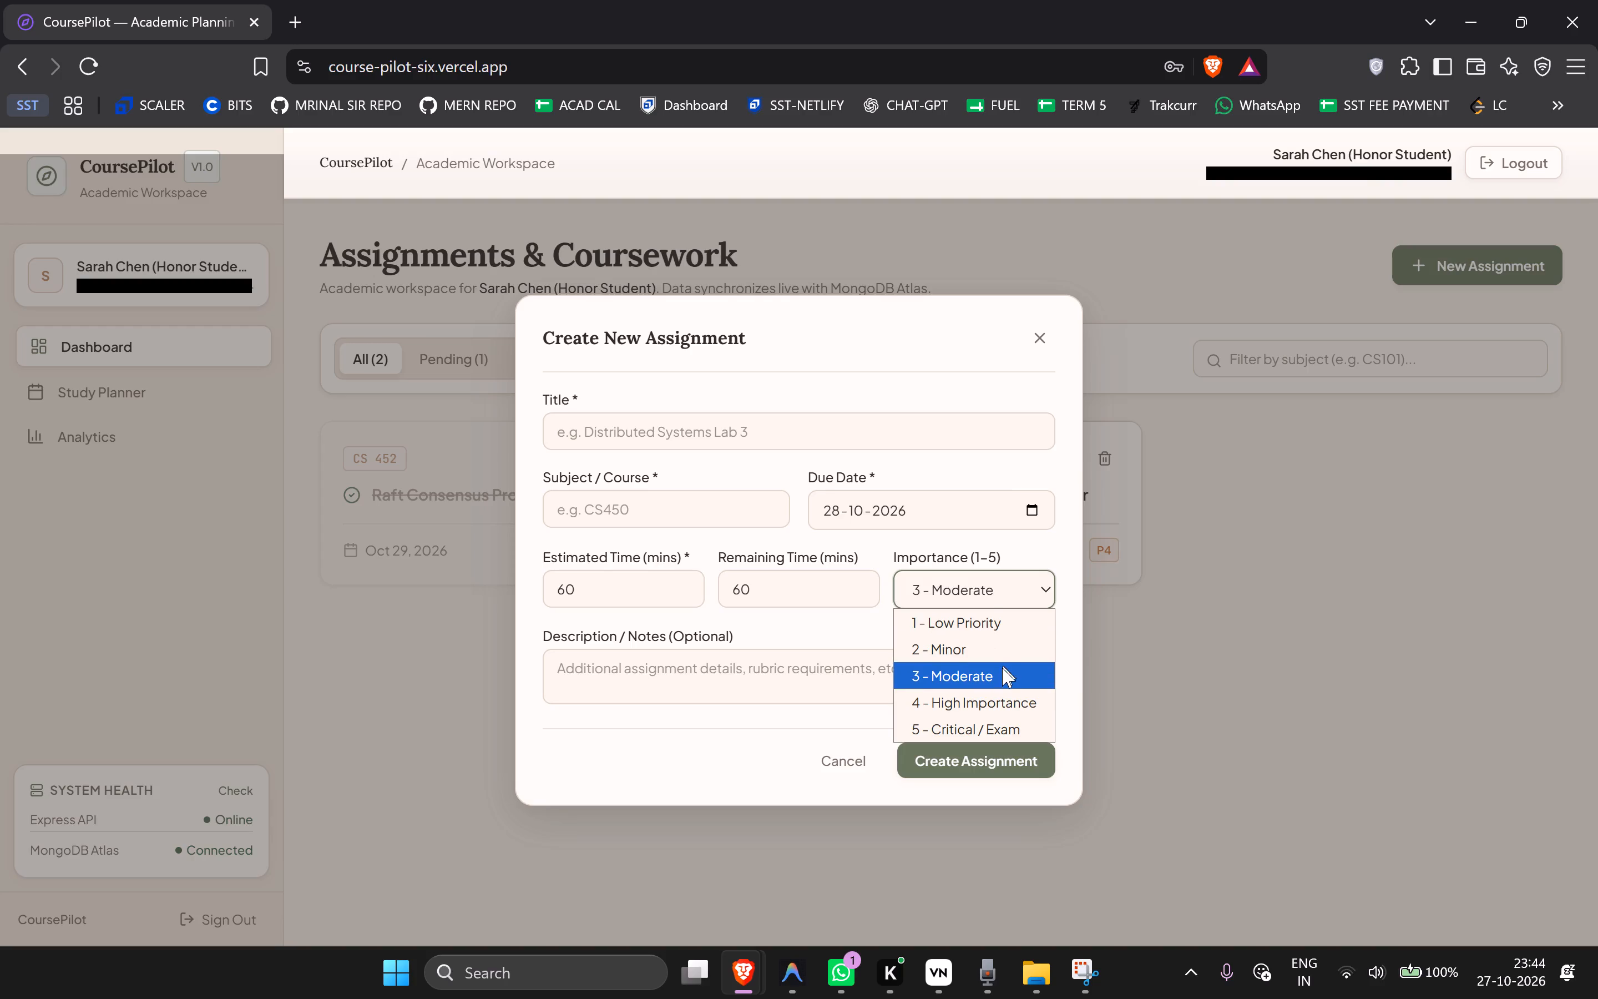
left_click(812, 638)
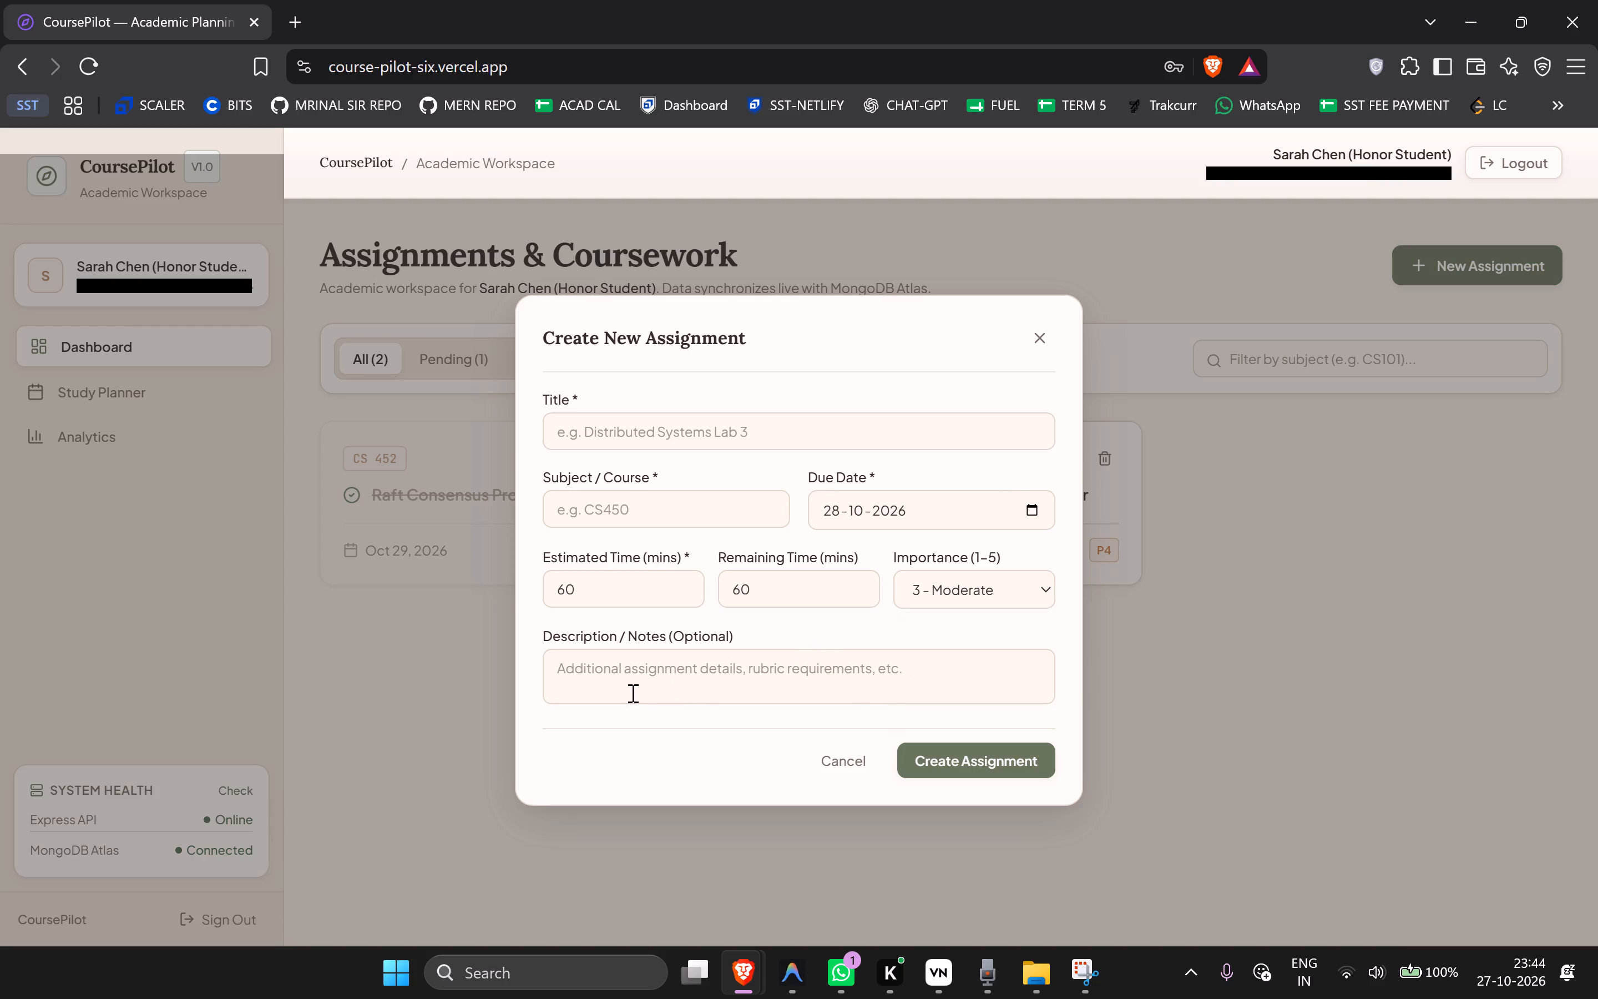
left_click(619, 682)
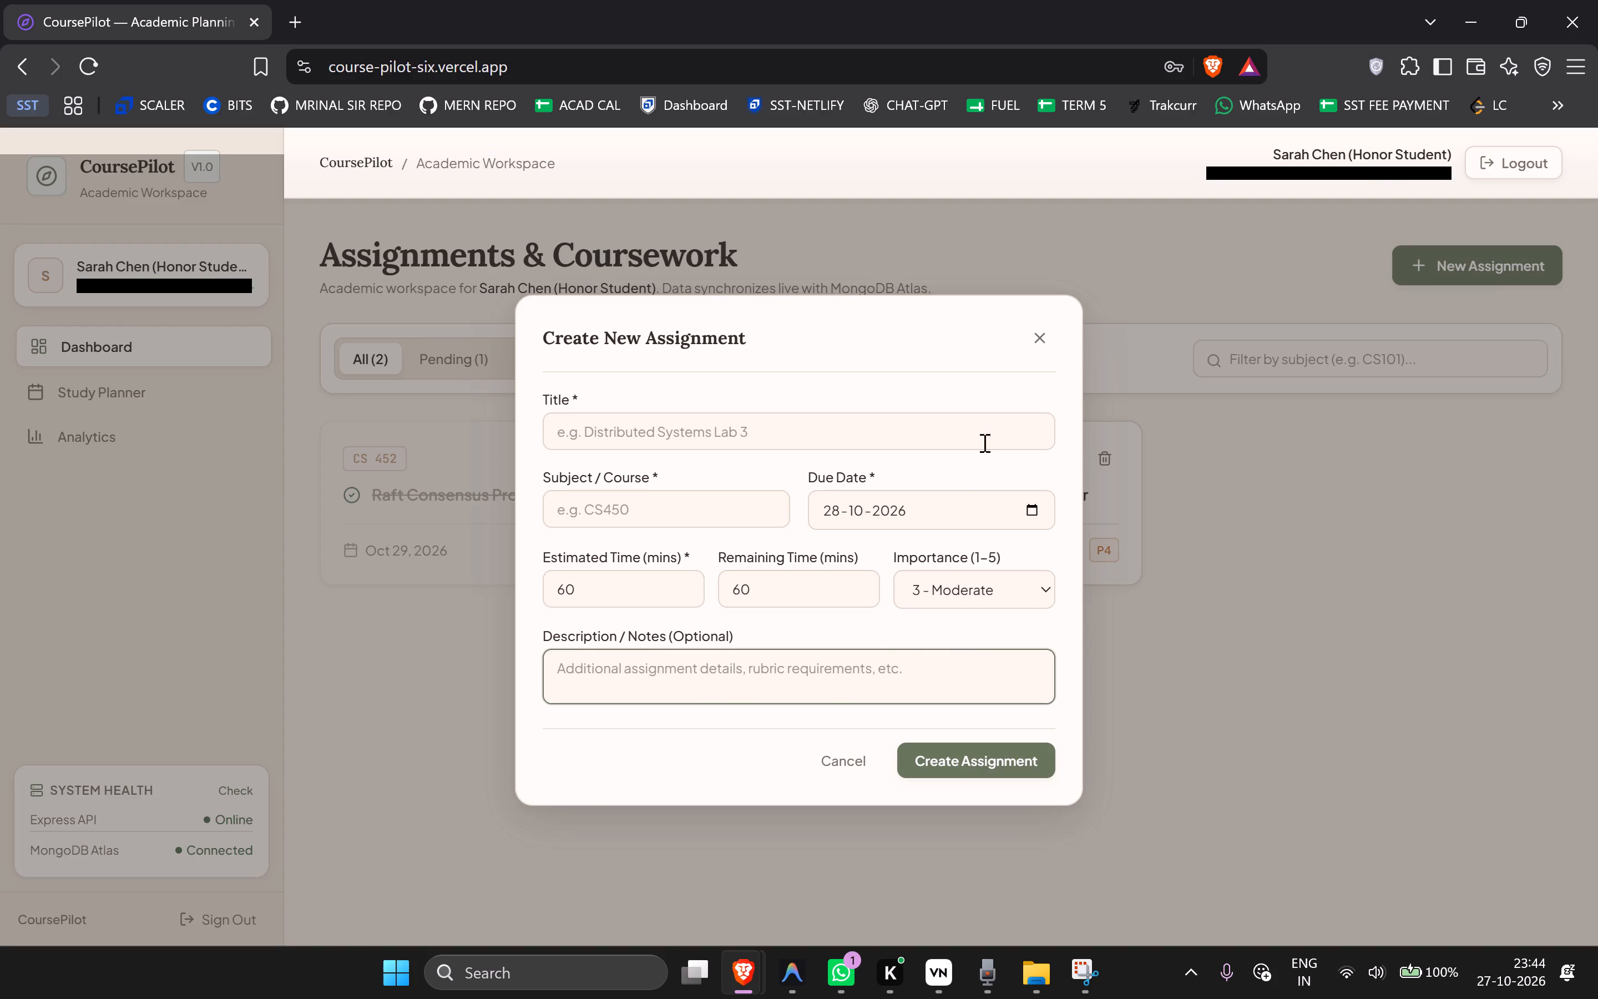
left_click(1043, 342)
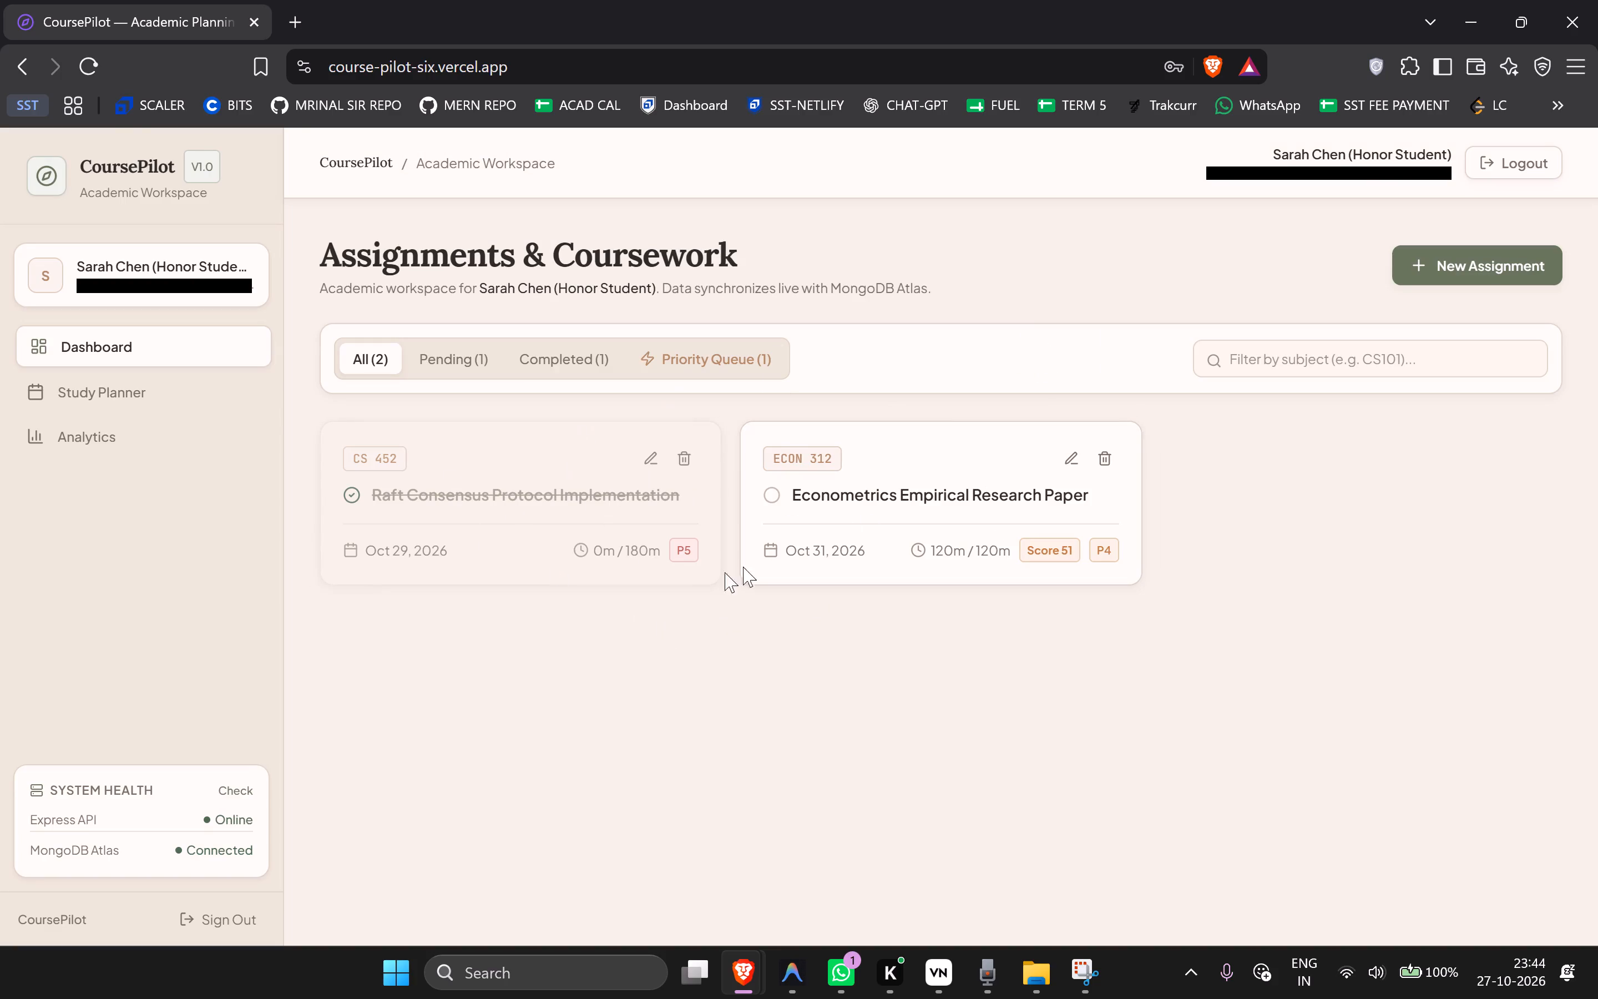
Show the Pending, Completed and Priority Queue assignment views in the recording, ending on Priority Queue, and stop recording.
left_click(461, 356)
left_click(584, 352)
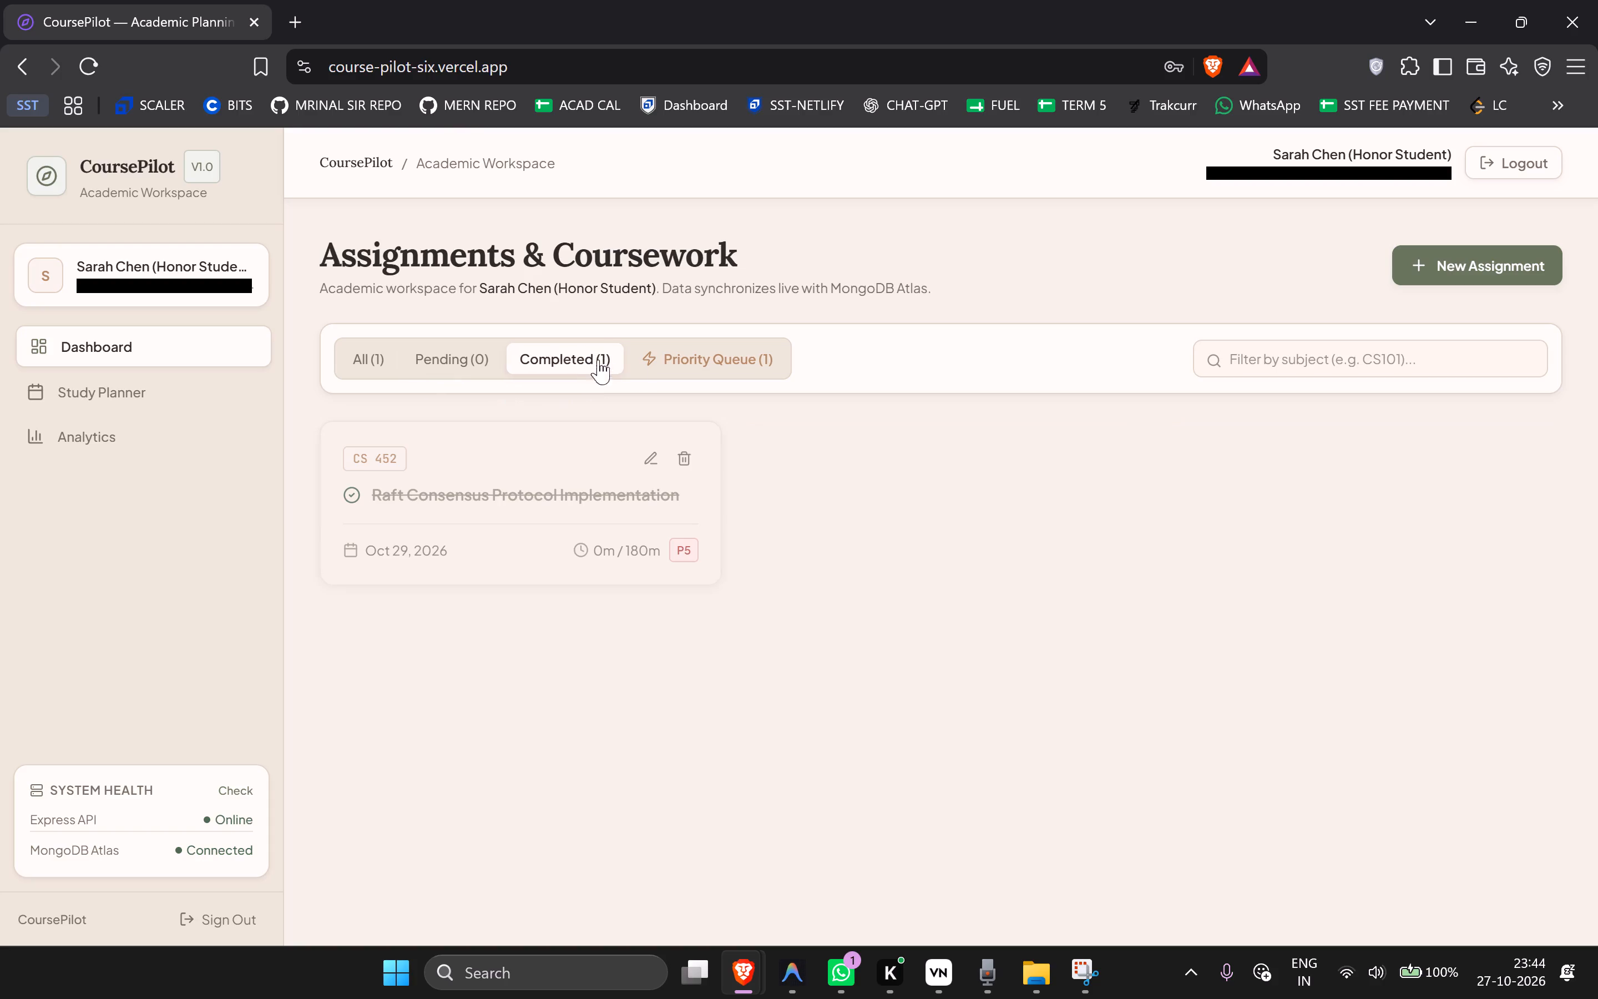
left_click(709, 362)
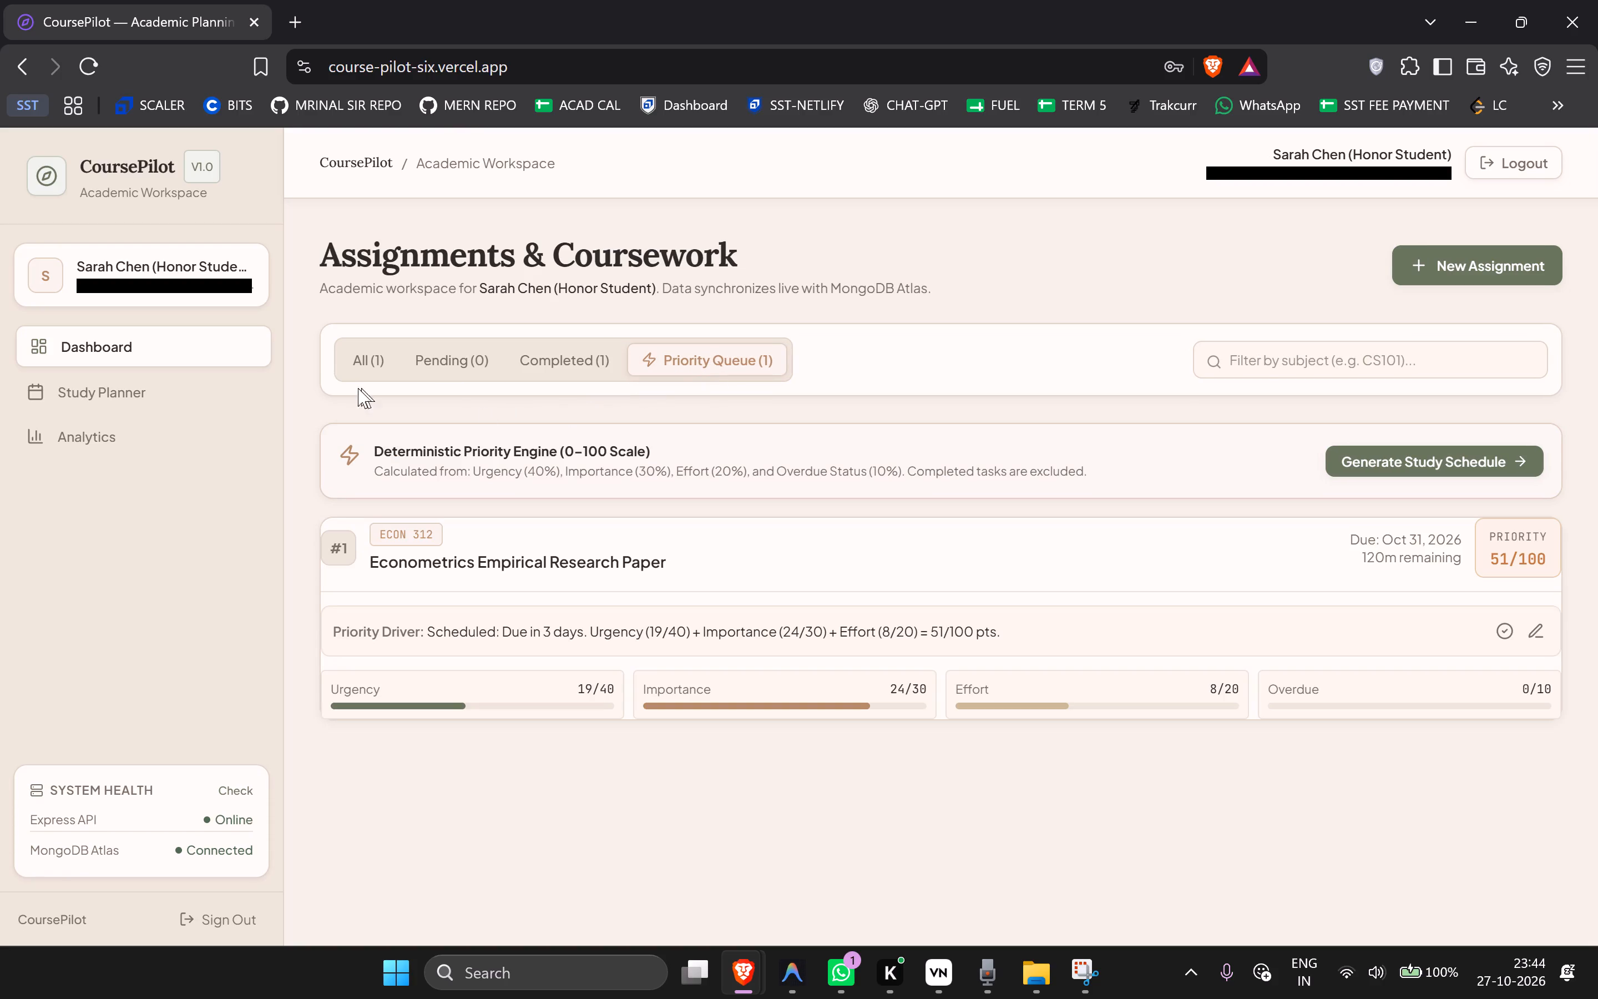
left_click(724, 34)
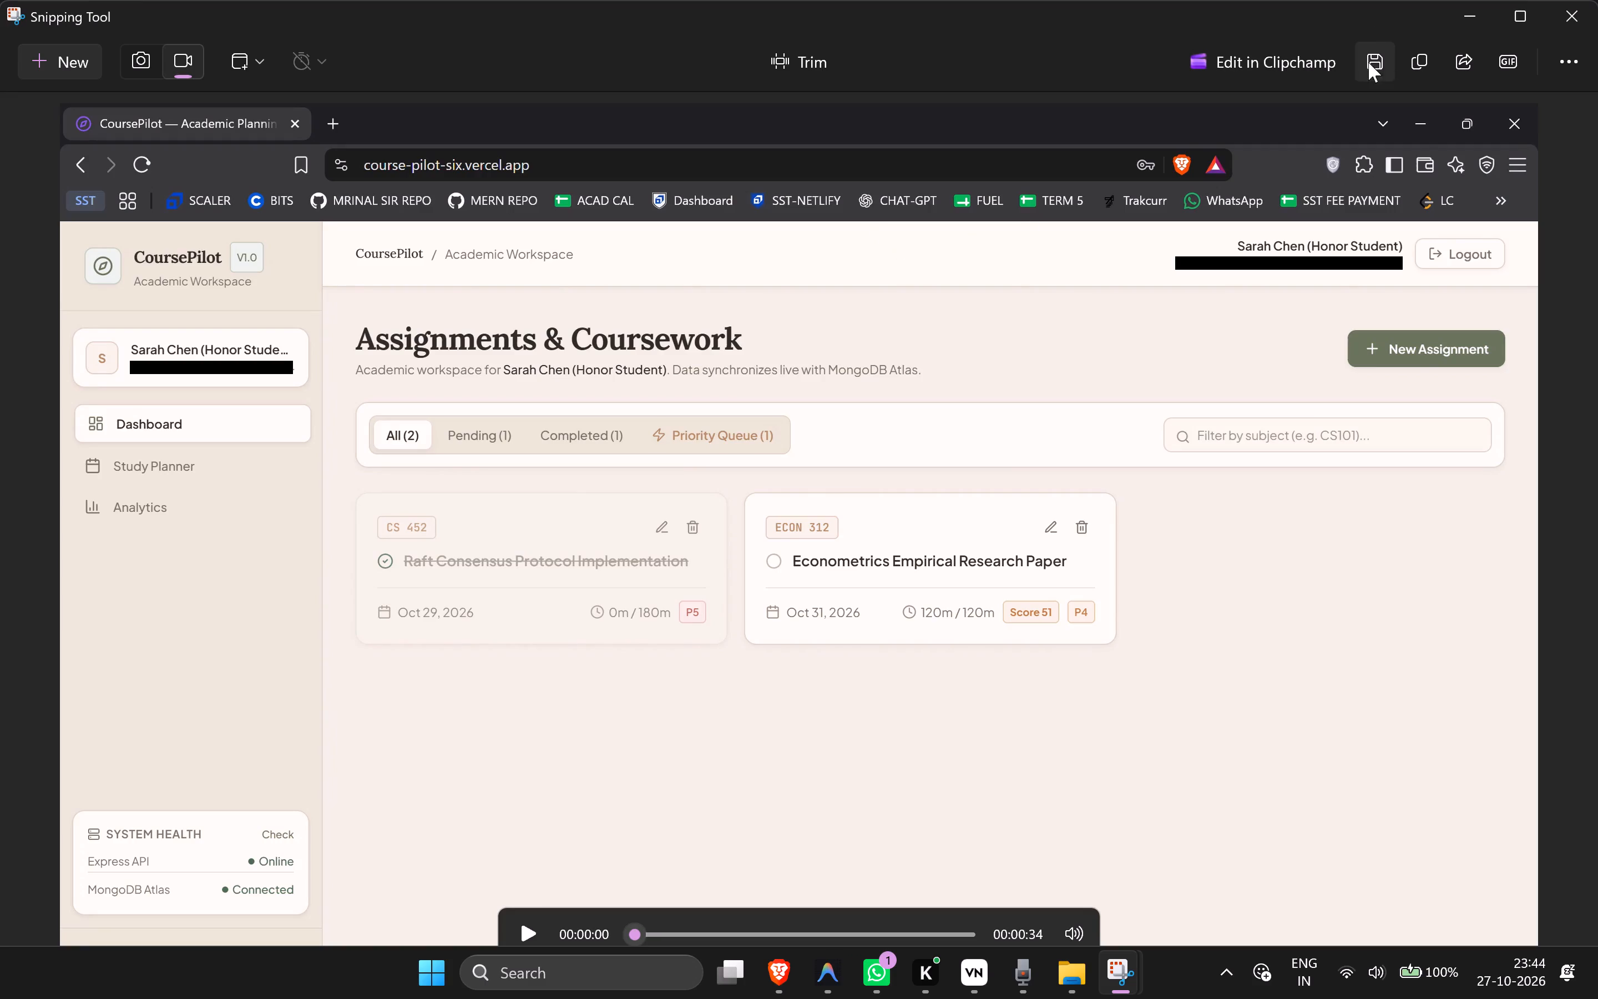
Save the new screen recording as an MP4 on the Desktop.
left_click(1368, 62)
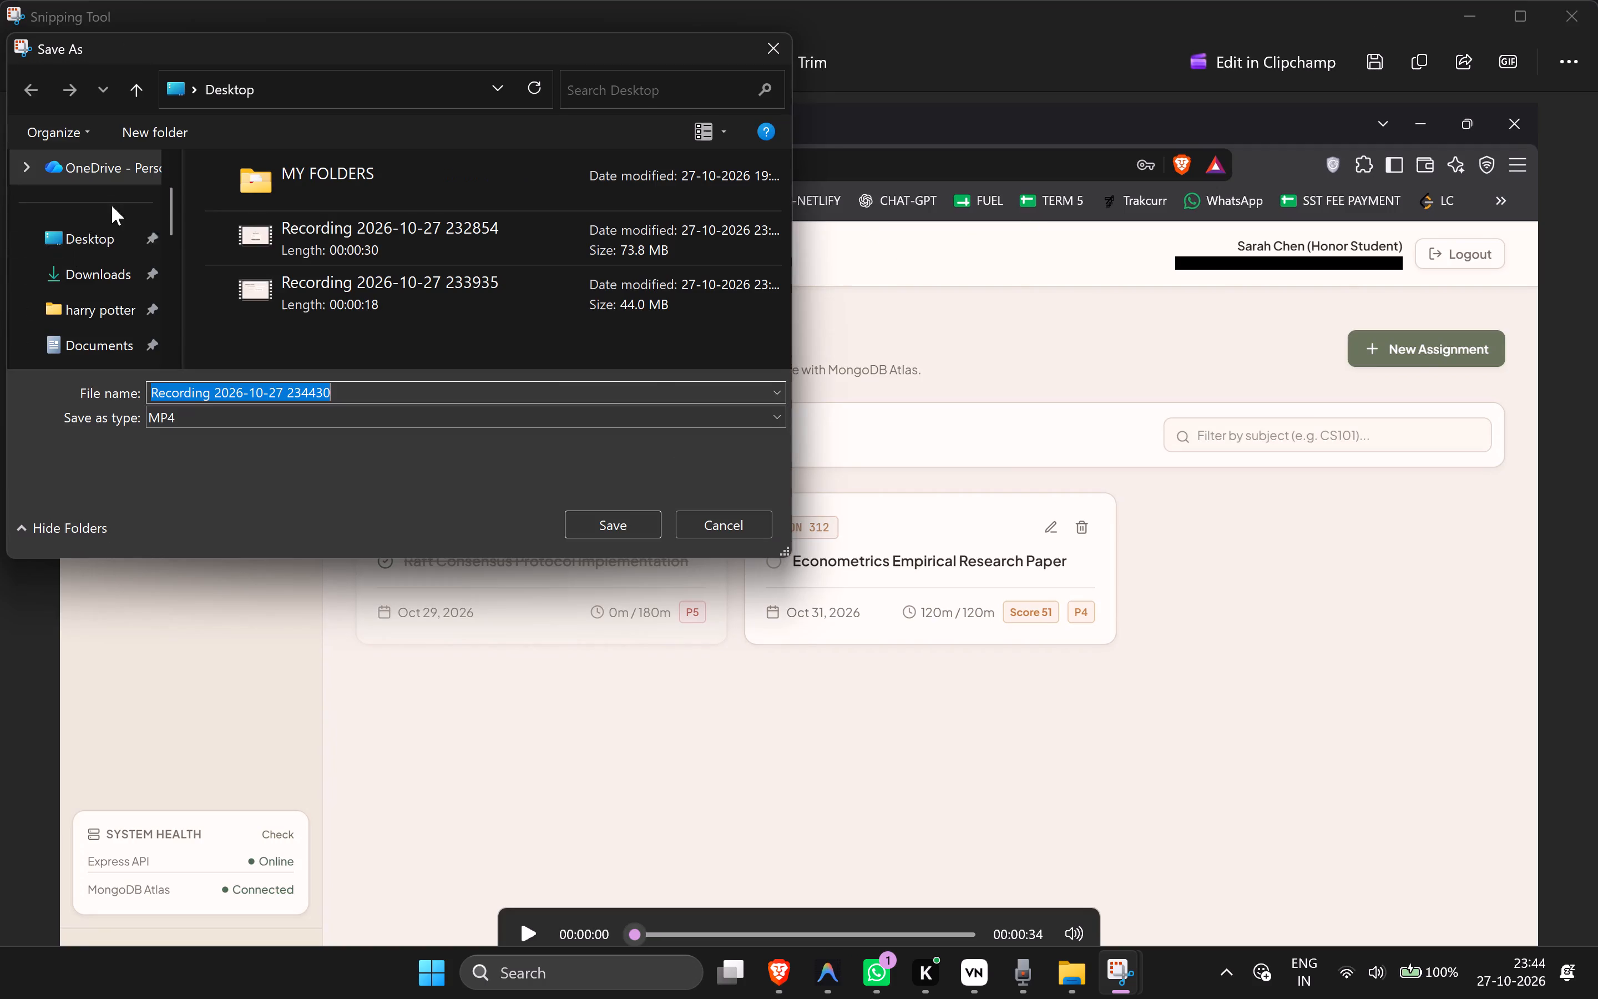
left_click(104, 255)
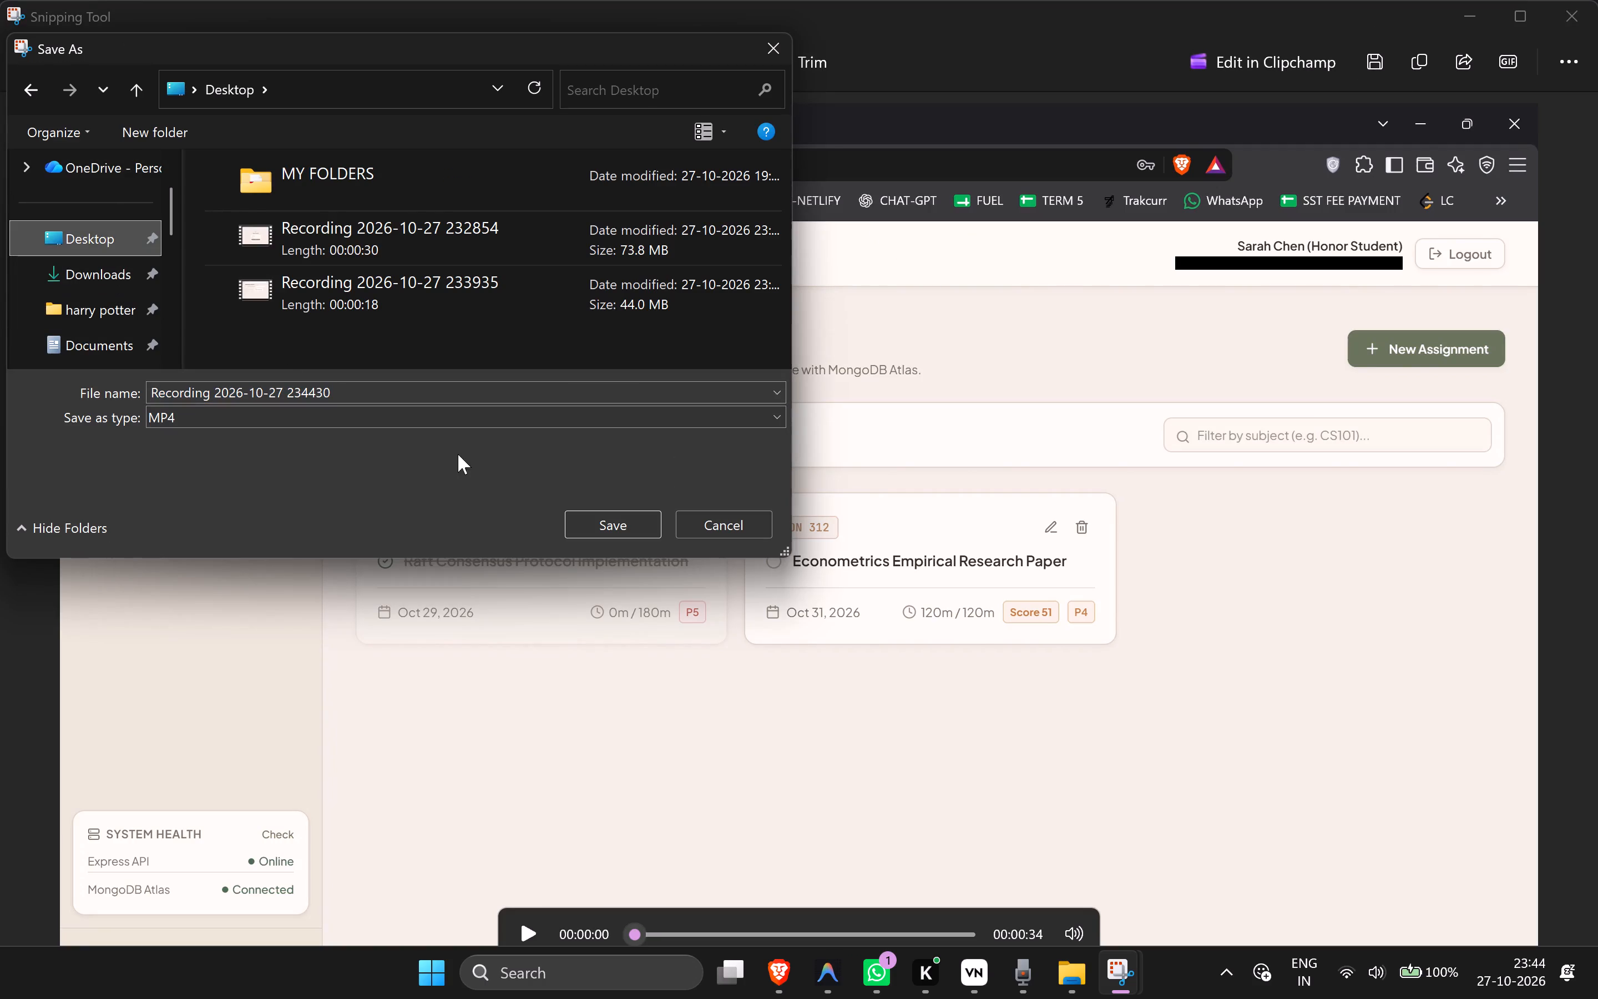
left_click(594, 529)
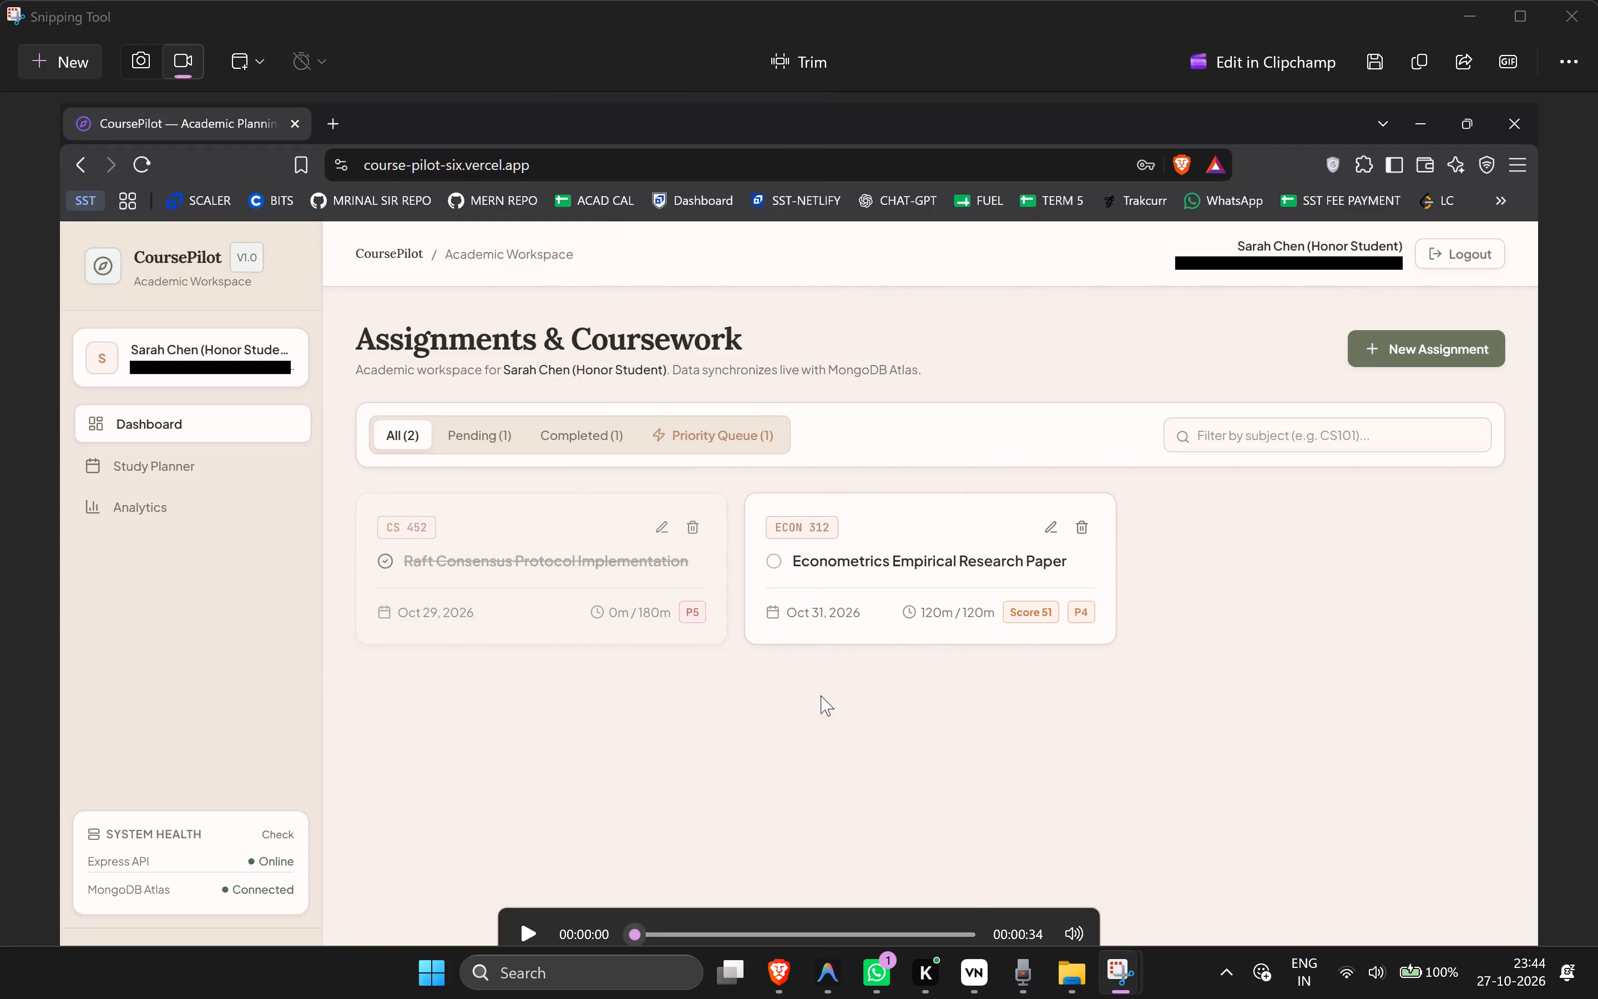
left_click(982, 977)
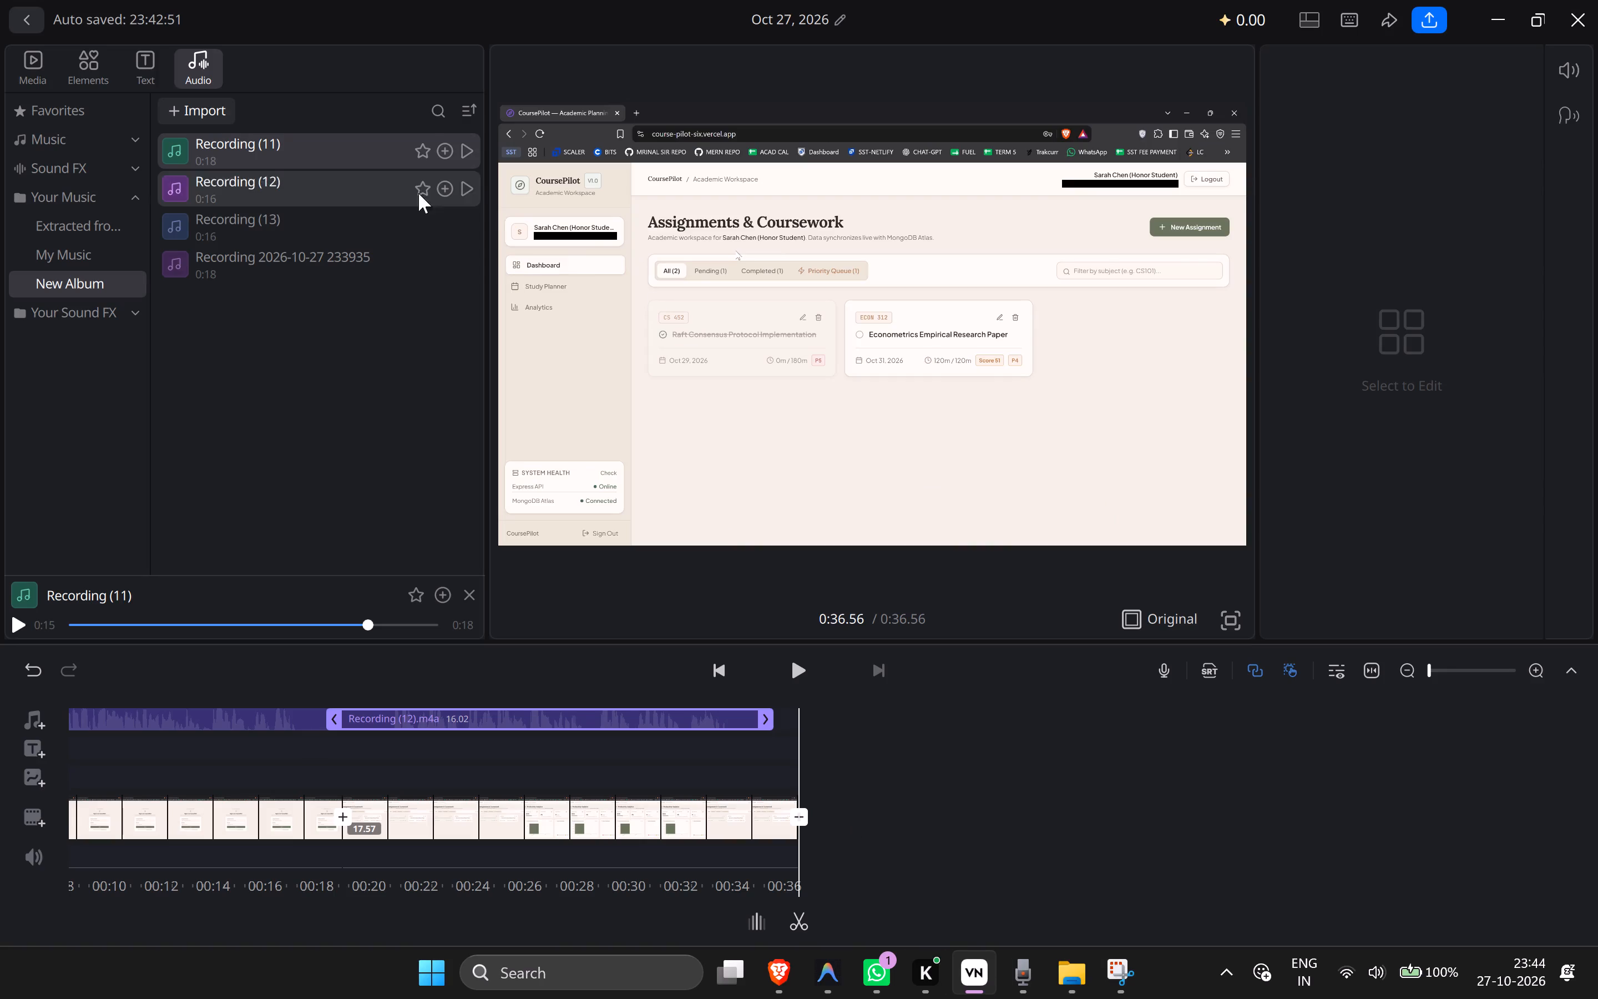
left_click(42, 68)
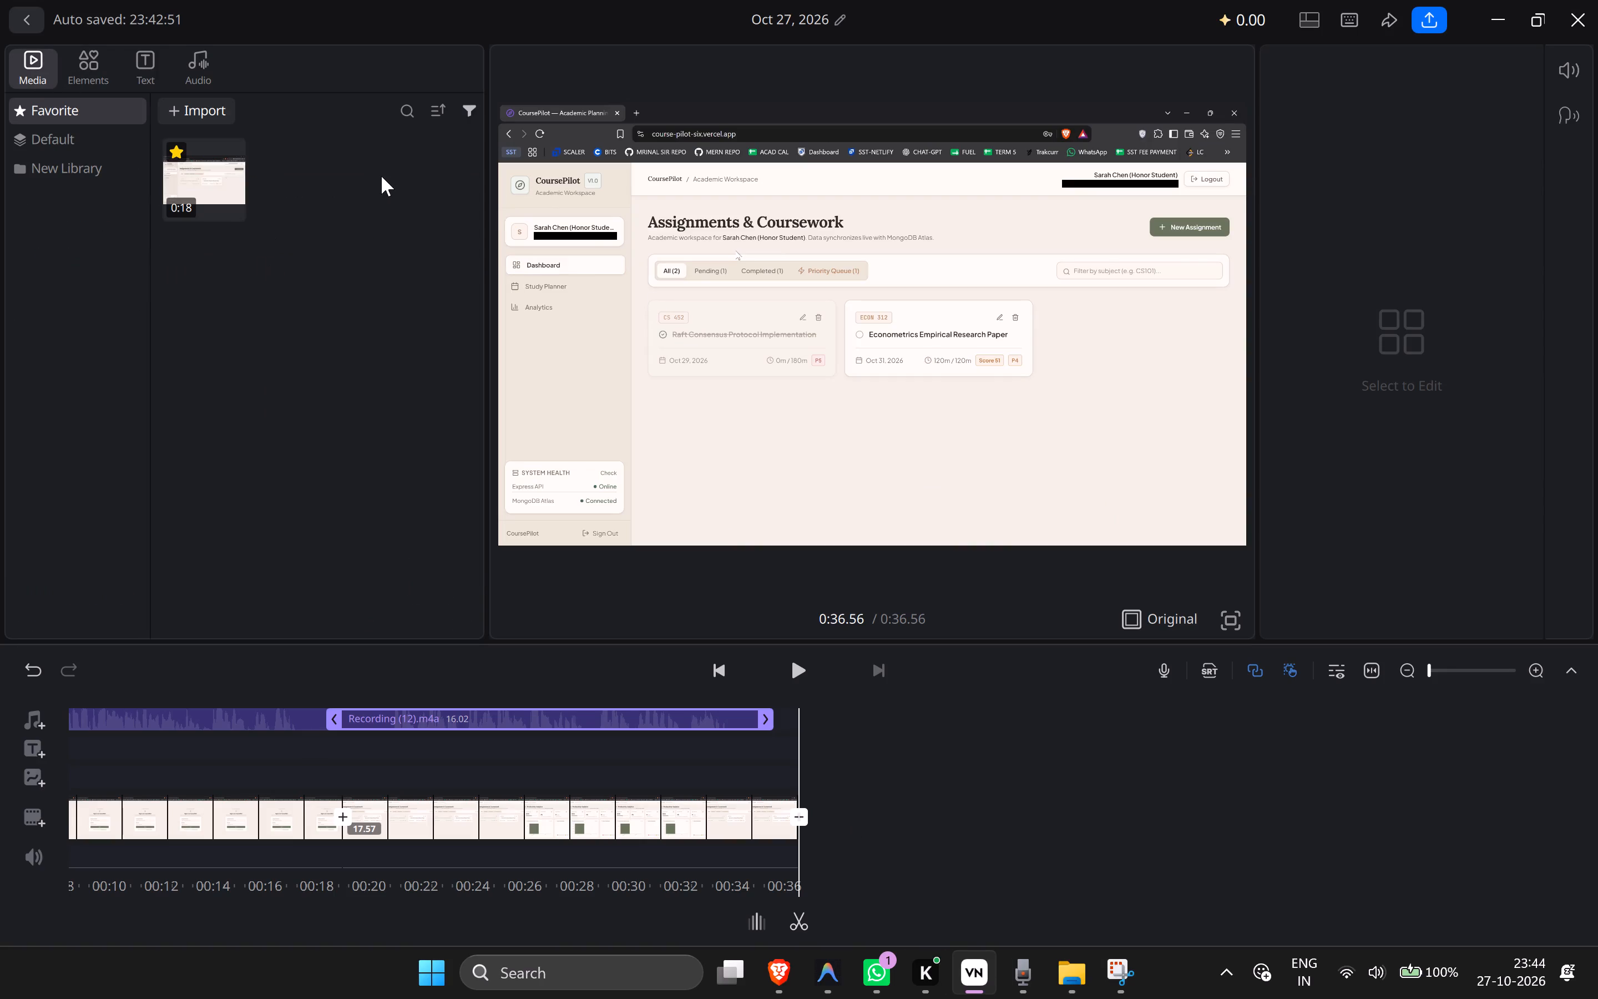
left_click(381, 176)
left_click(205, 115)
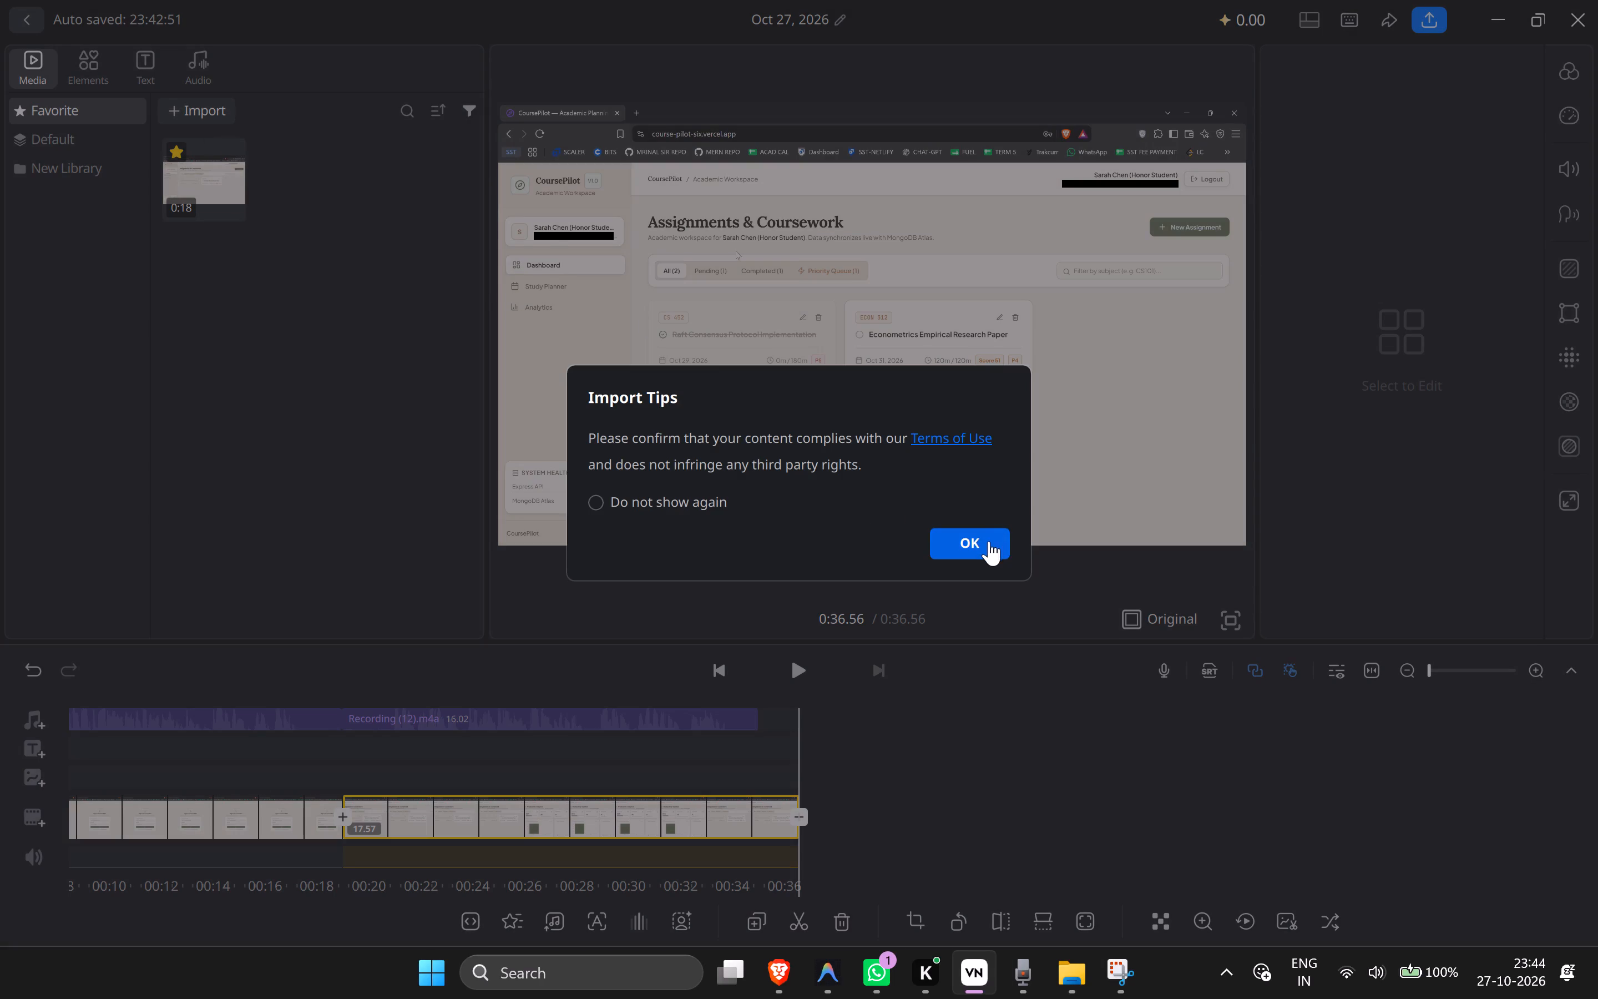
left_click(988, 541)
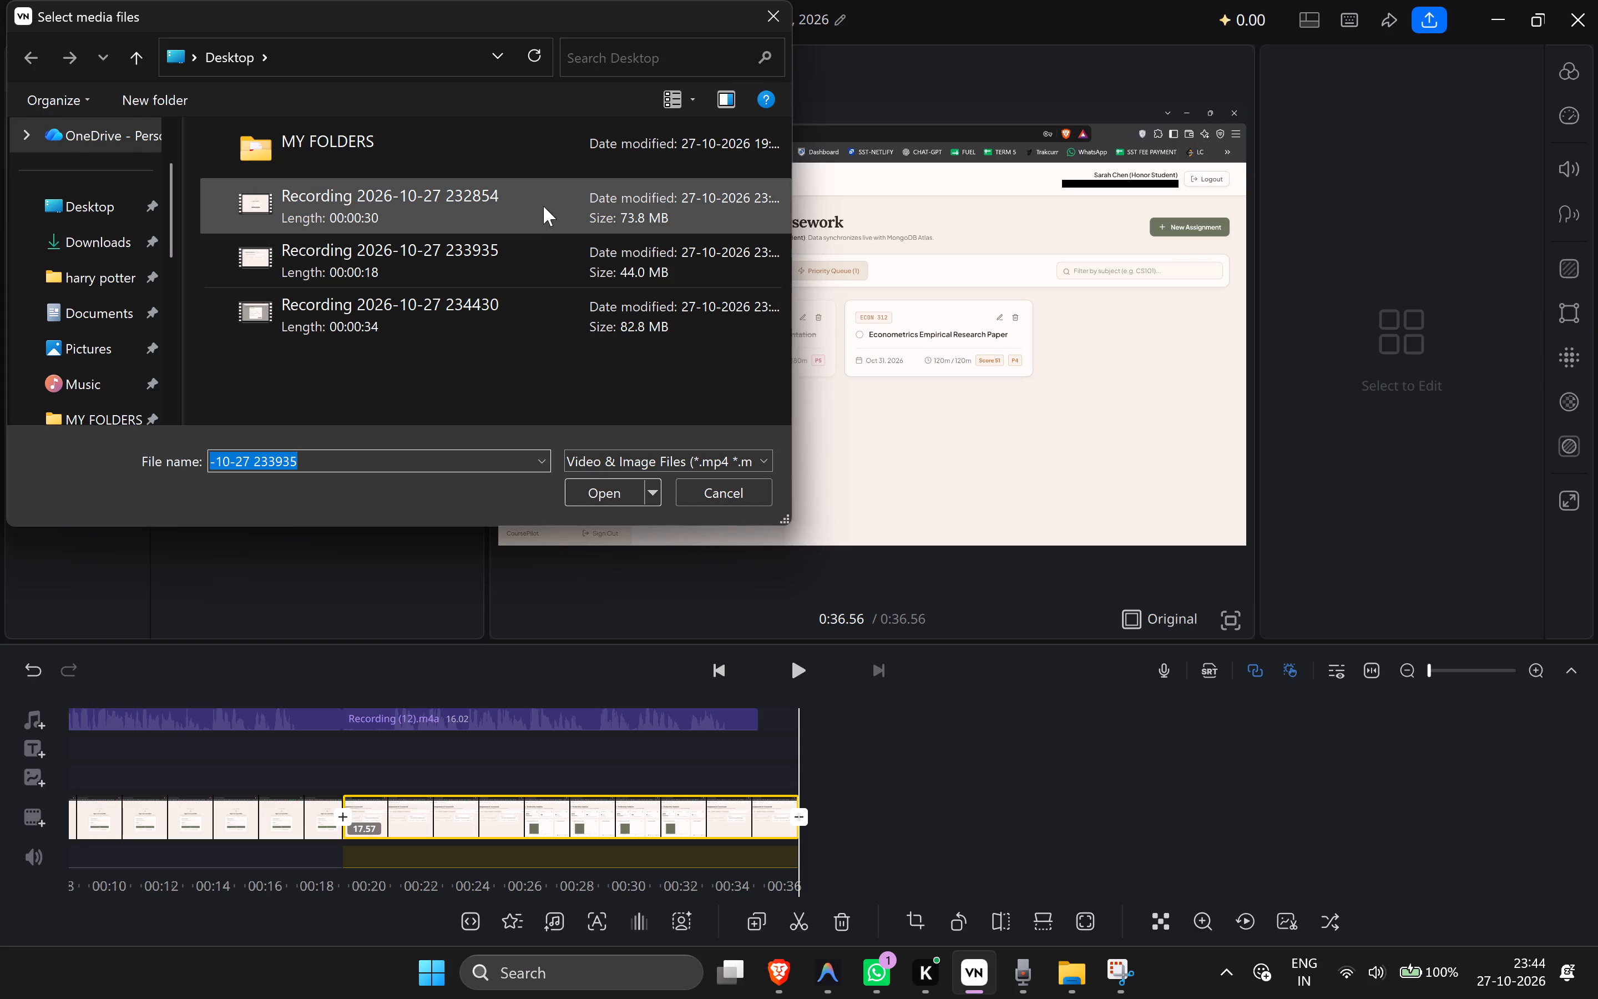
left_click(494, 340)
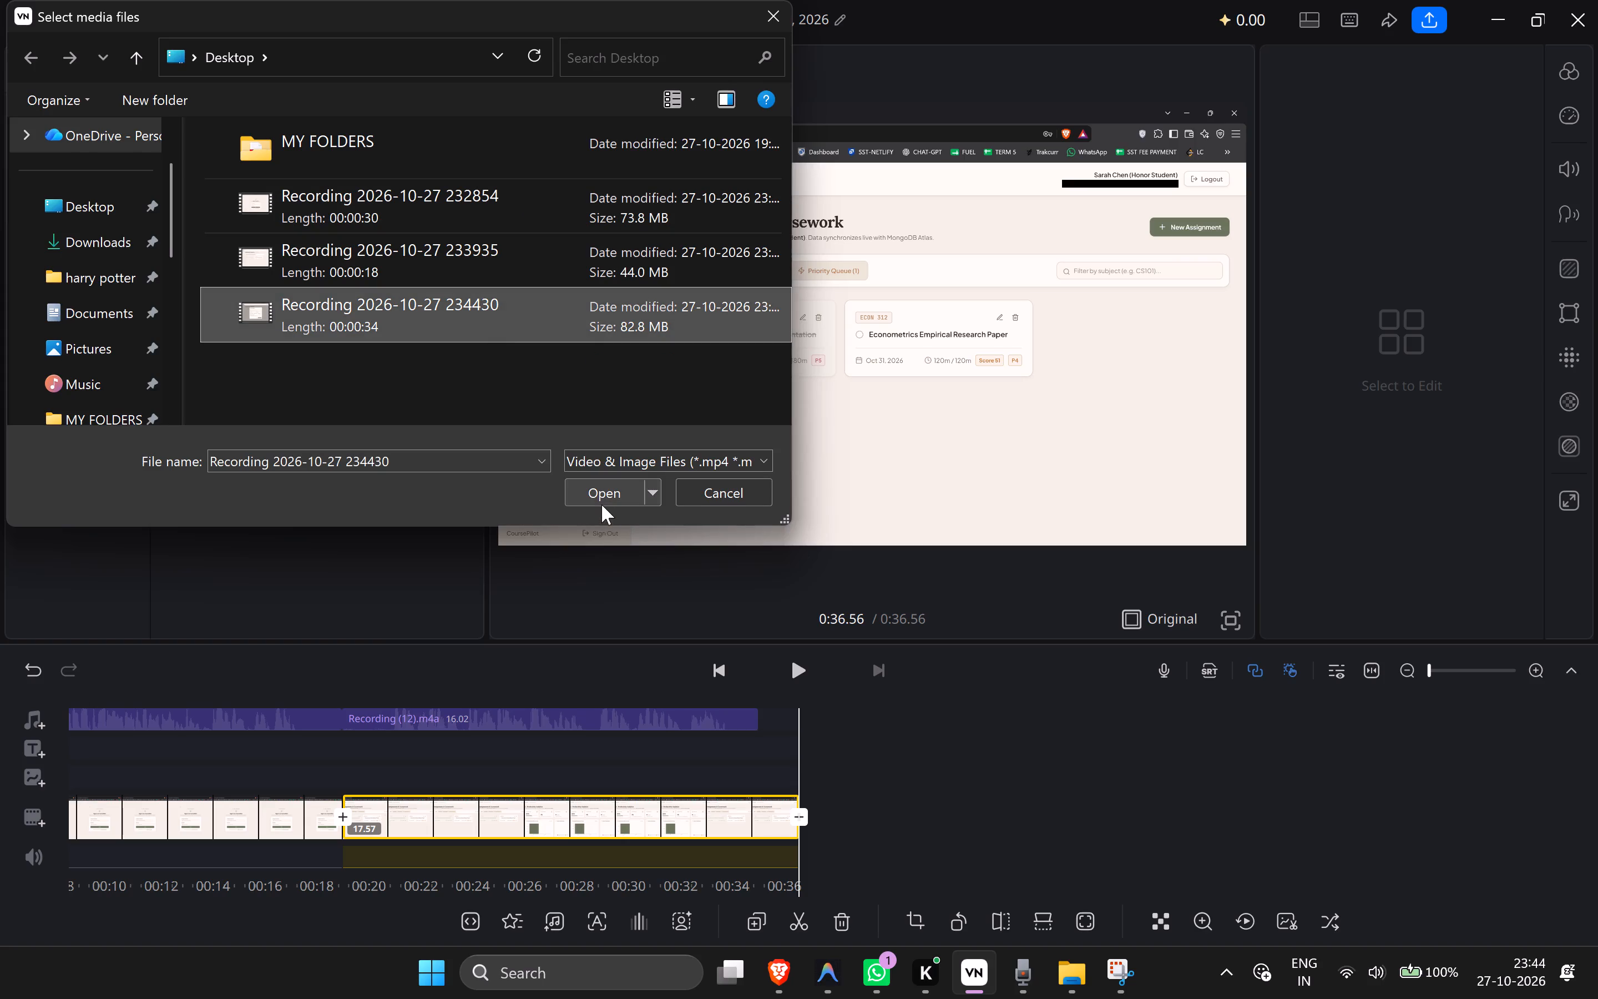
left_click(599, 500)
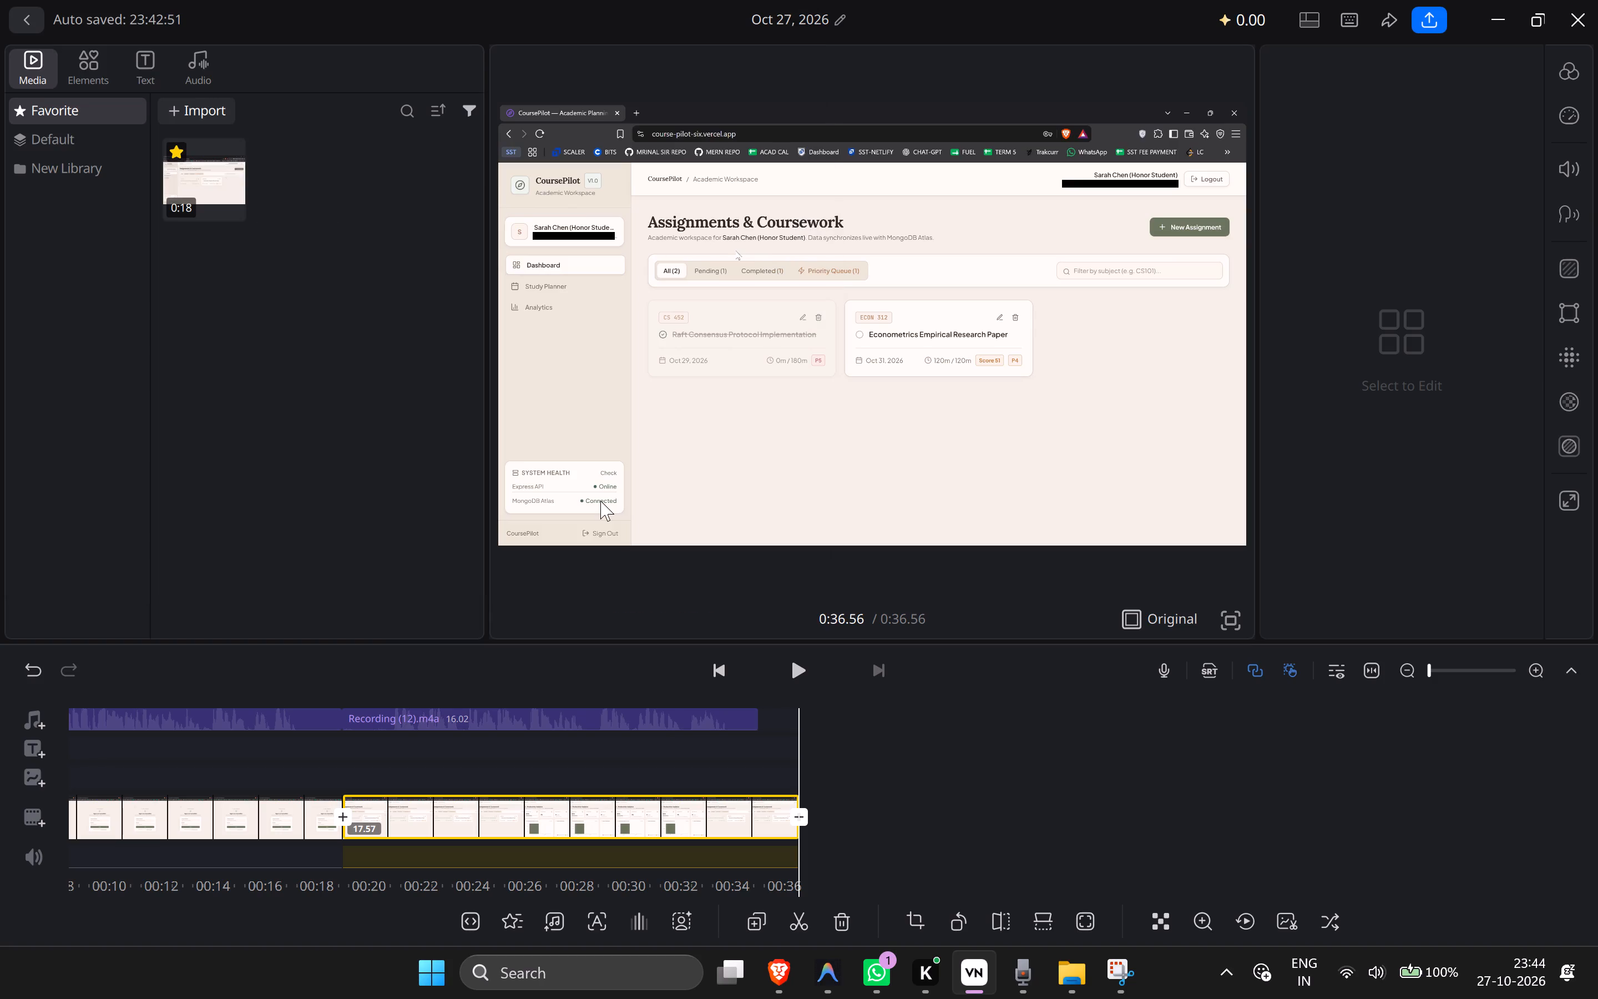
left_click_drag(304, 189, 404, 239)
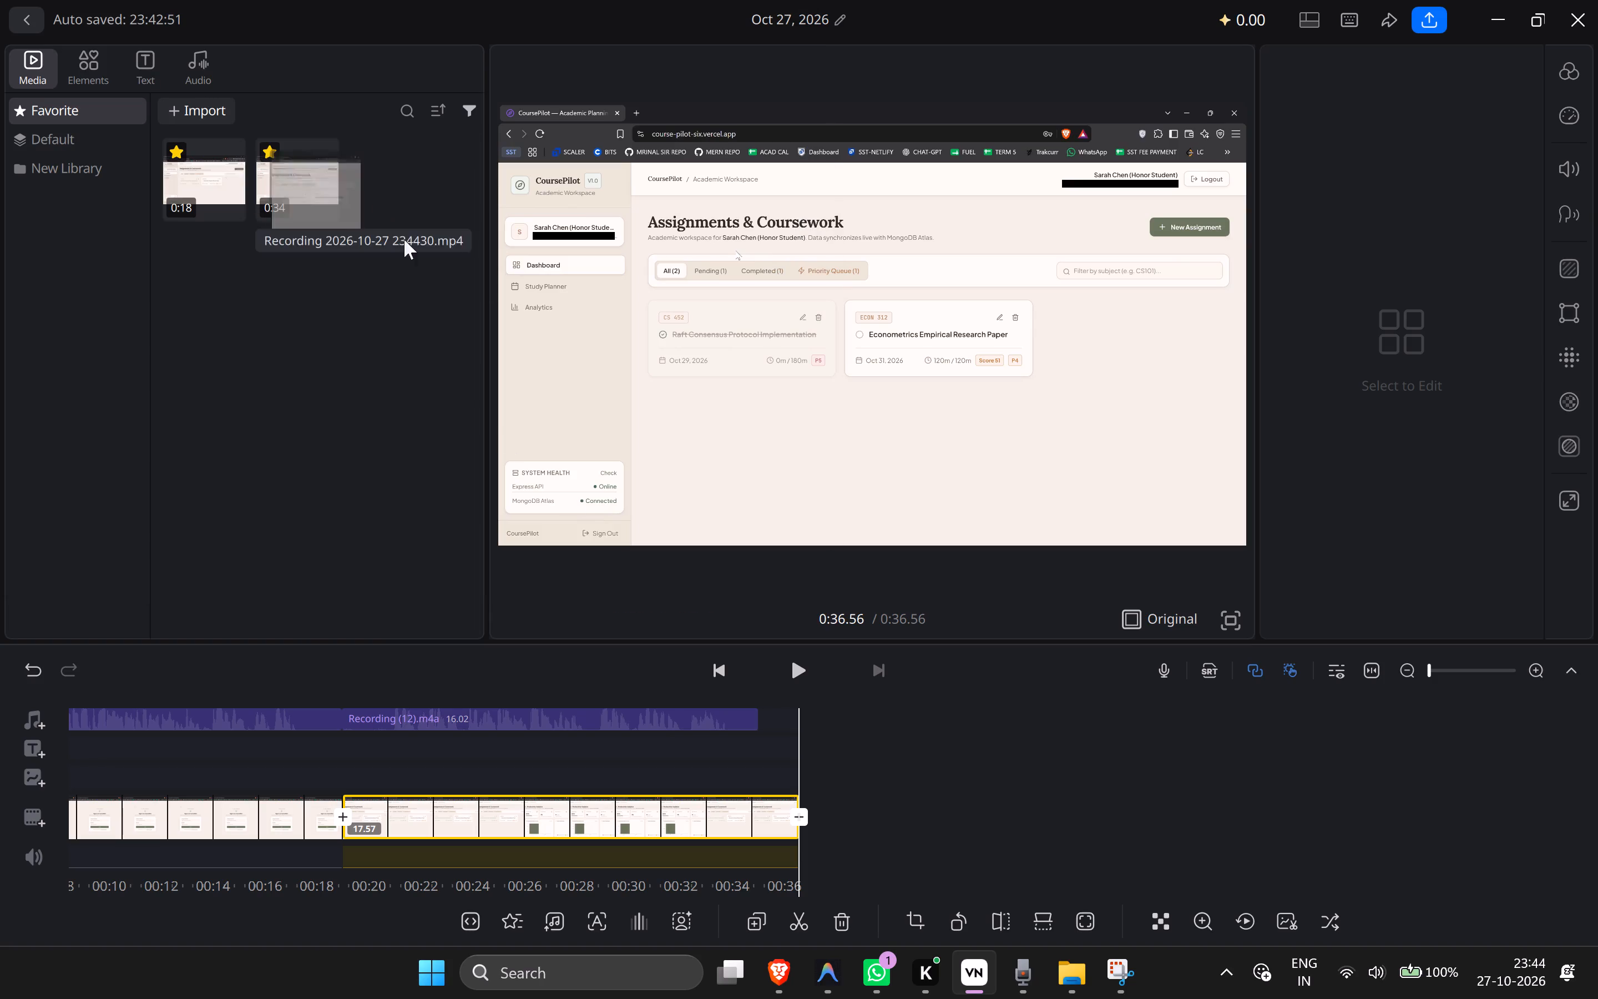
left_click_drag(404, 239, 852, 829)
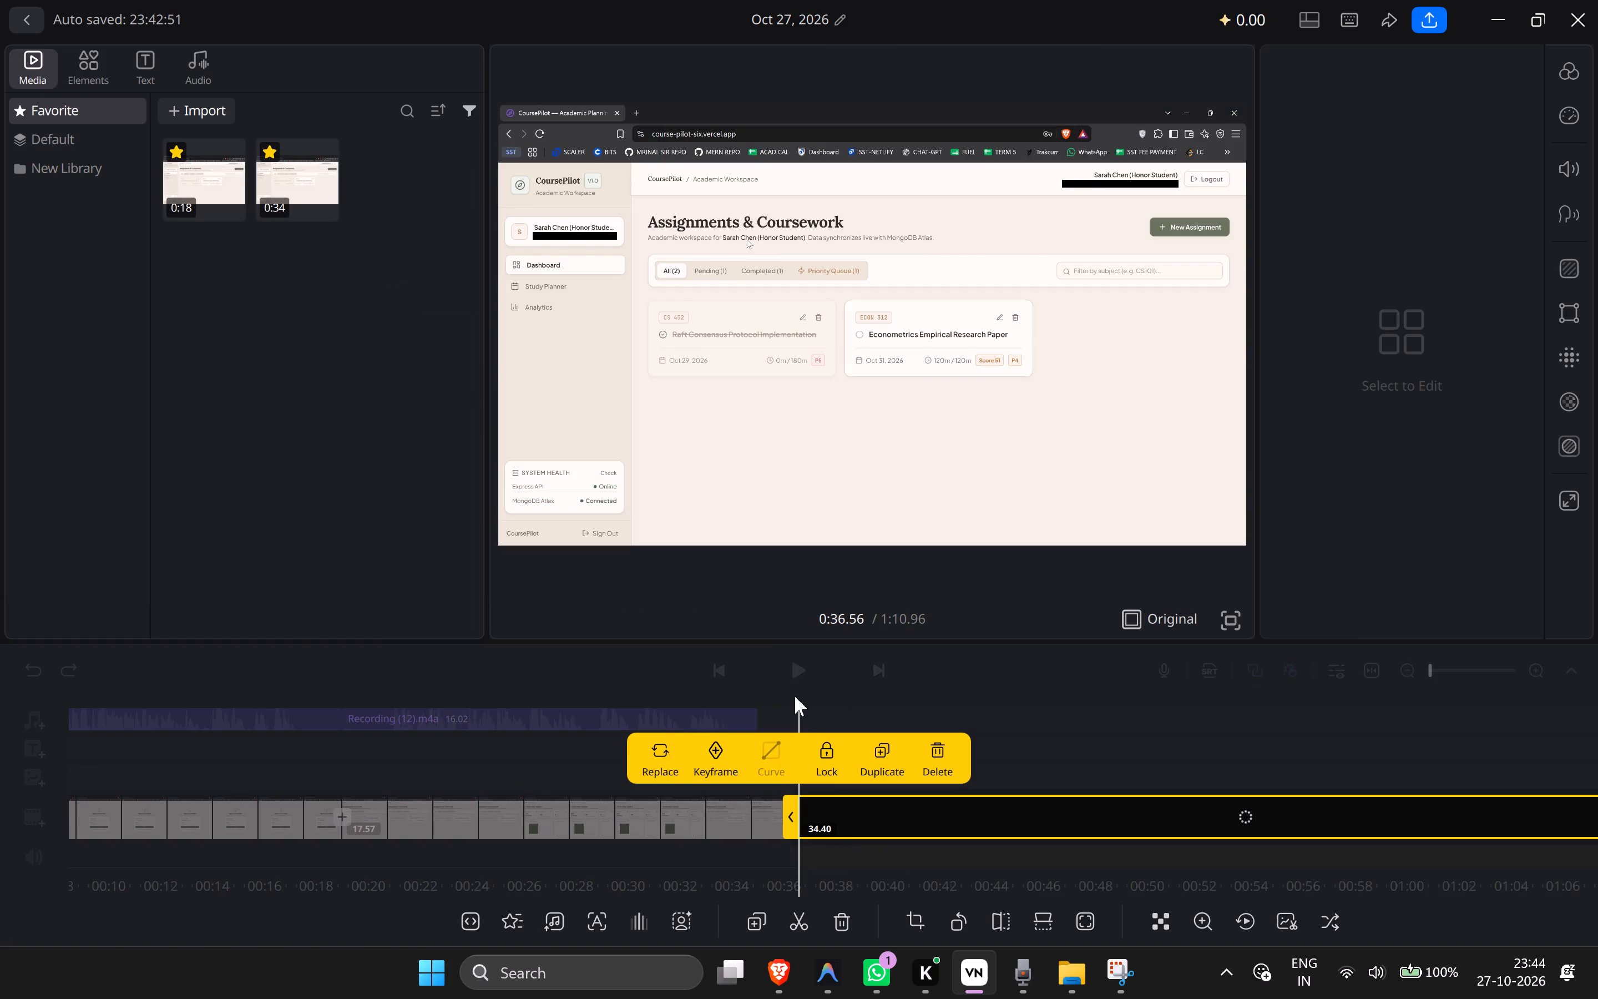
Play back the cut into the newly added assignments clip and watch that clip through to its end.
left_click(799, 677)
key("space")
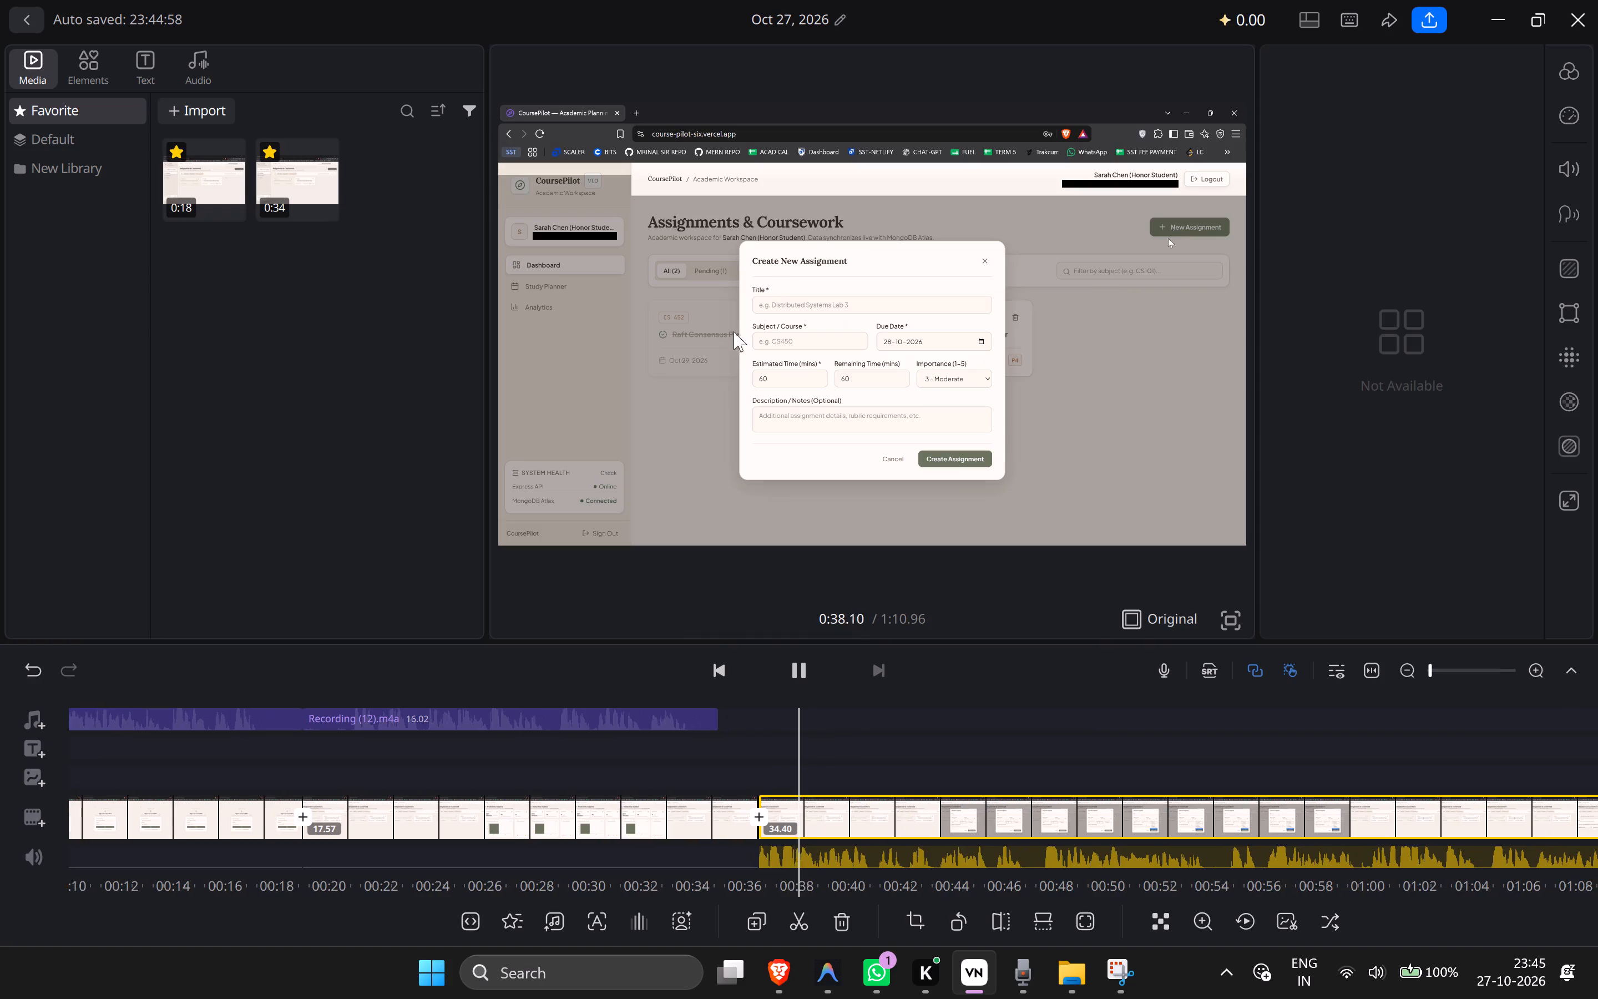
key("space")
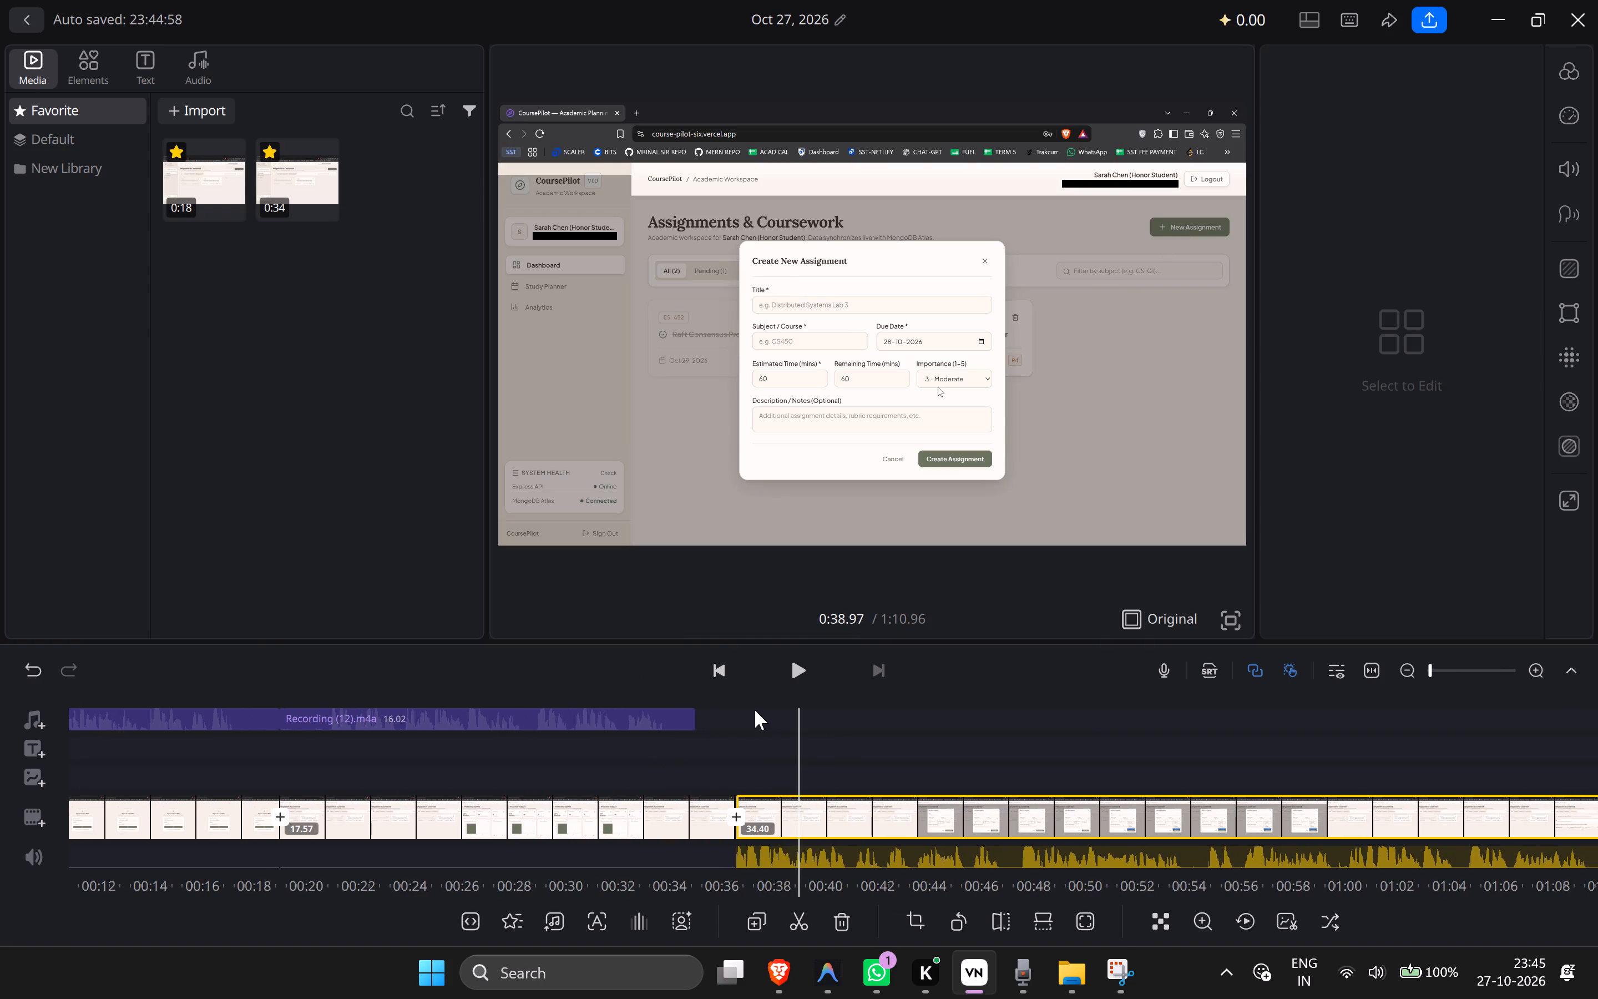
left_click_drag(755, 710, 960, 723)
key("space")
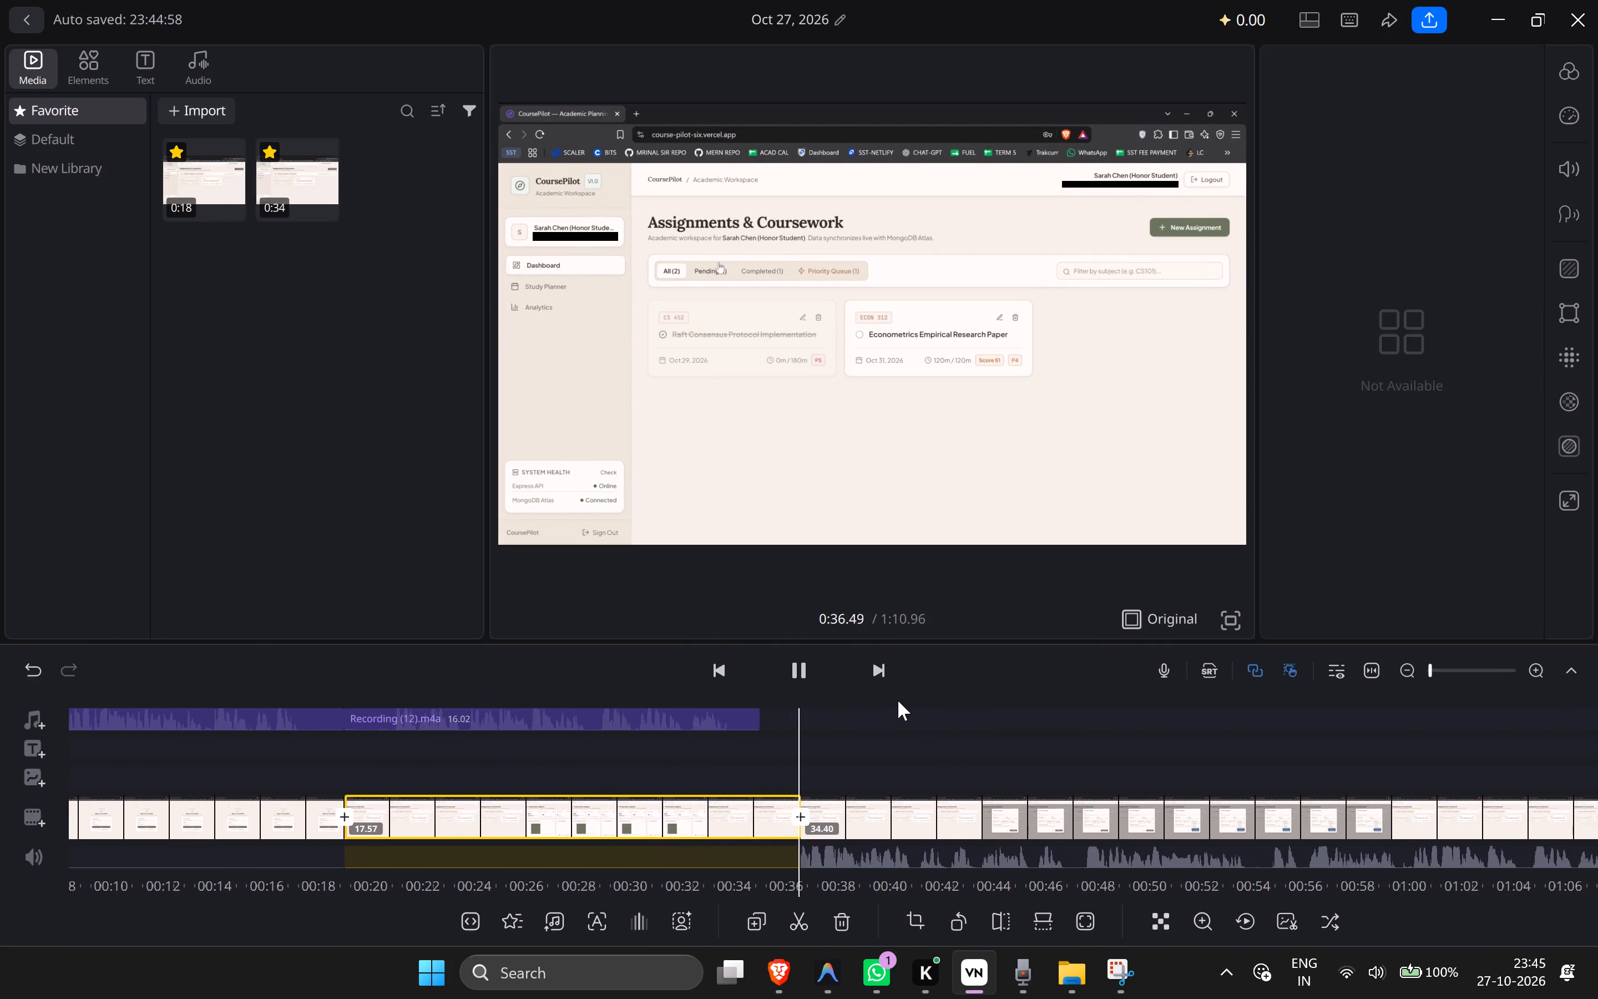
left_click_drag(904, 705, 966, 707)
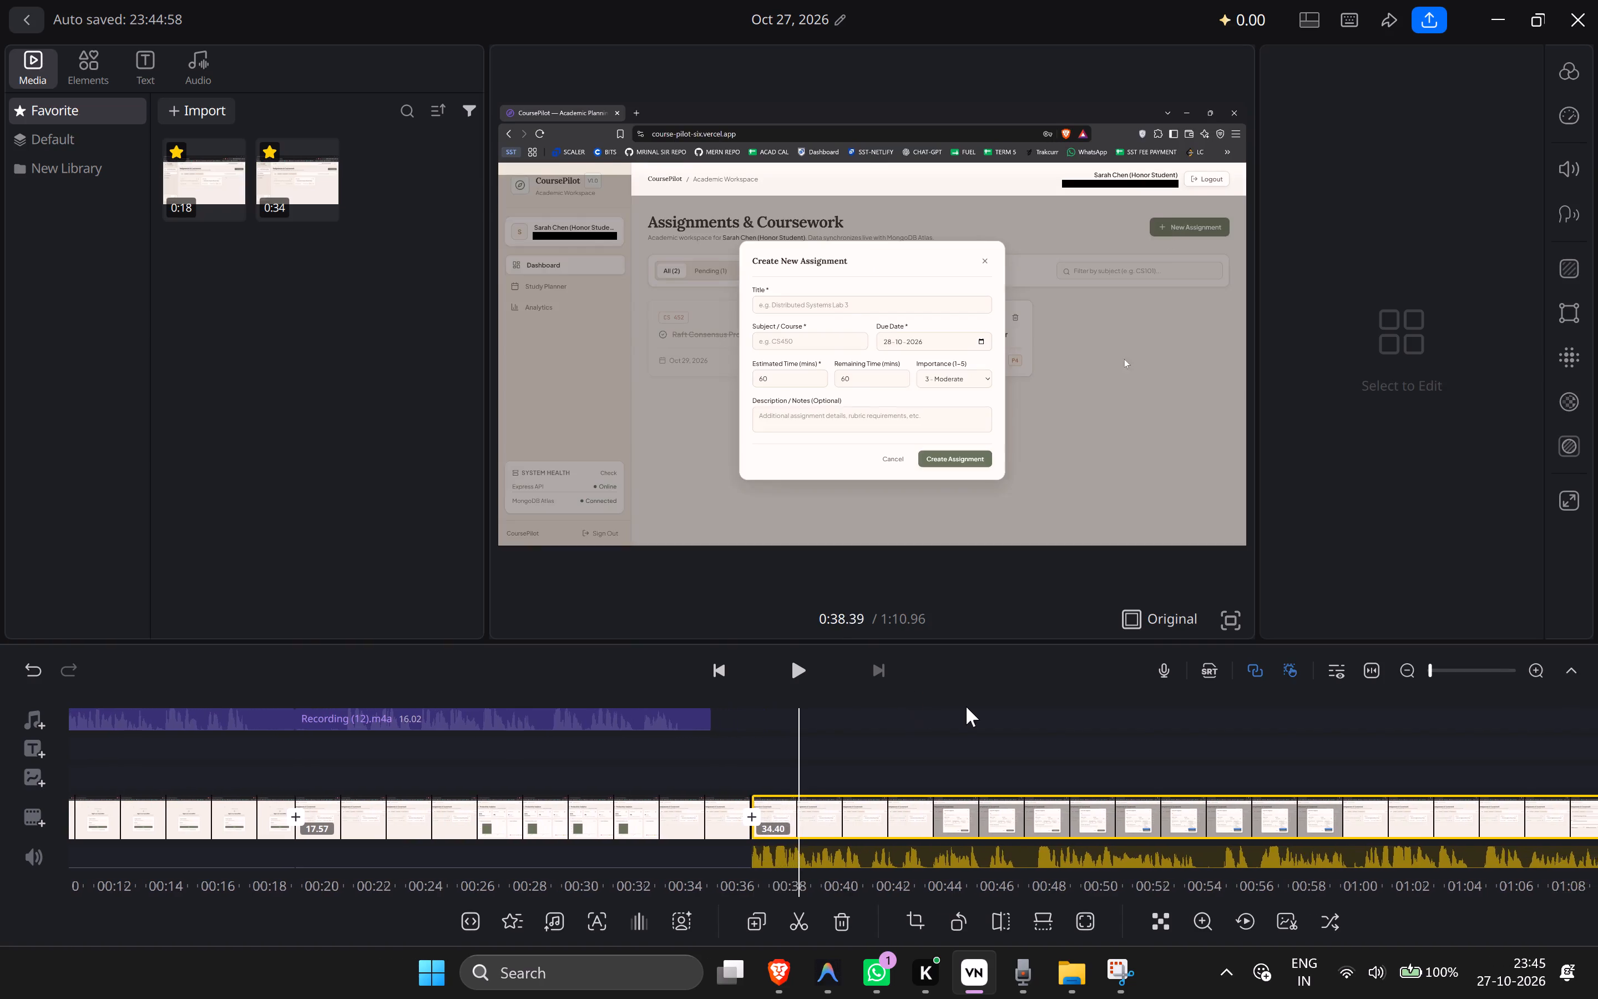
left_click_drag(966, 707, 975, 707)
key("space")
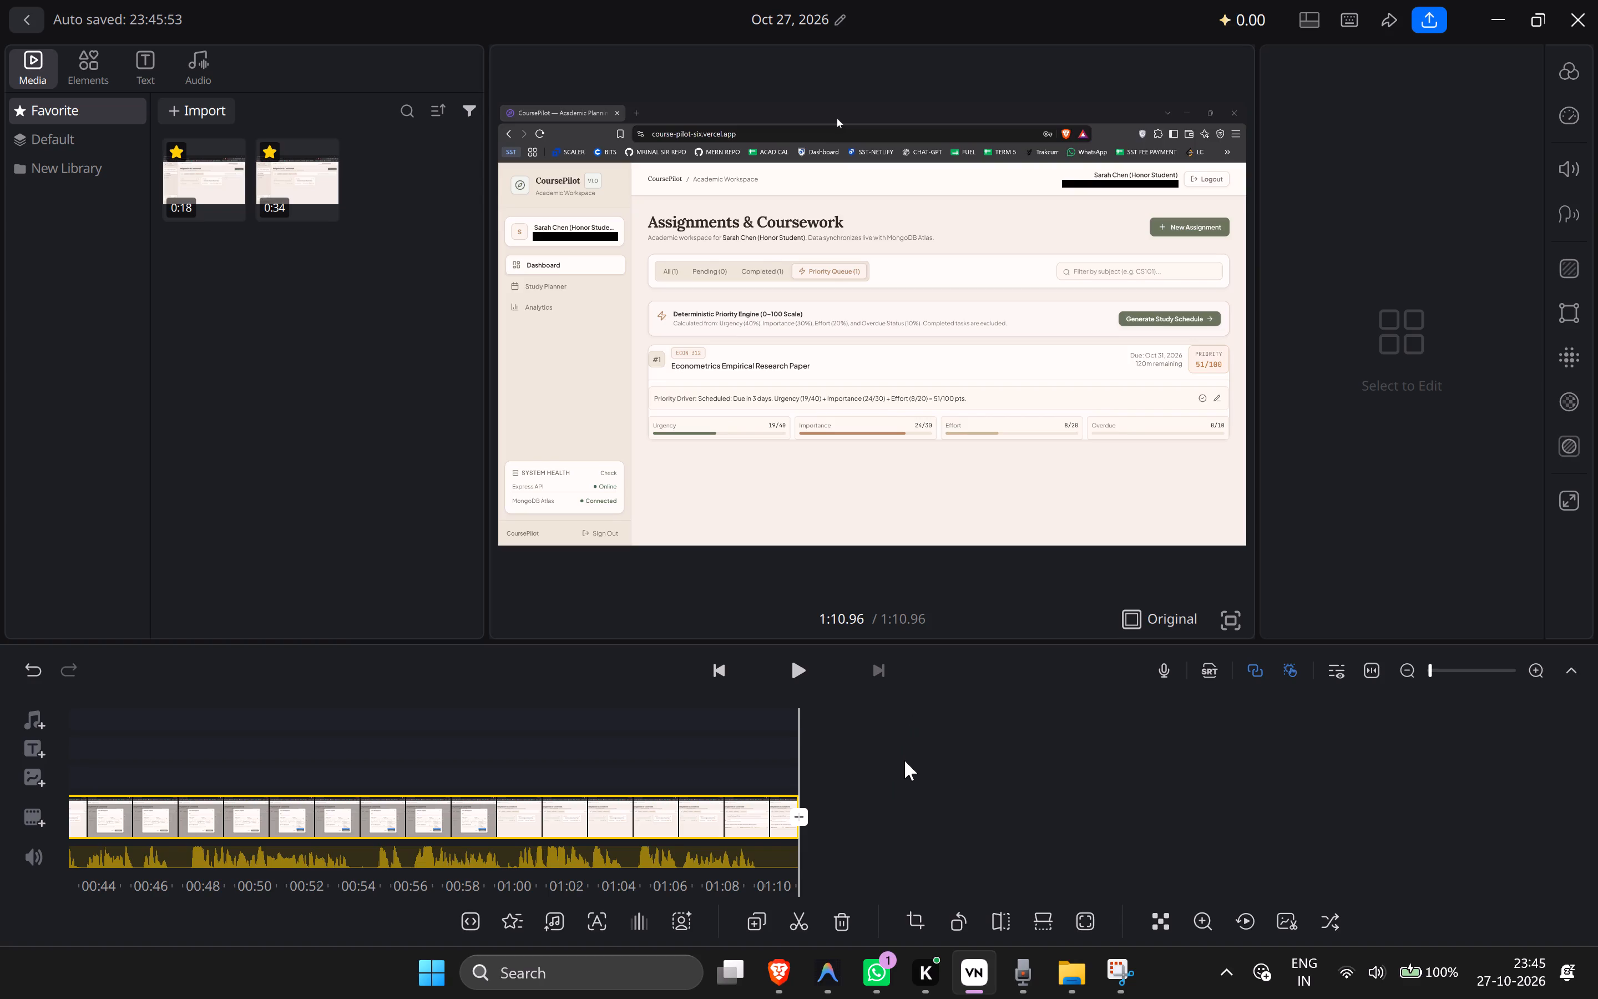
key("alt+Tab")
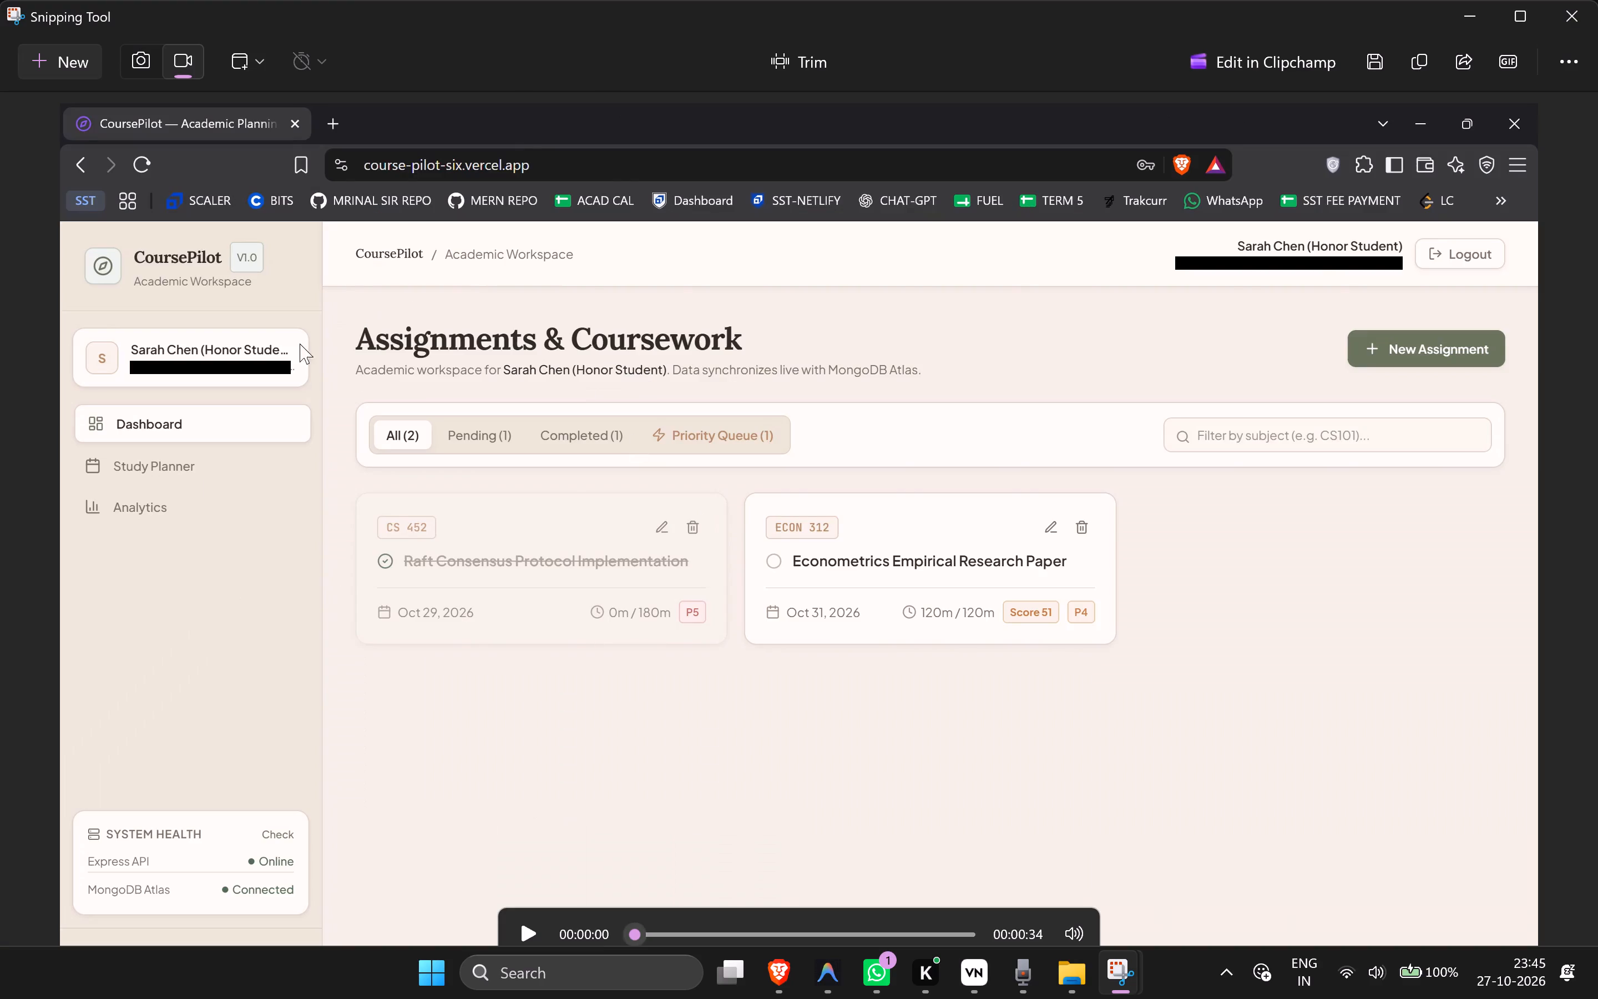
key("alt+Tab")
left_click(332, 392, "alt")
left_click(1597, 0)
left_click(1586, 11)
key("alt+Tab")
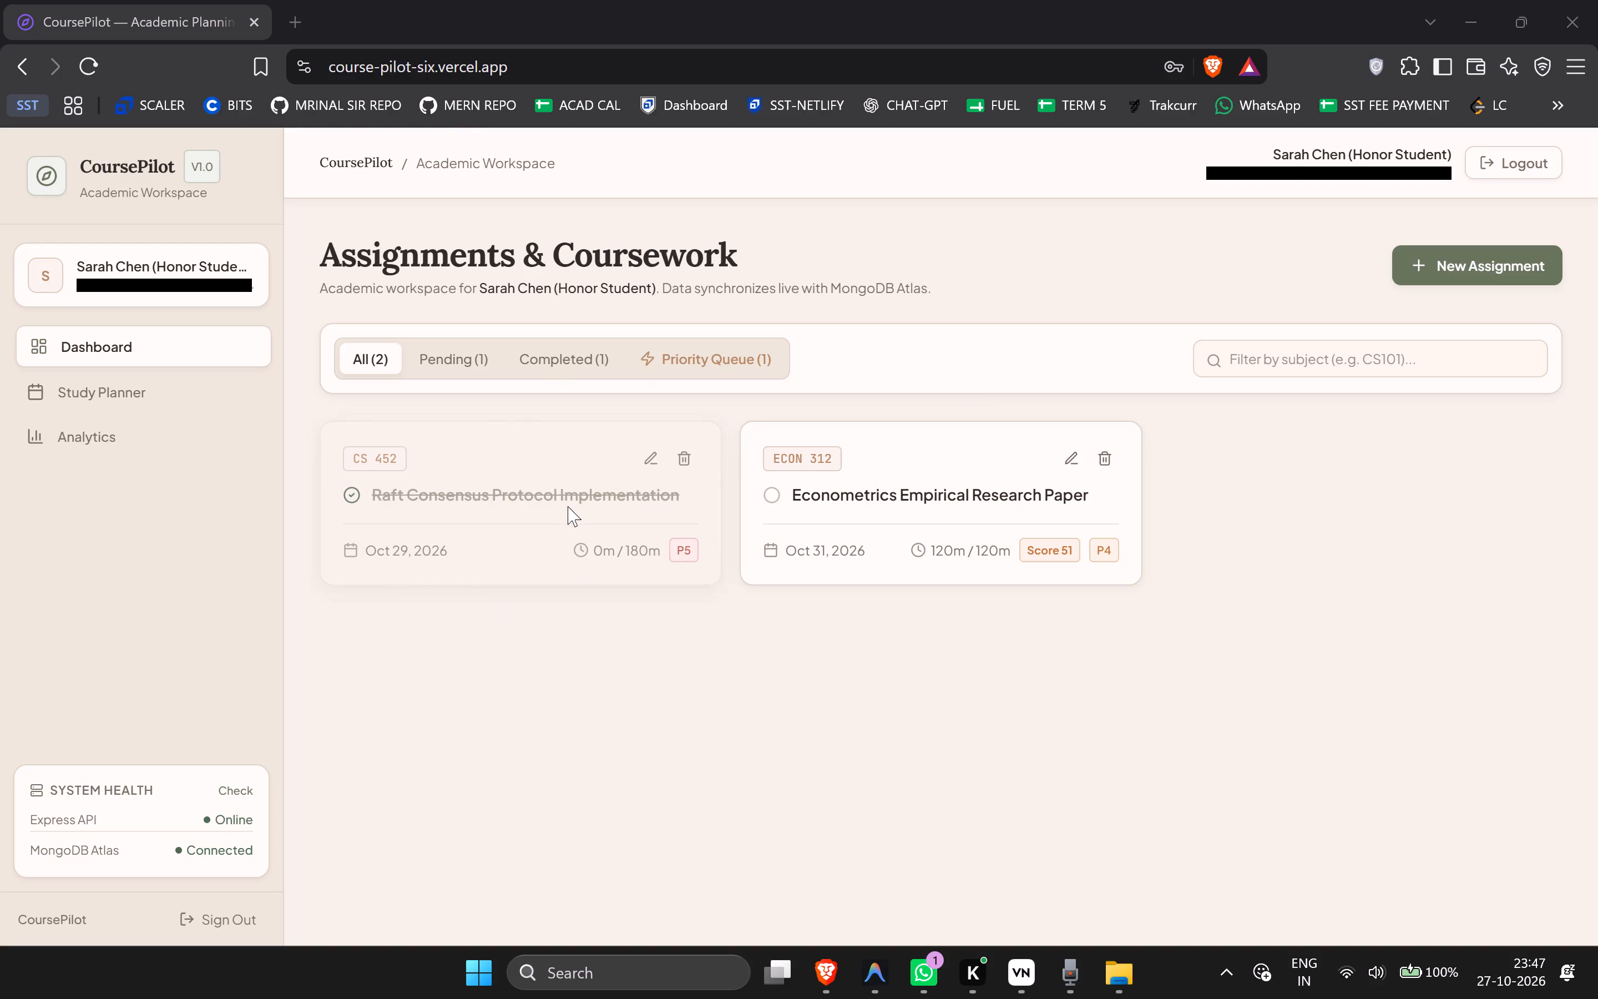
Show the Priority Queue on CoursePilot's Dashboard at the browser's 100% zoom.
left_click(672, 367)
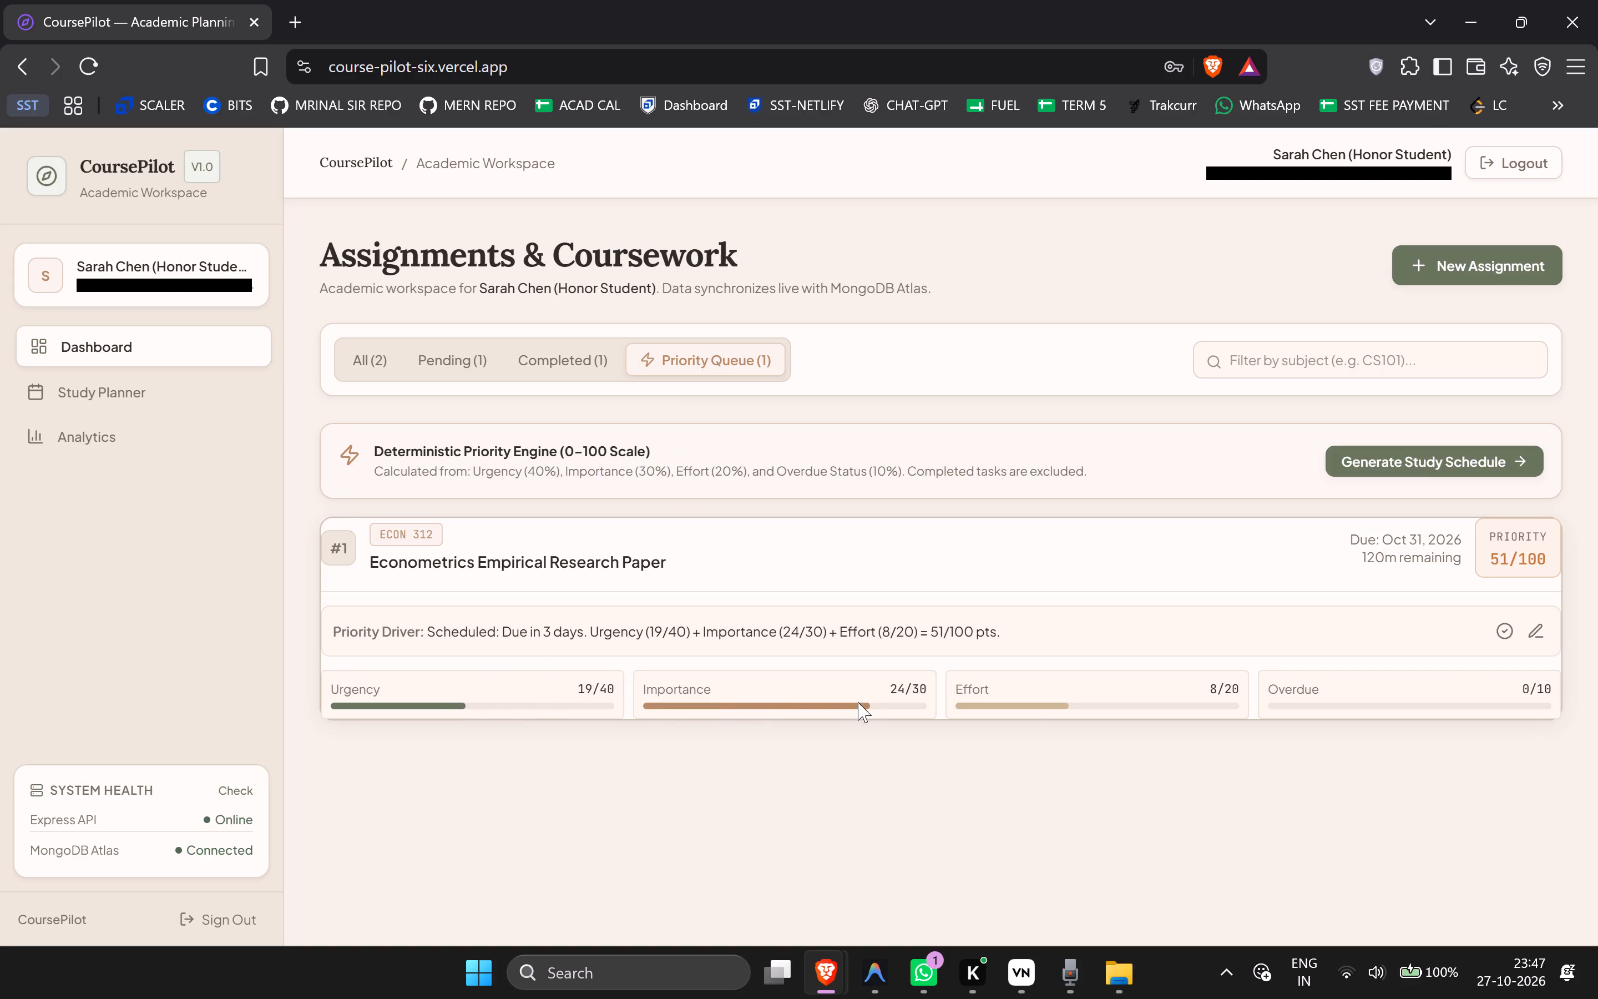
key("ctrl+minus")
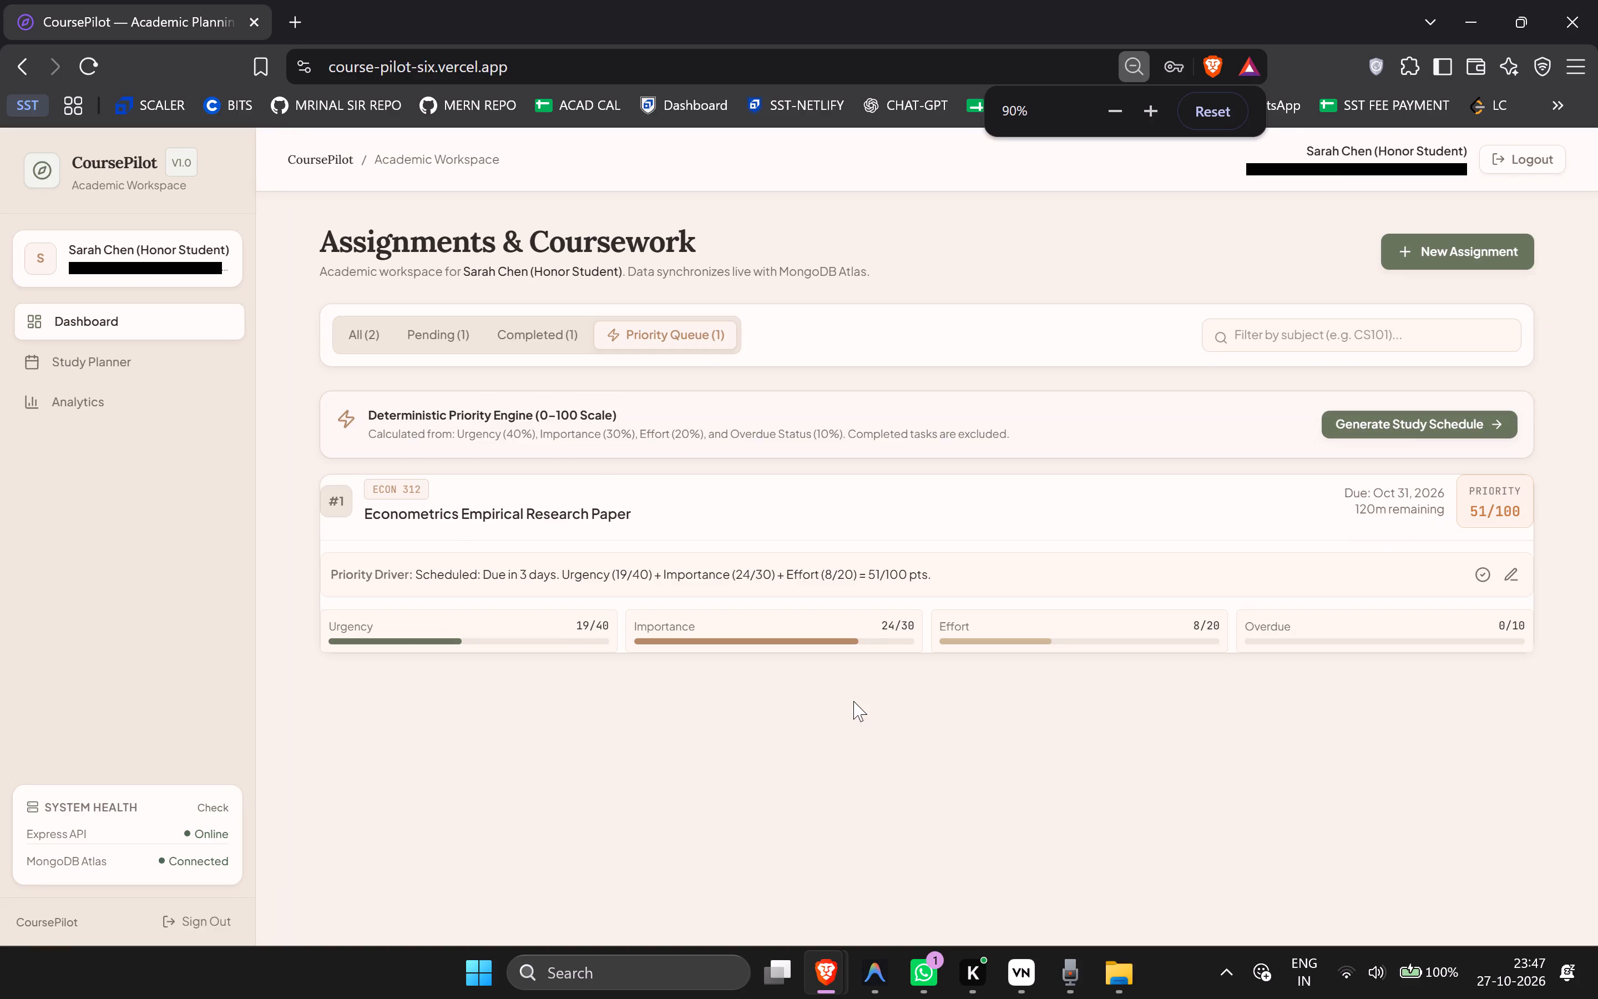
key("ctrl+equal")
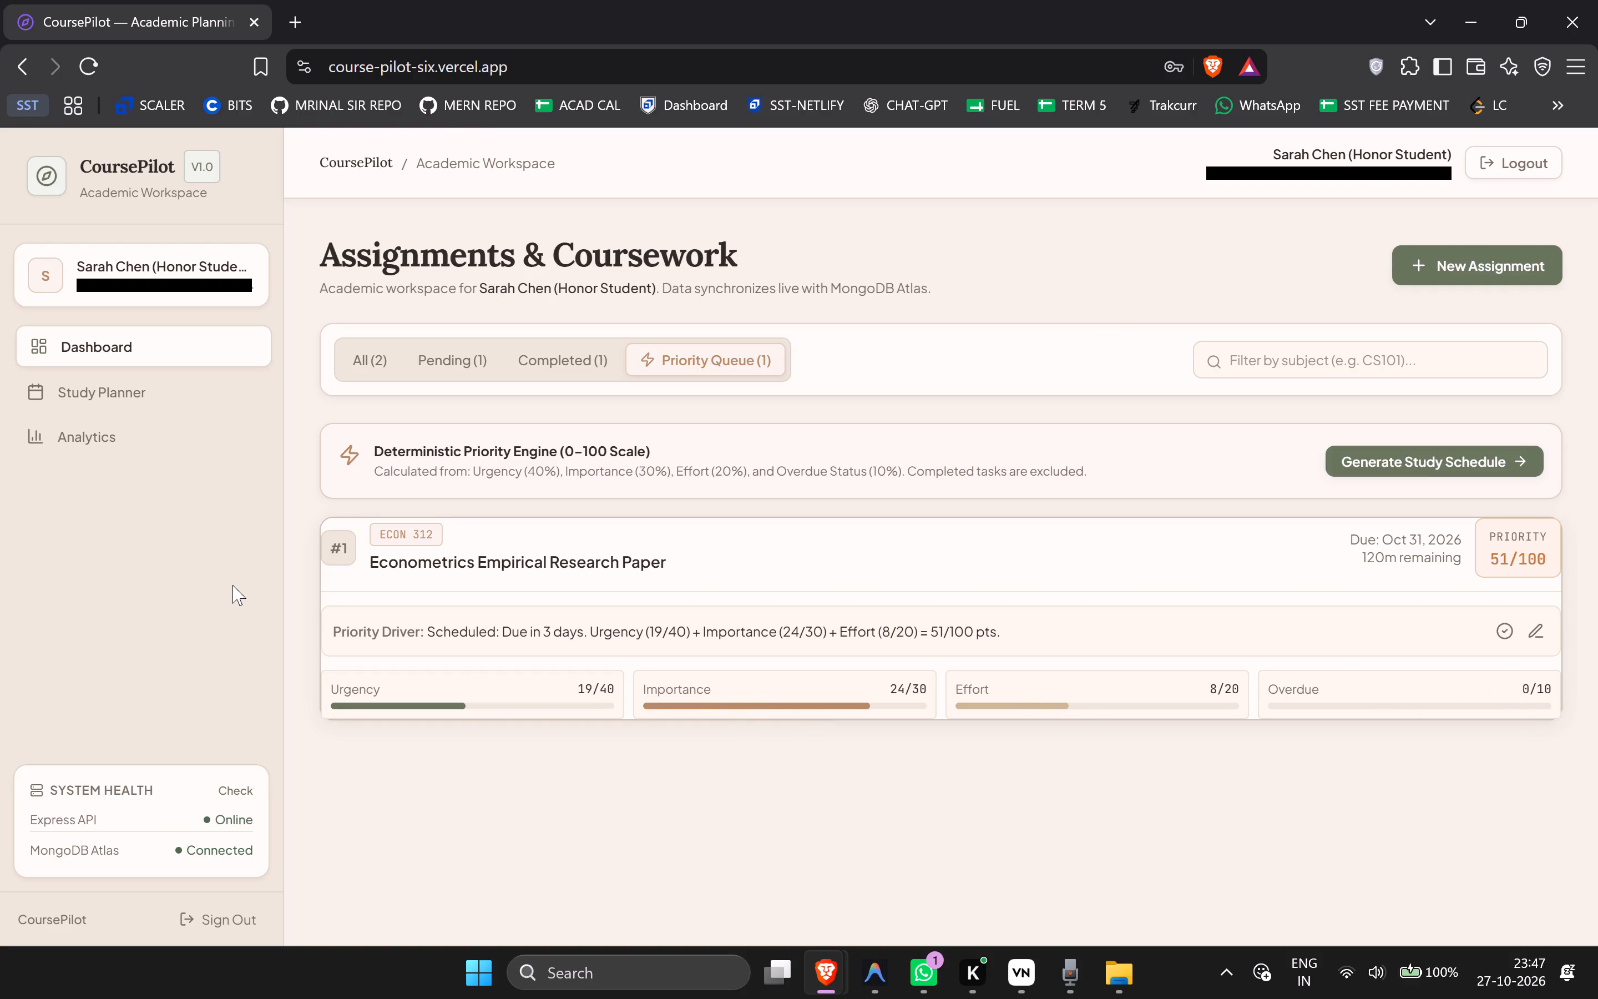
Start a Snipping Tool video recording of the whole CoursePilot browser window with the microphone unmuted.
key("shift+super+s")
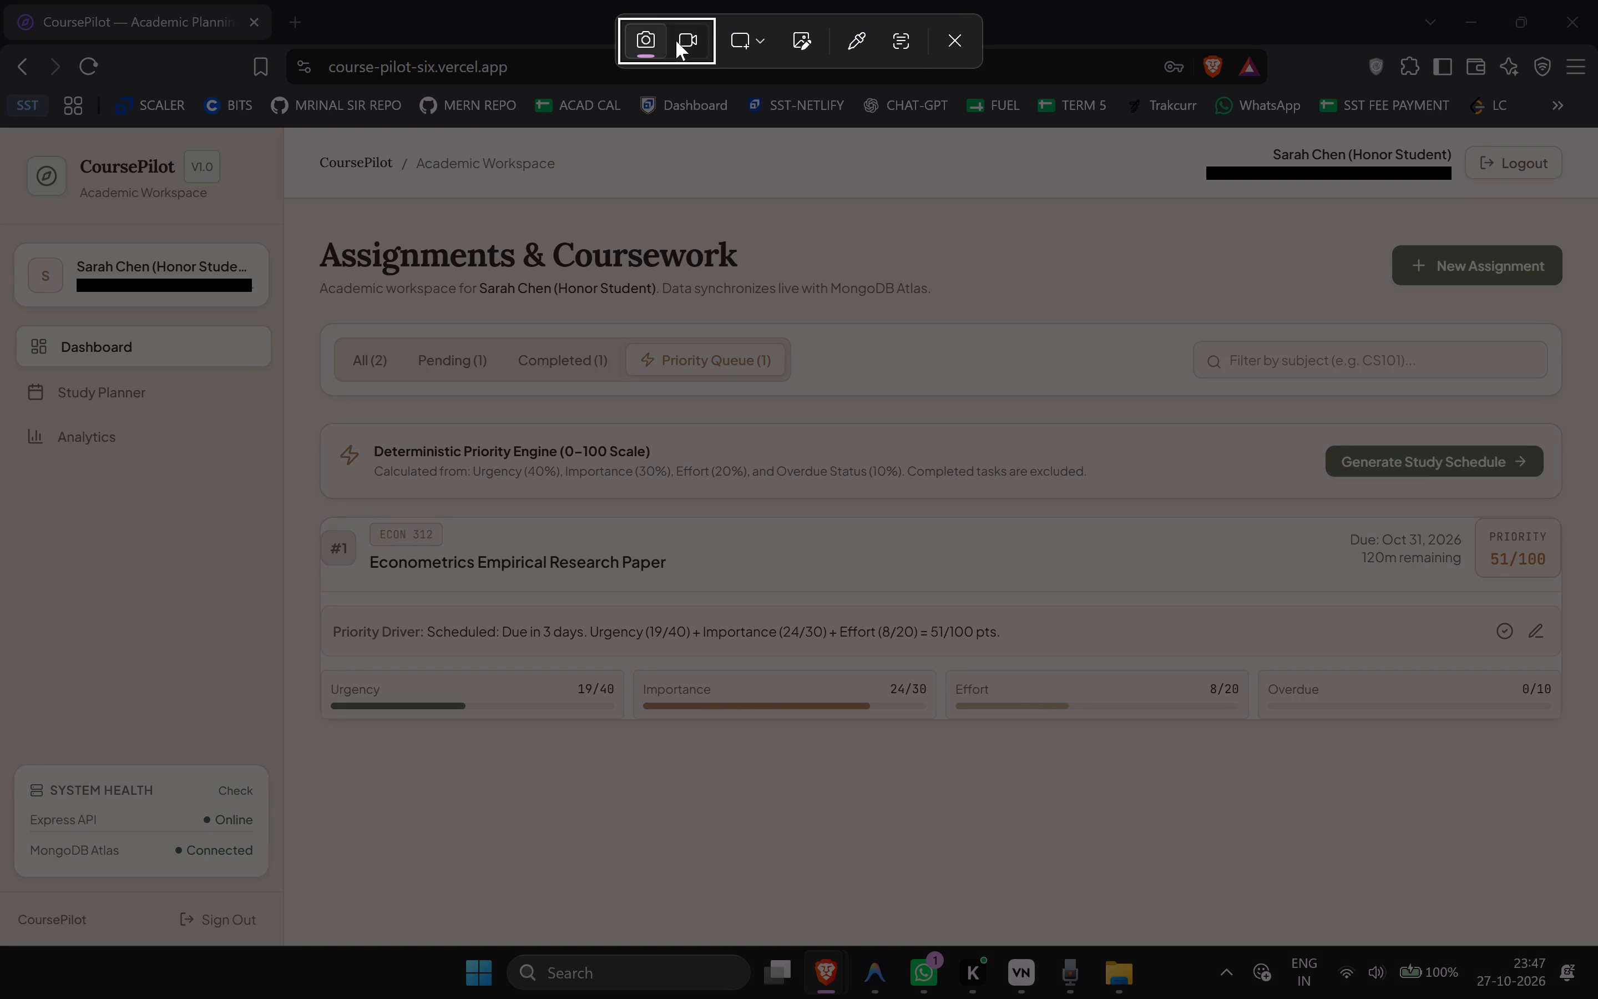
left_click(676, 41)
left_click(771, 150)
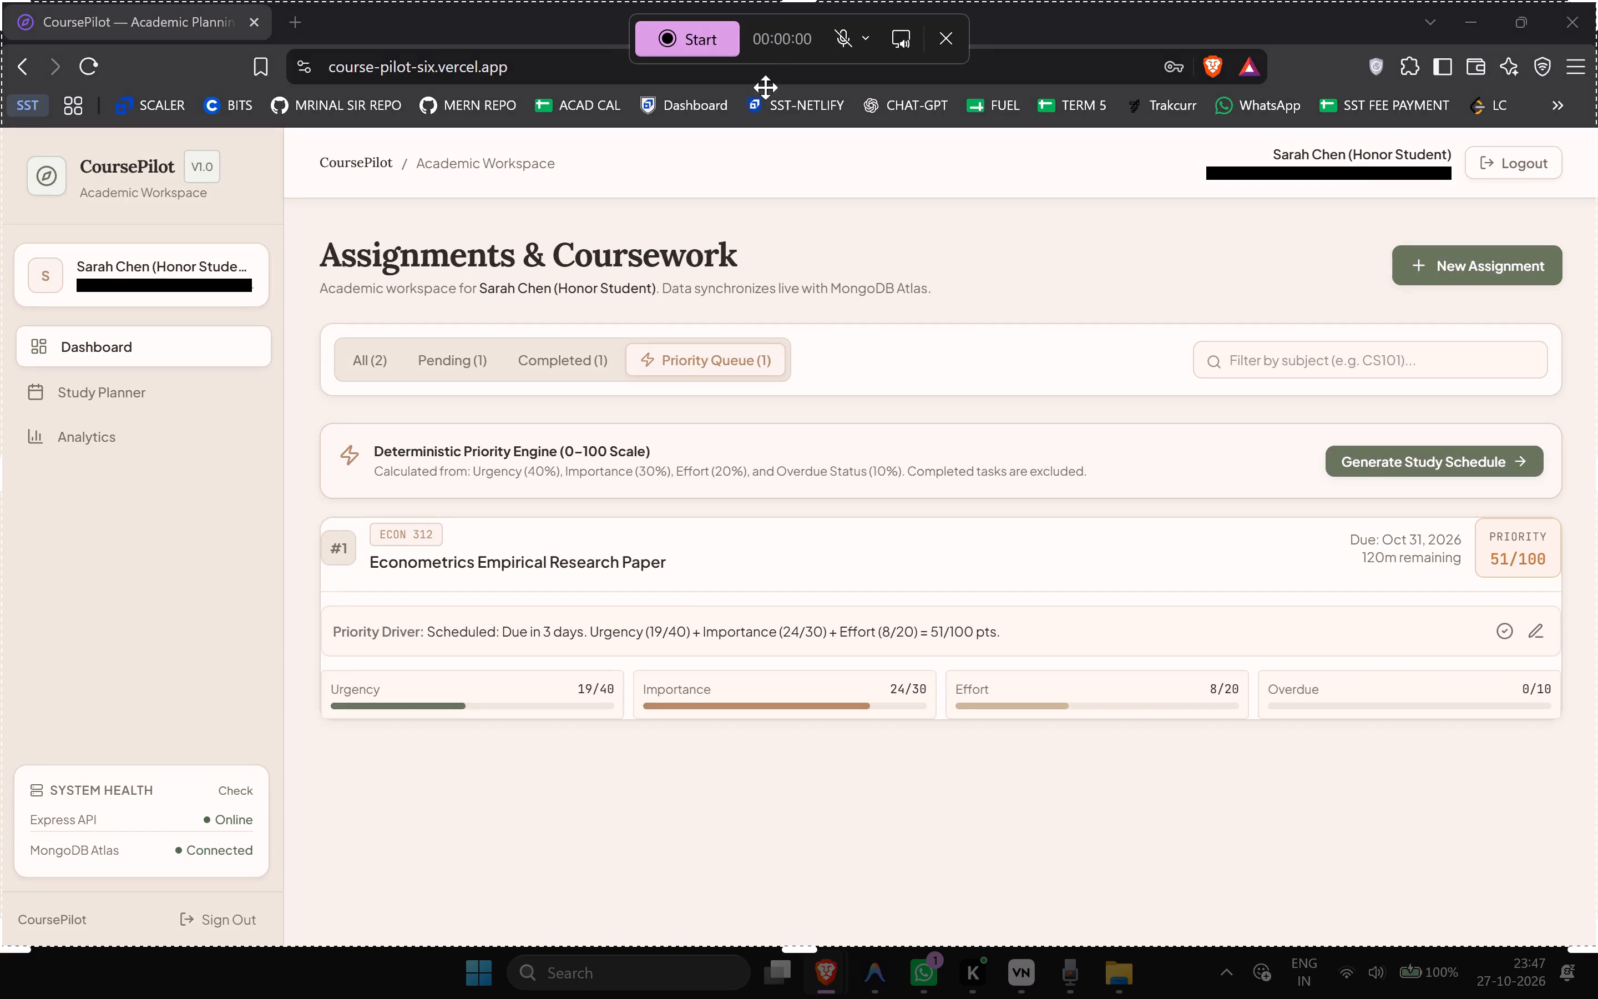
left_click(829, 42)
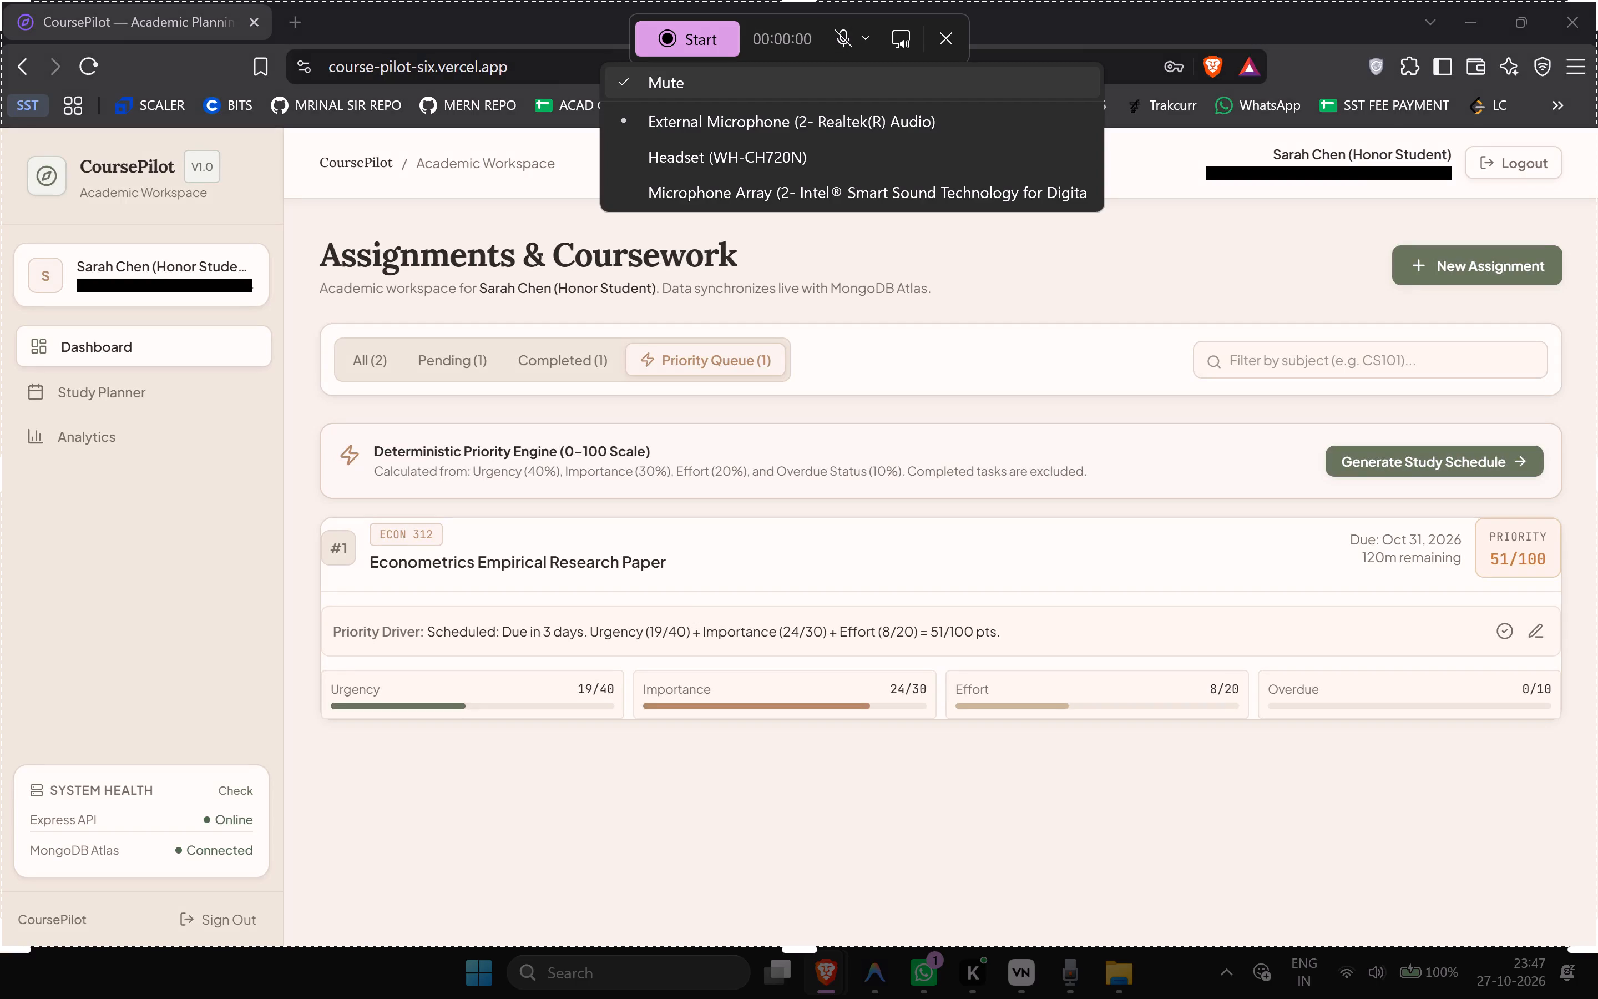
left_click(772, 95)
left_click(719, 42)
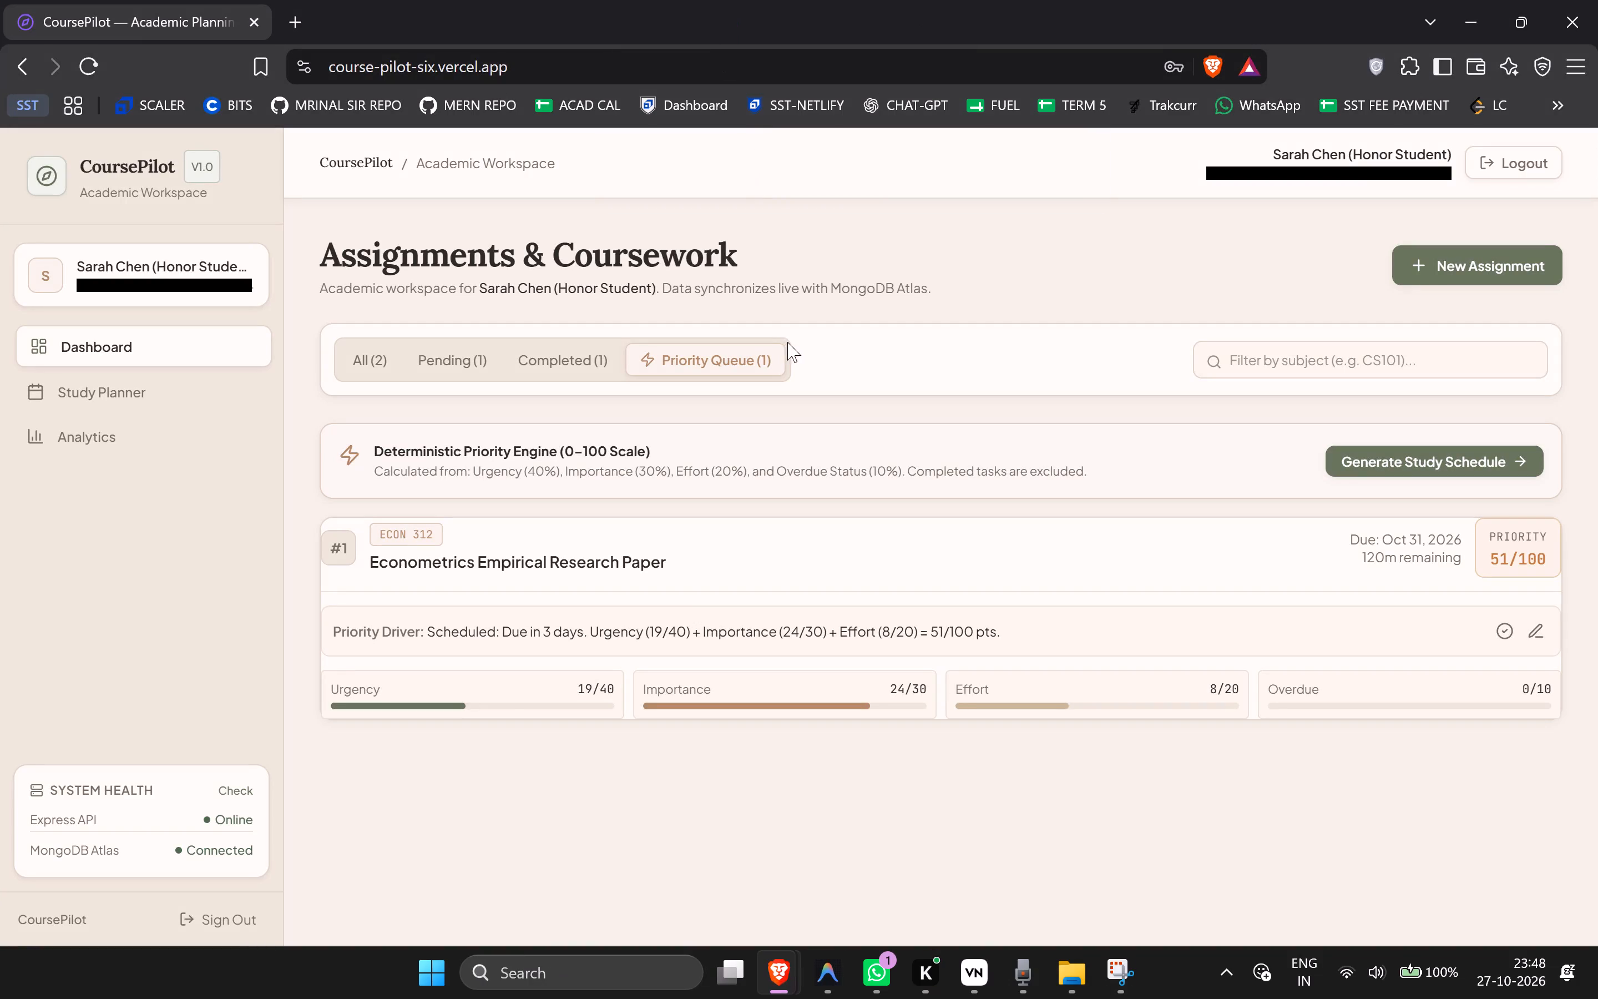
Record a walkthrough of all assignments and the Priority Queue, highlighting the Urgency, Importance, Effort and Overdue labels, and stop the recording.
left_click(368, 362)
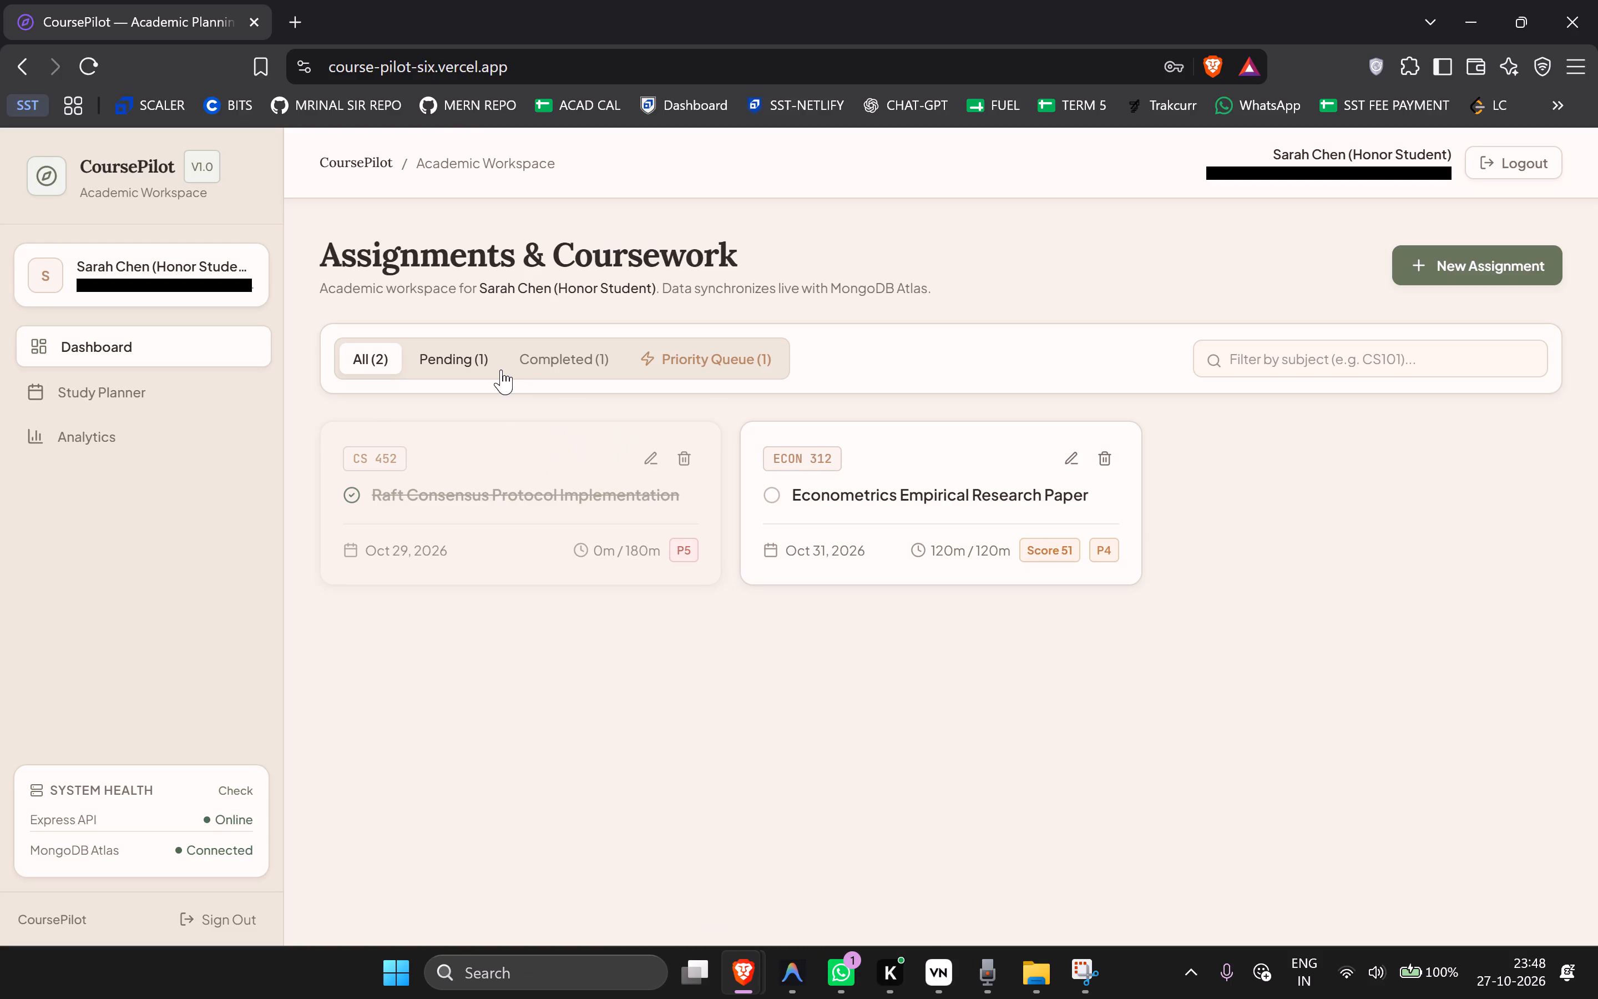
left_click(673, 350)
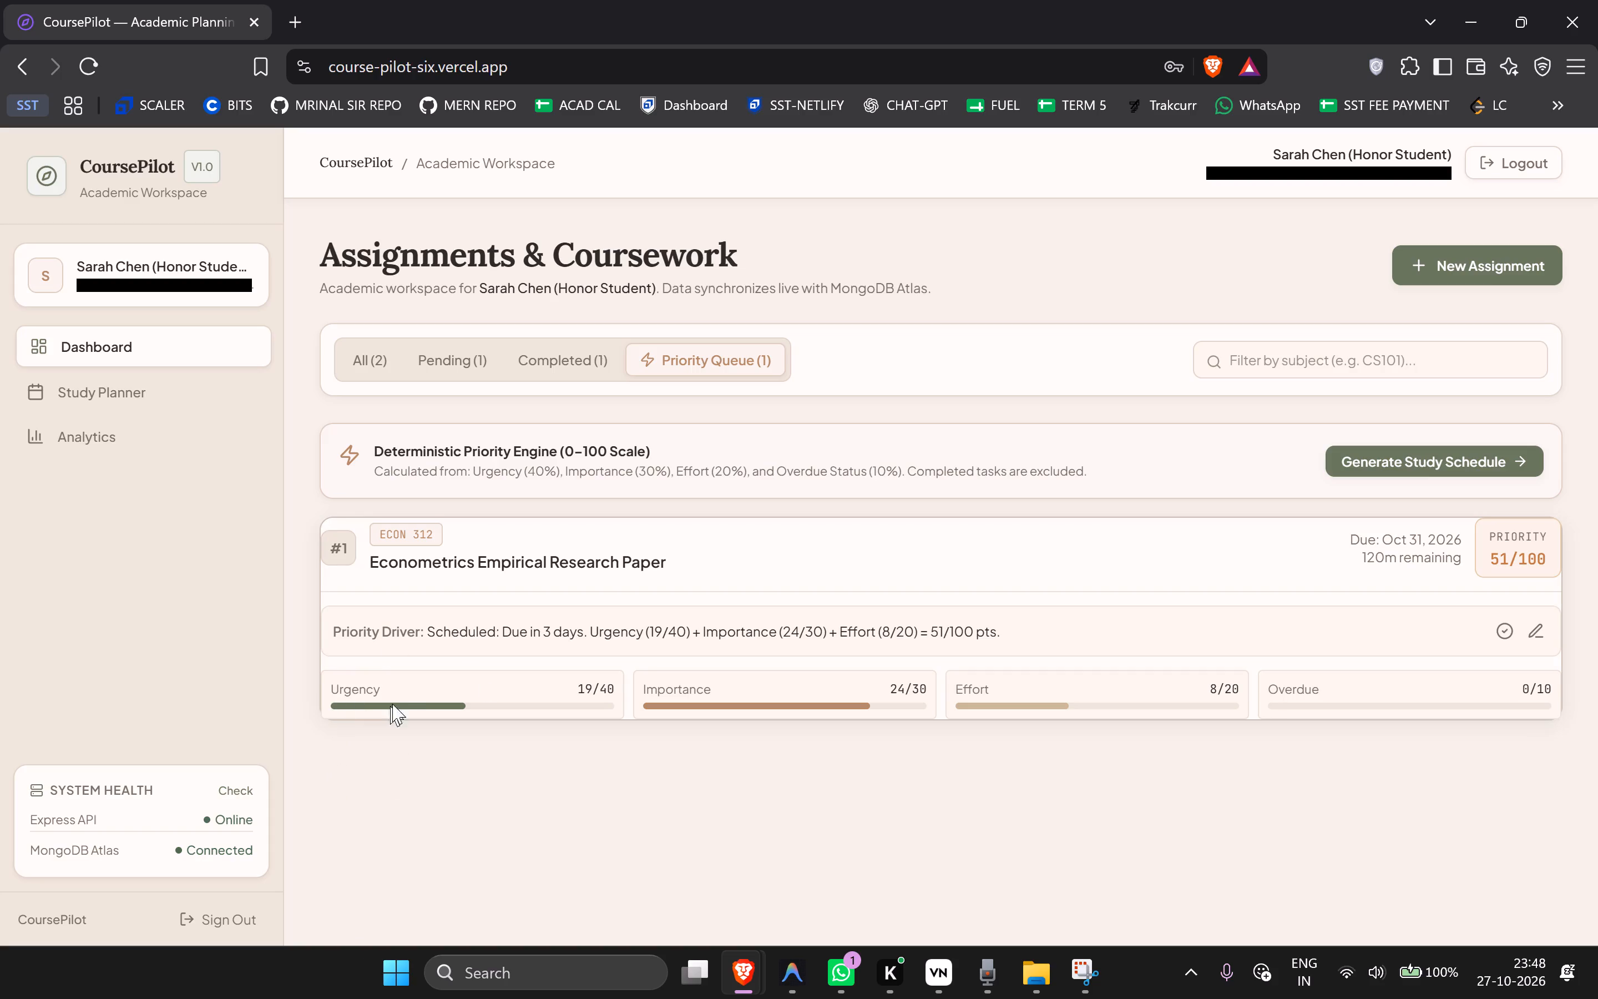
left_click_drag(398, 689, 331, 690)
left_click(605, 726)
left_click_drag(765, 689, 663, 697)
left_click_drag(1002, 690, 949, 694)
left_click_drag(1348, 690, 1260, 694)
left_click(1170, 790)
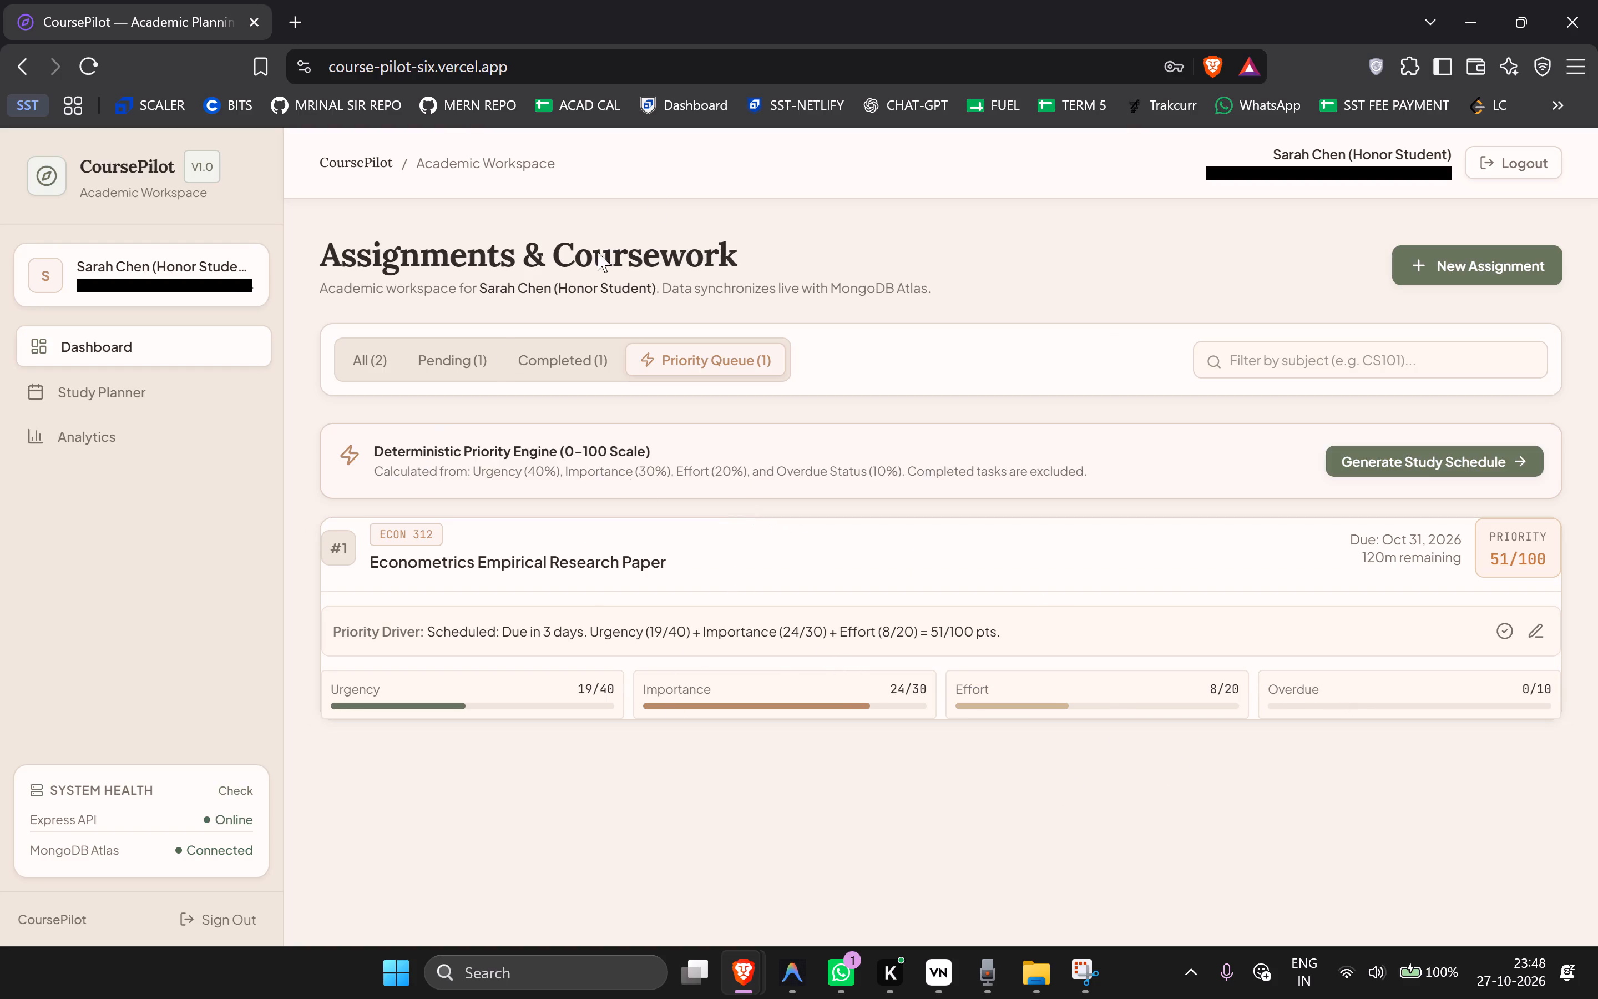
left_click(736, 43)
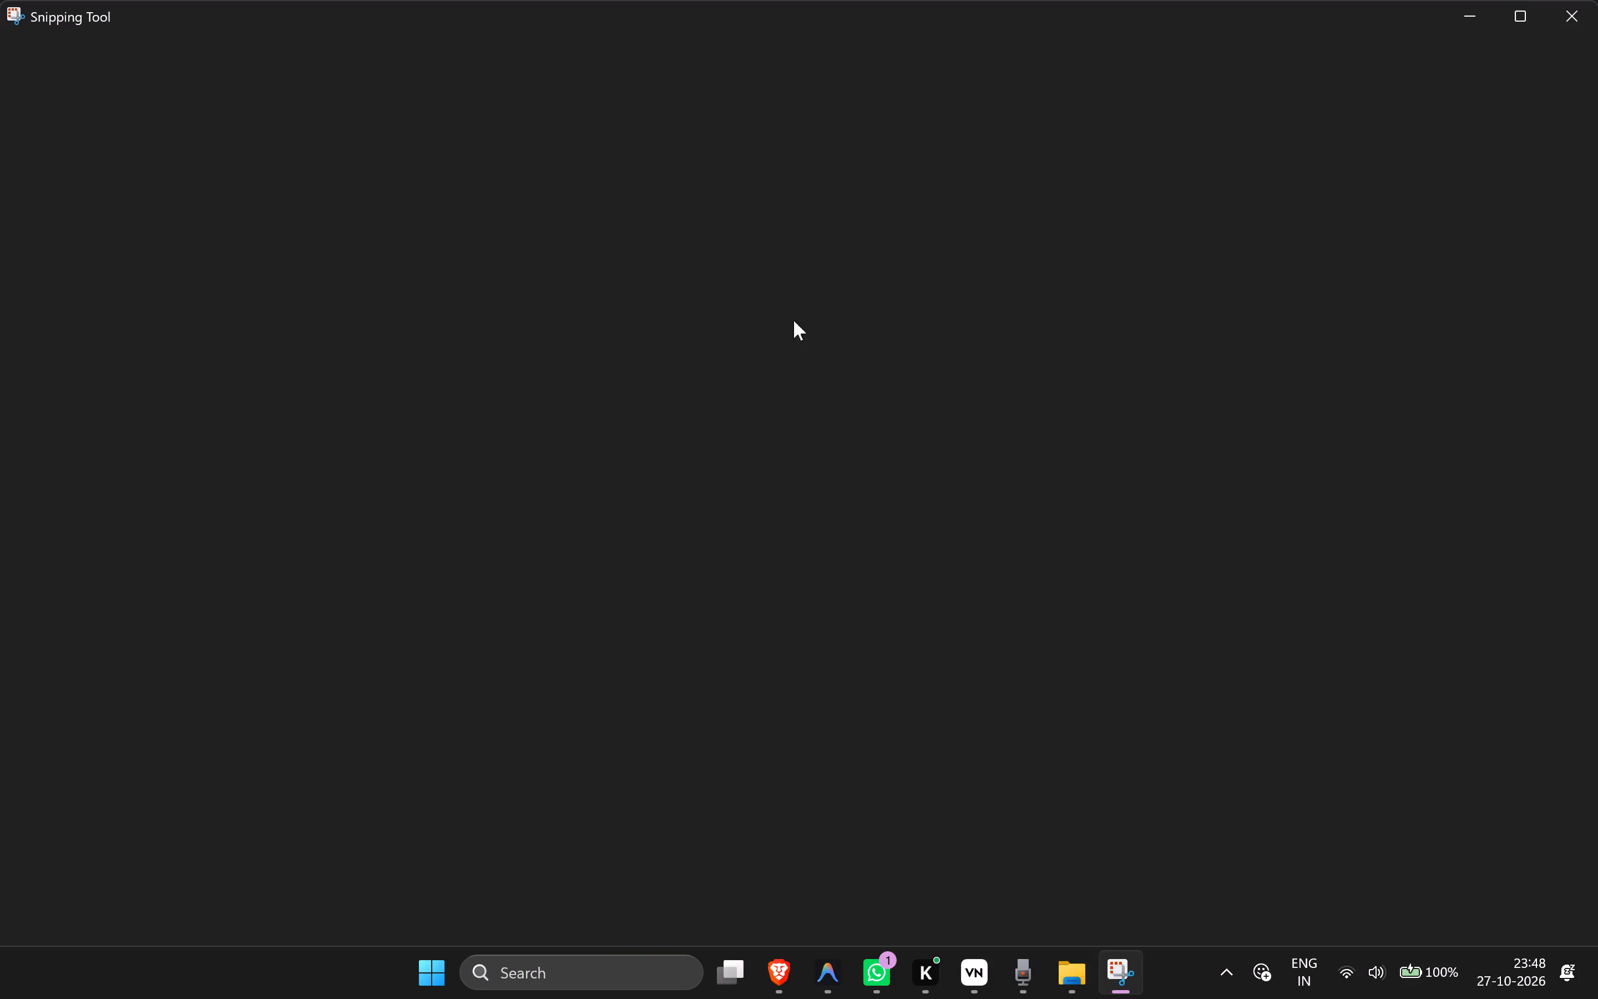
Save the recording to the Desktop as an MP4 named 3.
left_click(1374, 66)
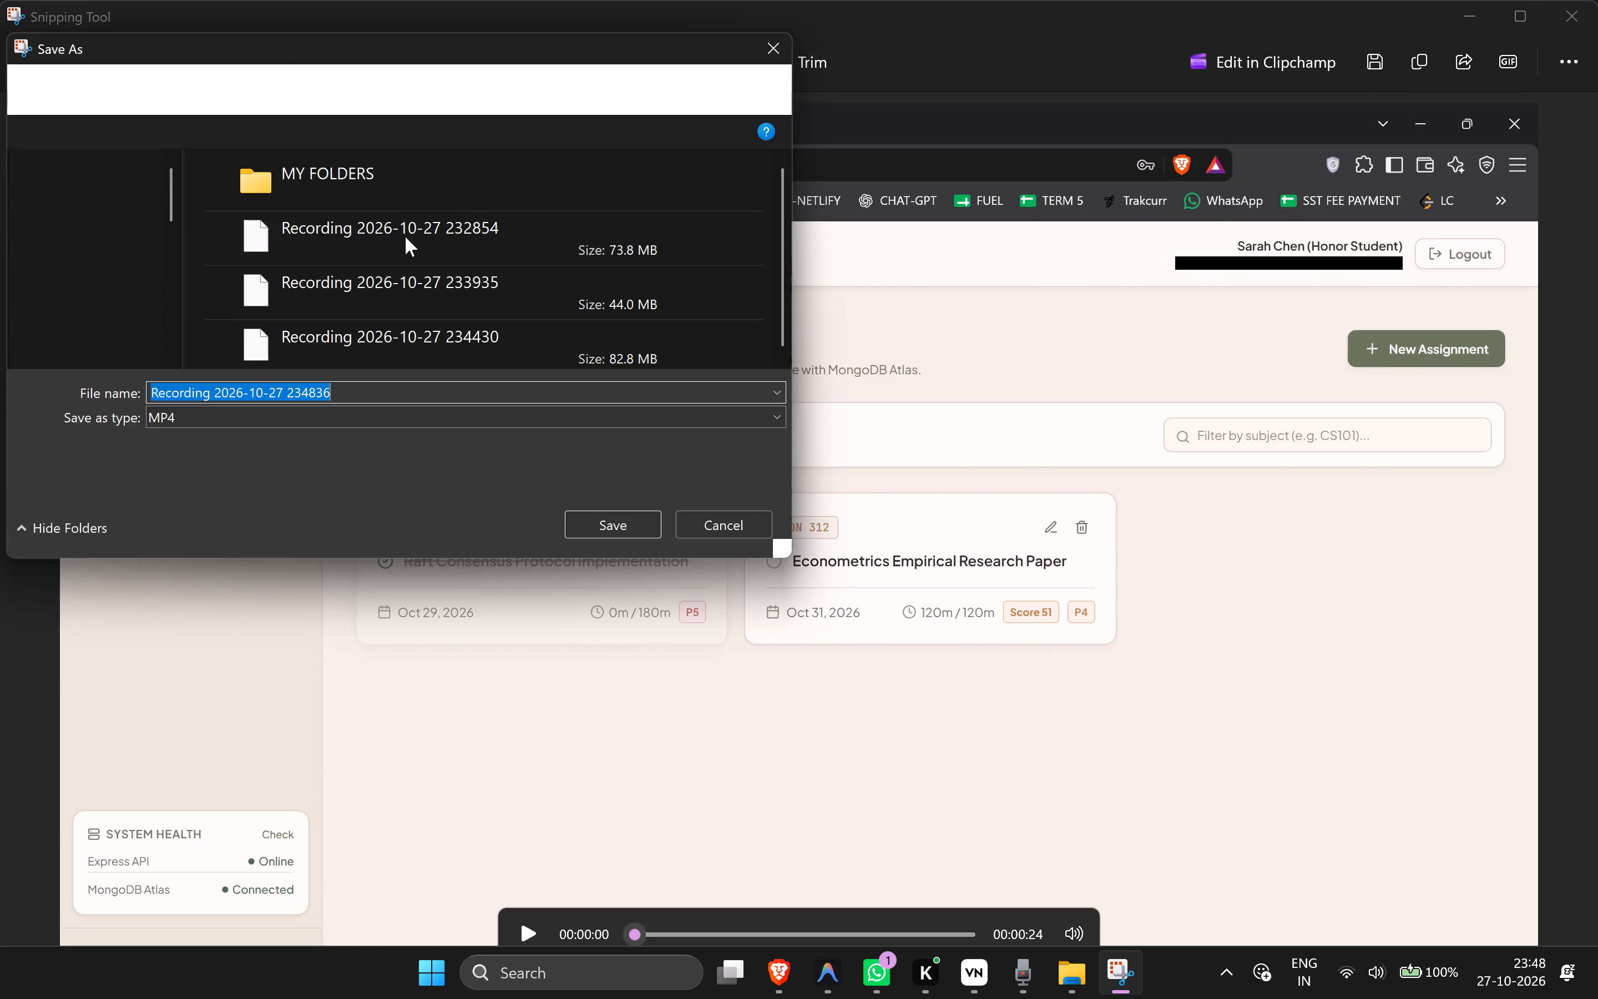
left_click(122, 260)
left_click(117, 236)
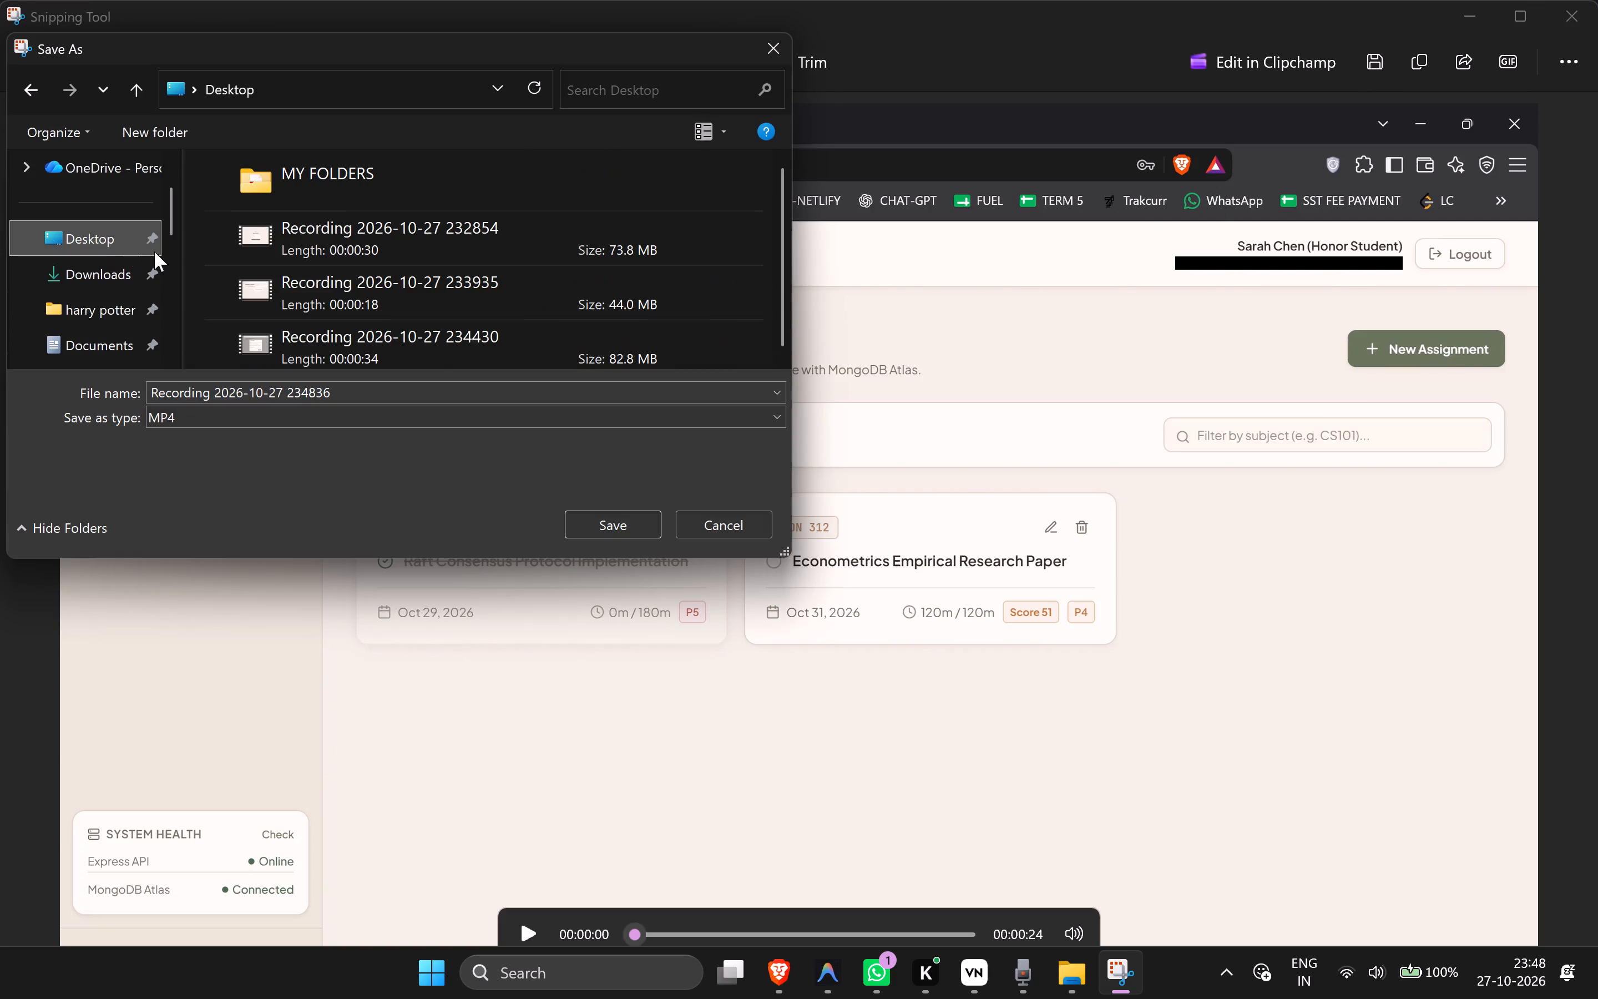
left_click(365, 392)
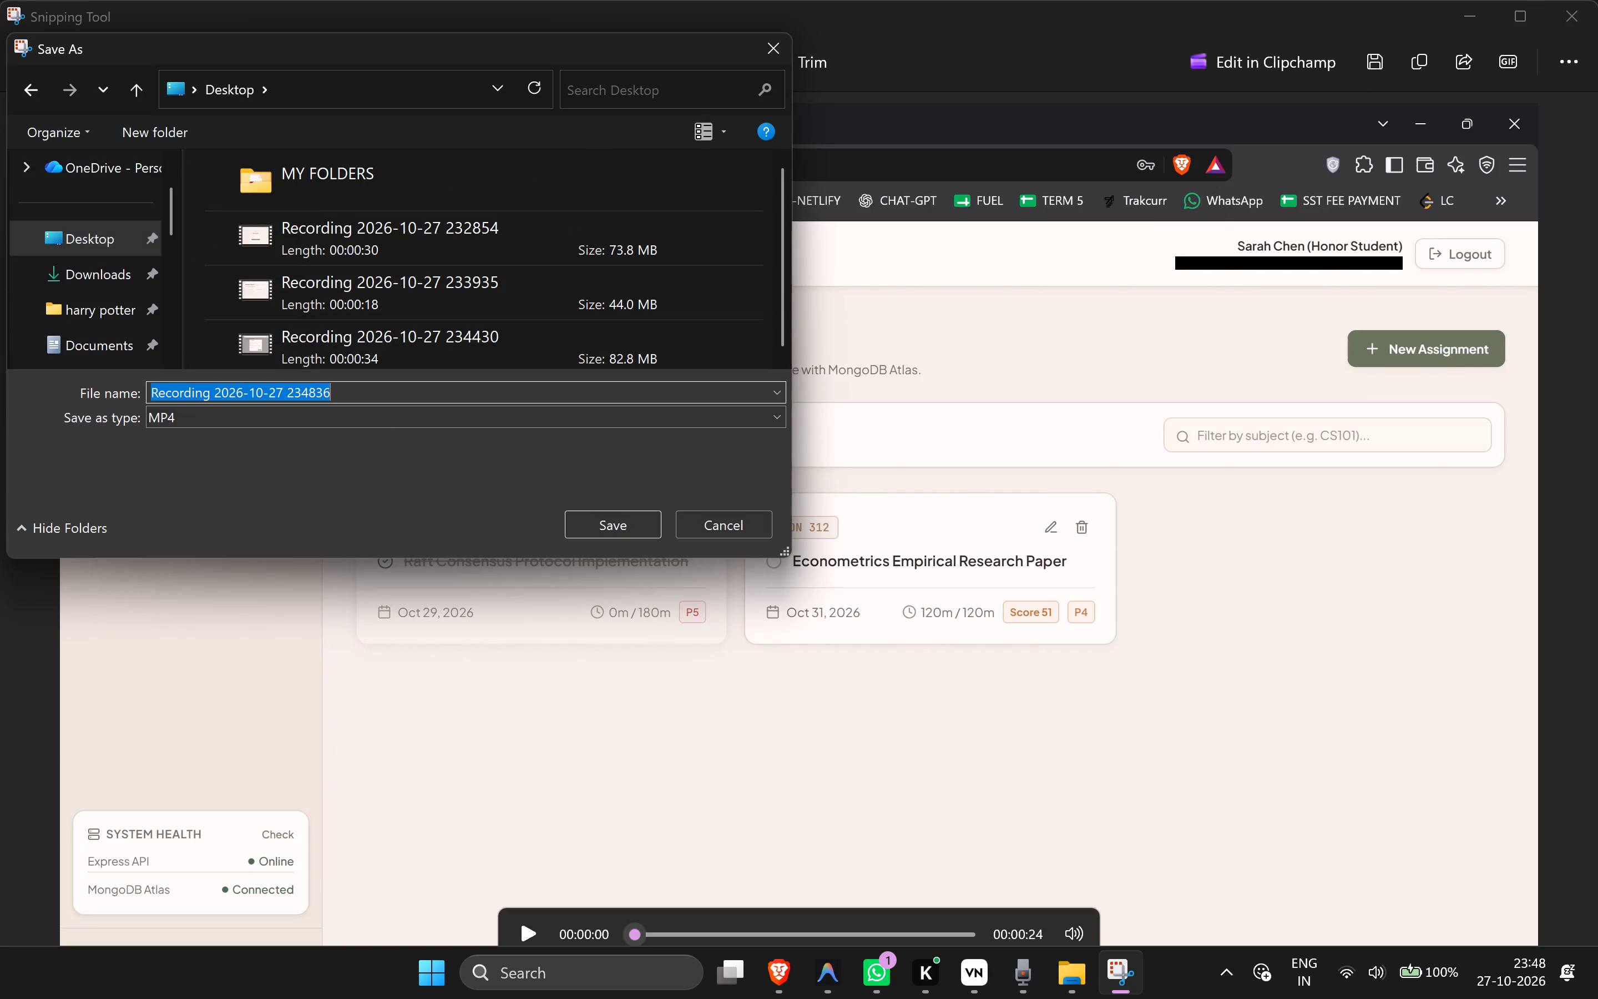
key("3")
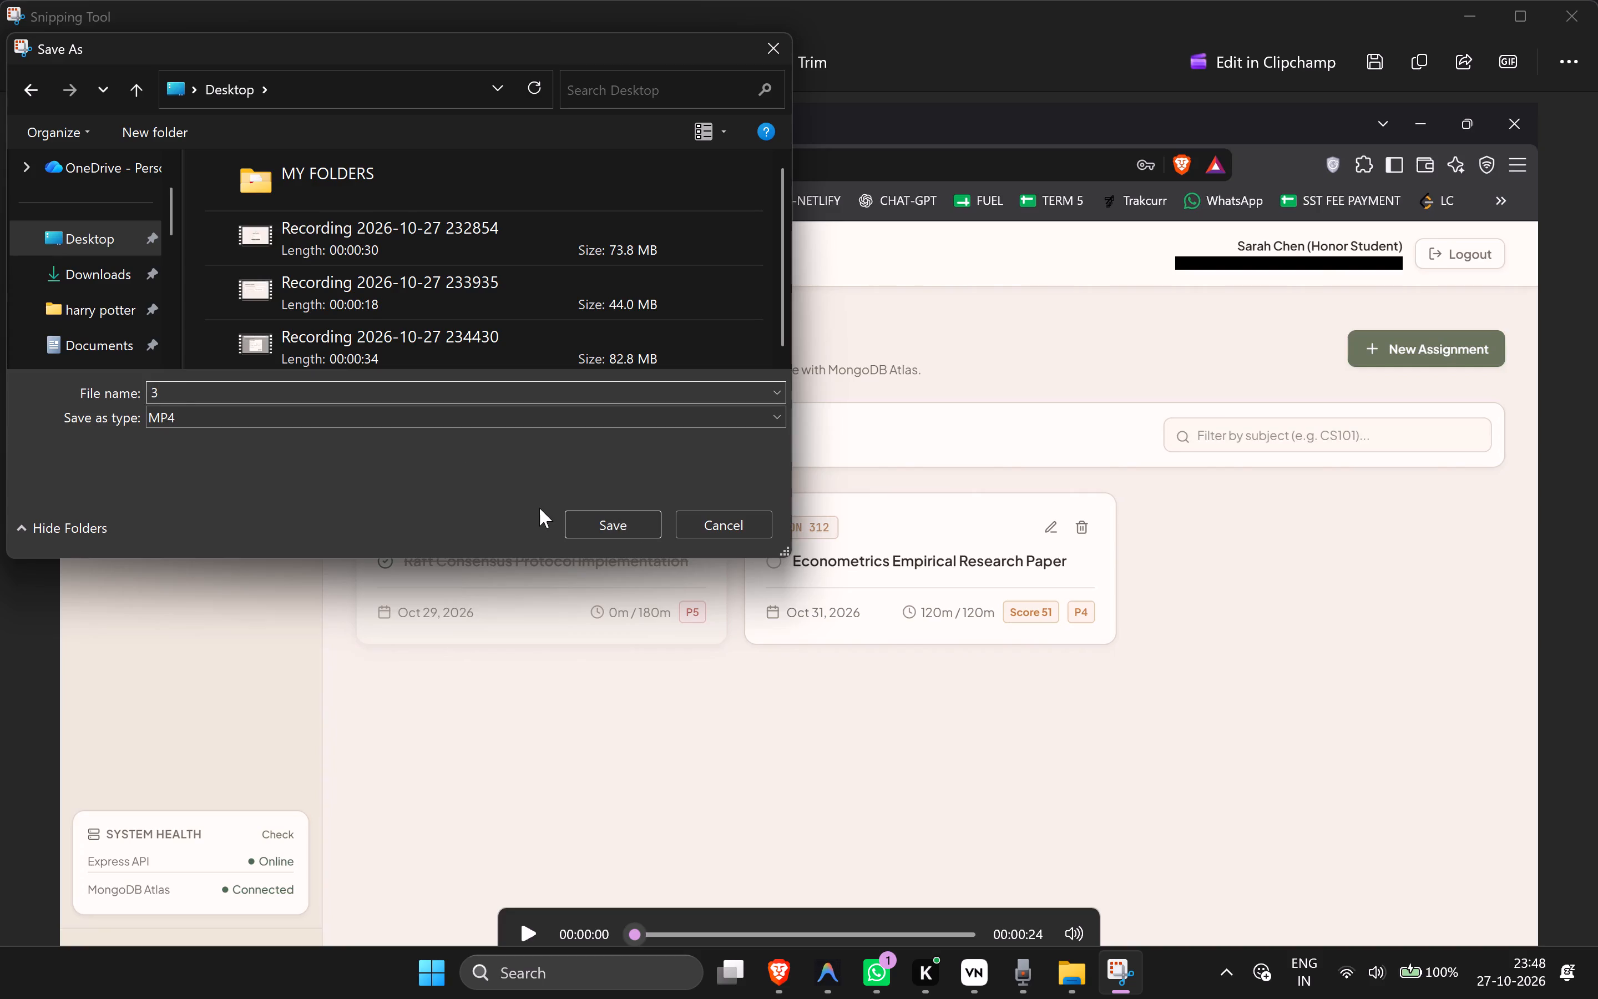
key("Return")
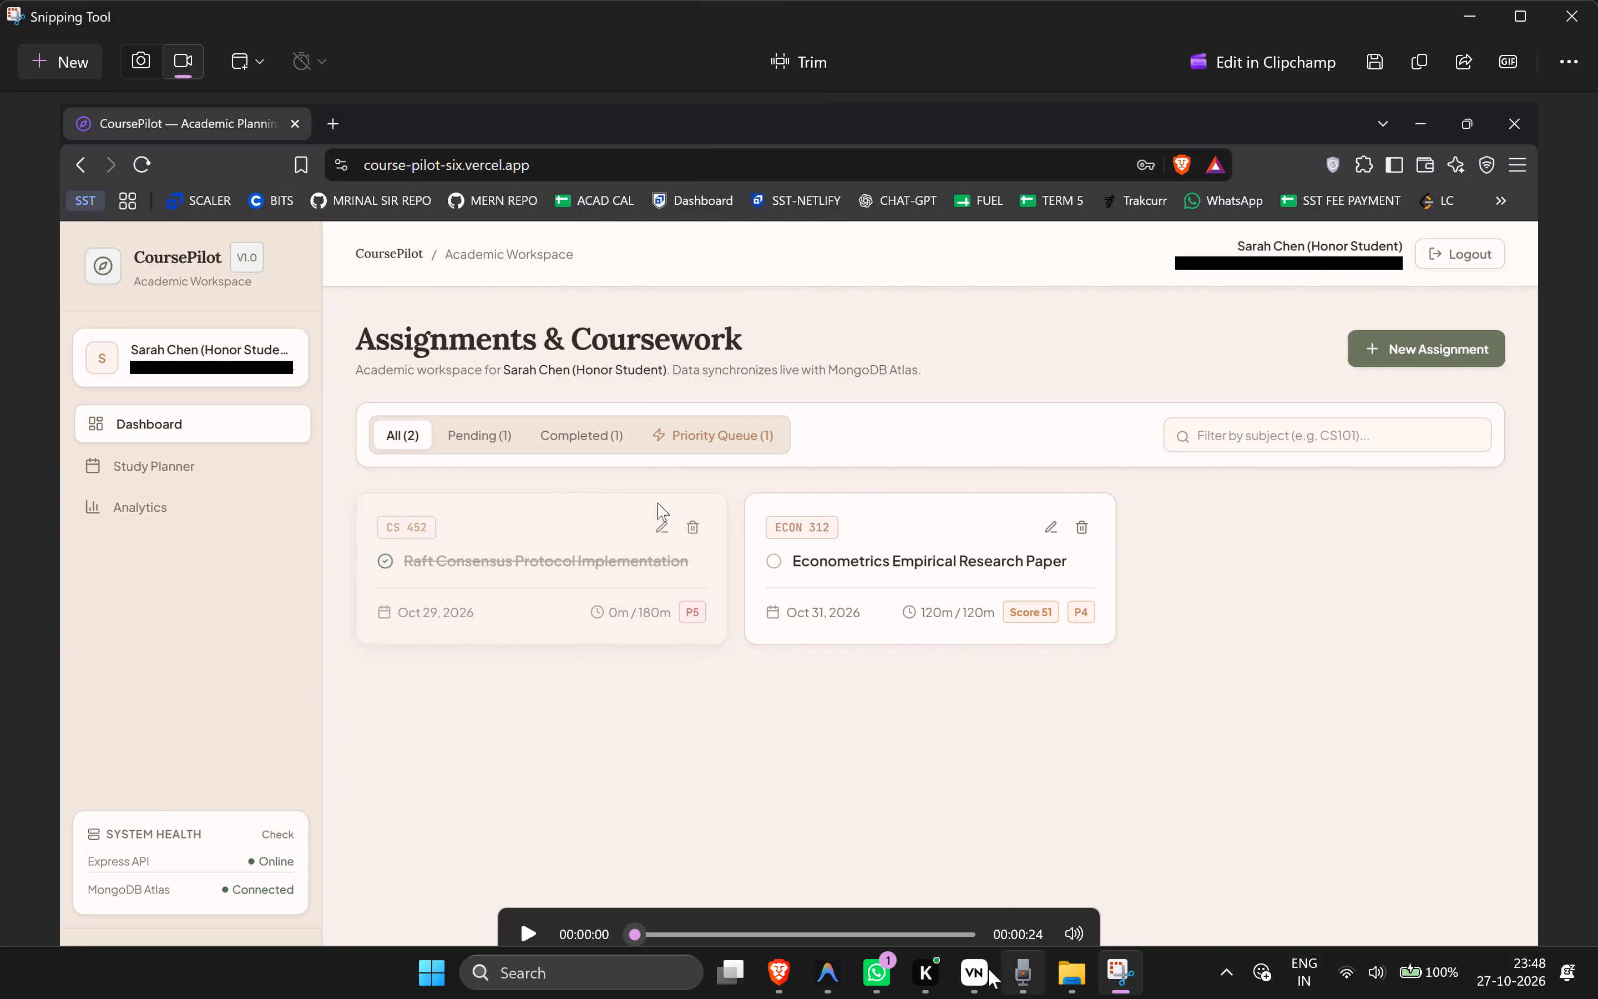
Switch to VN, import the newly saved recording 3 and append it to the end of the main video track.
left_click(988, 968)
left_click(184, 119)
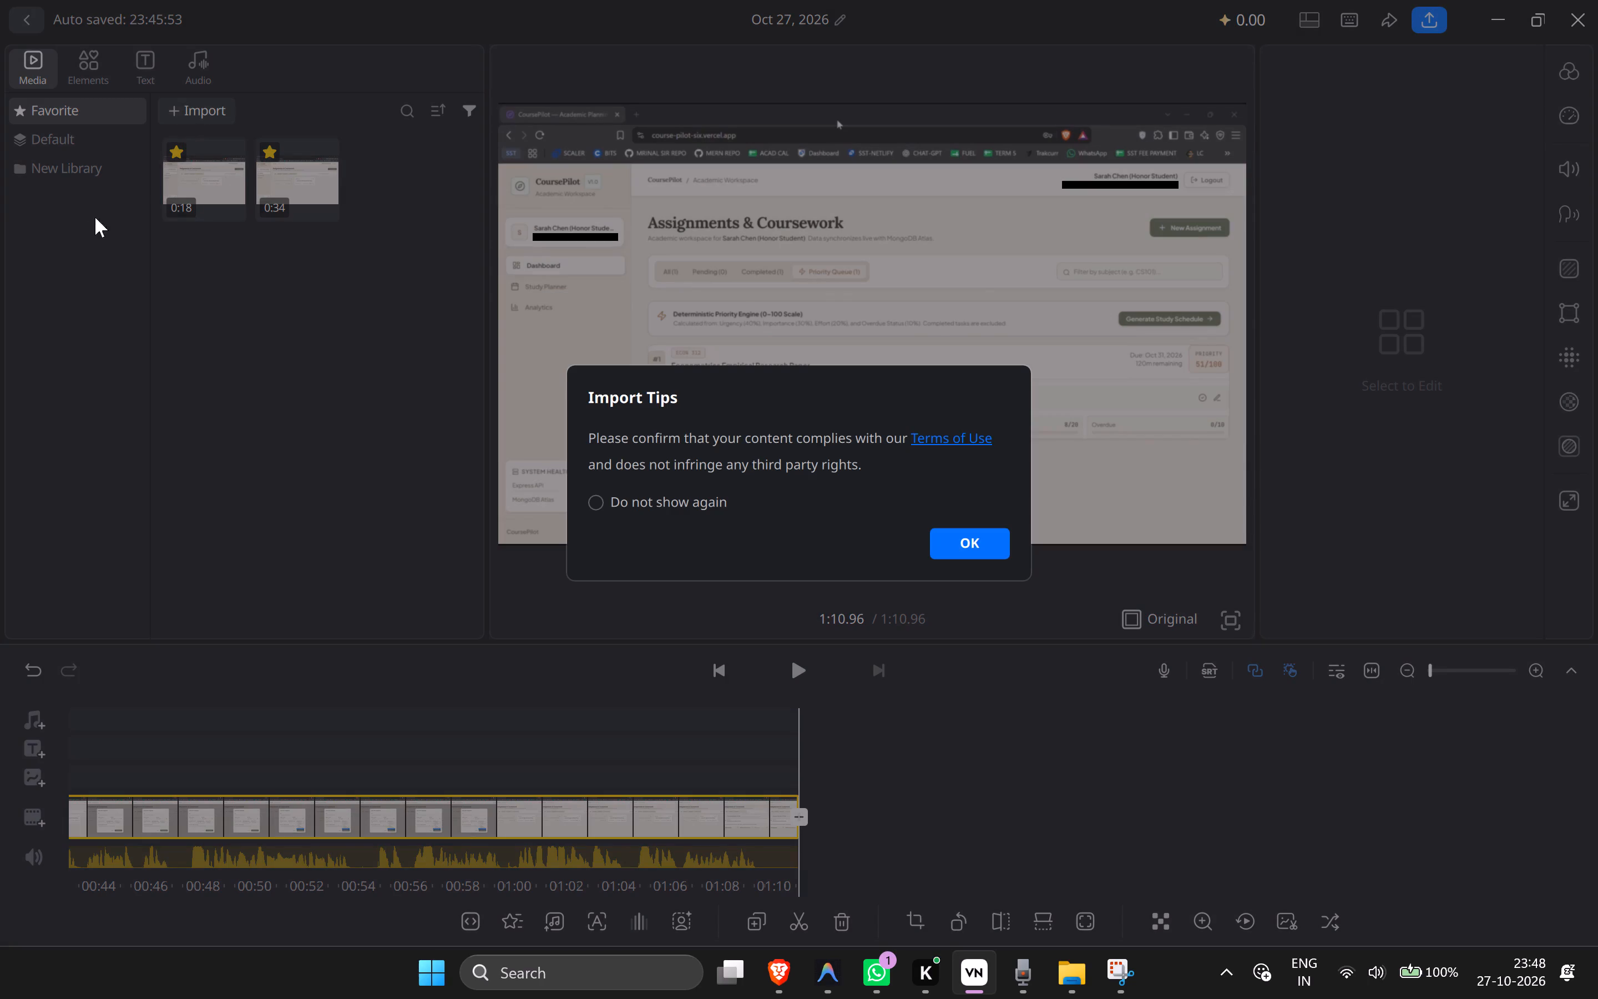
left_click(631, 511)
left_click(996, 544)
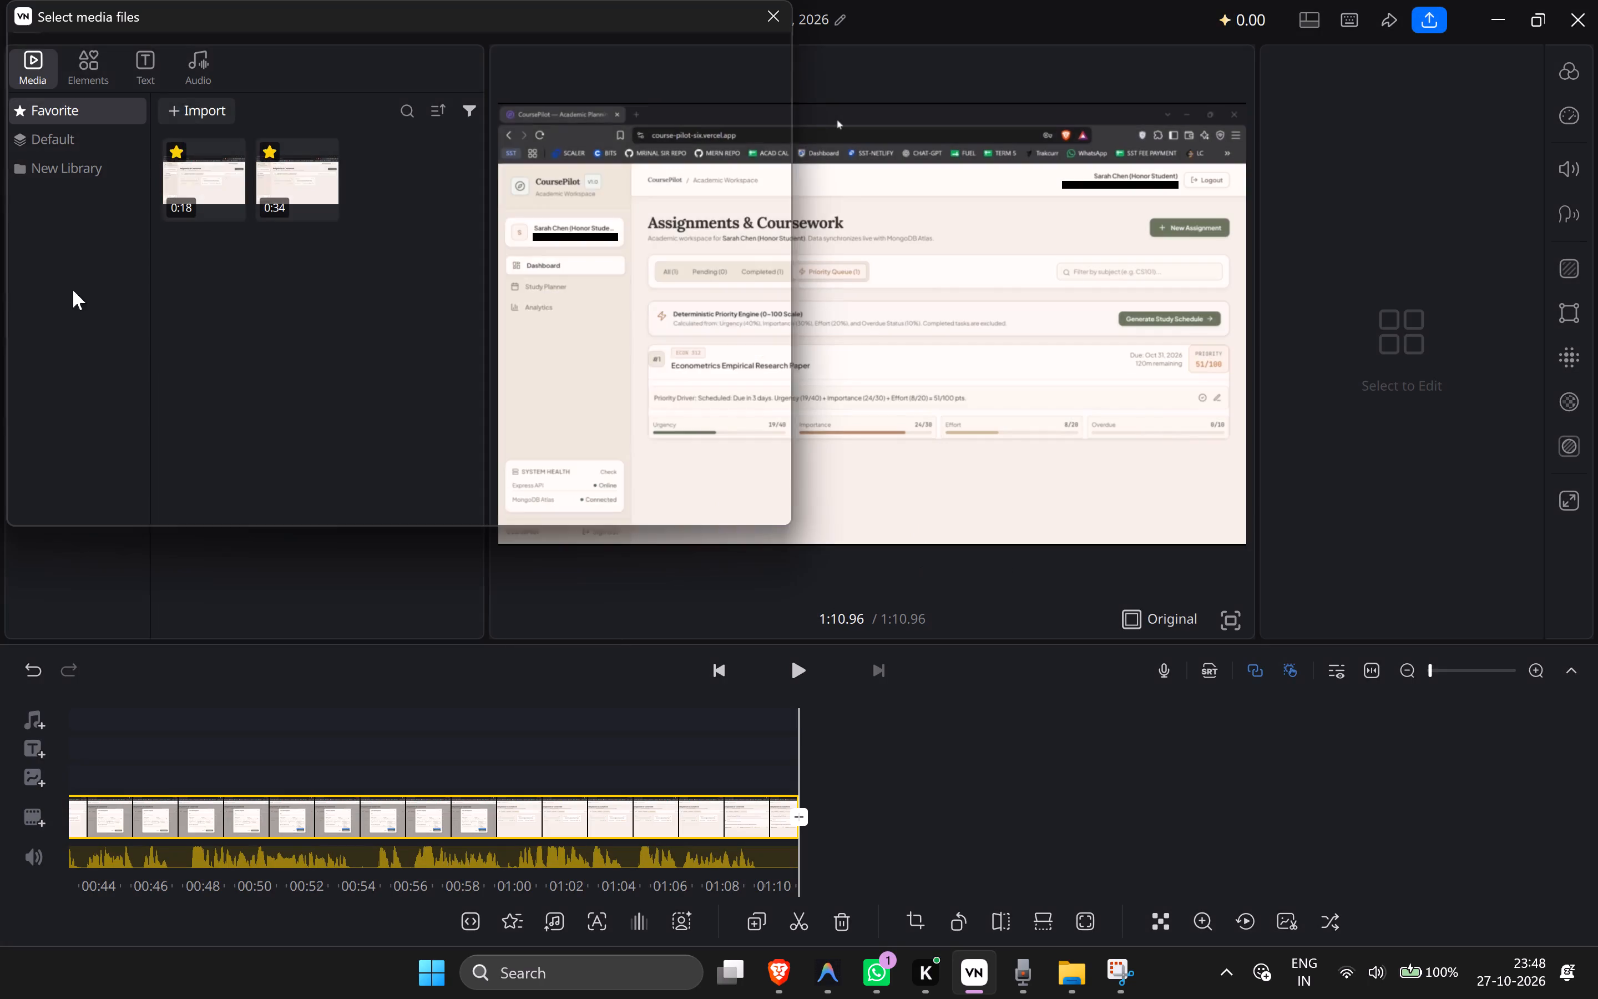
left_click(286, 182)
left_click(590, 490)
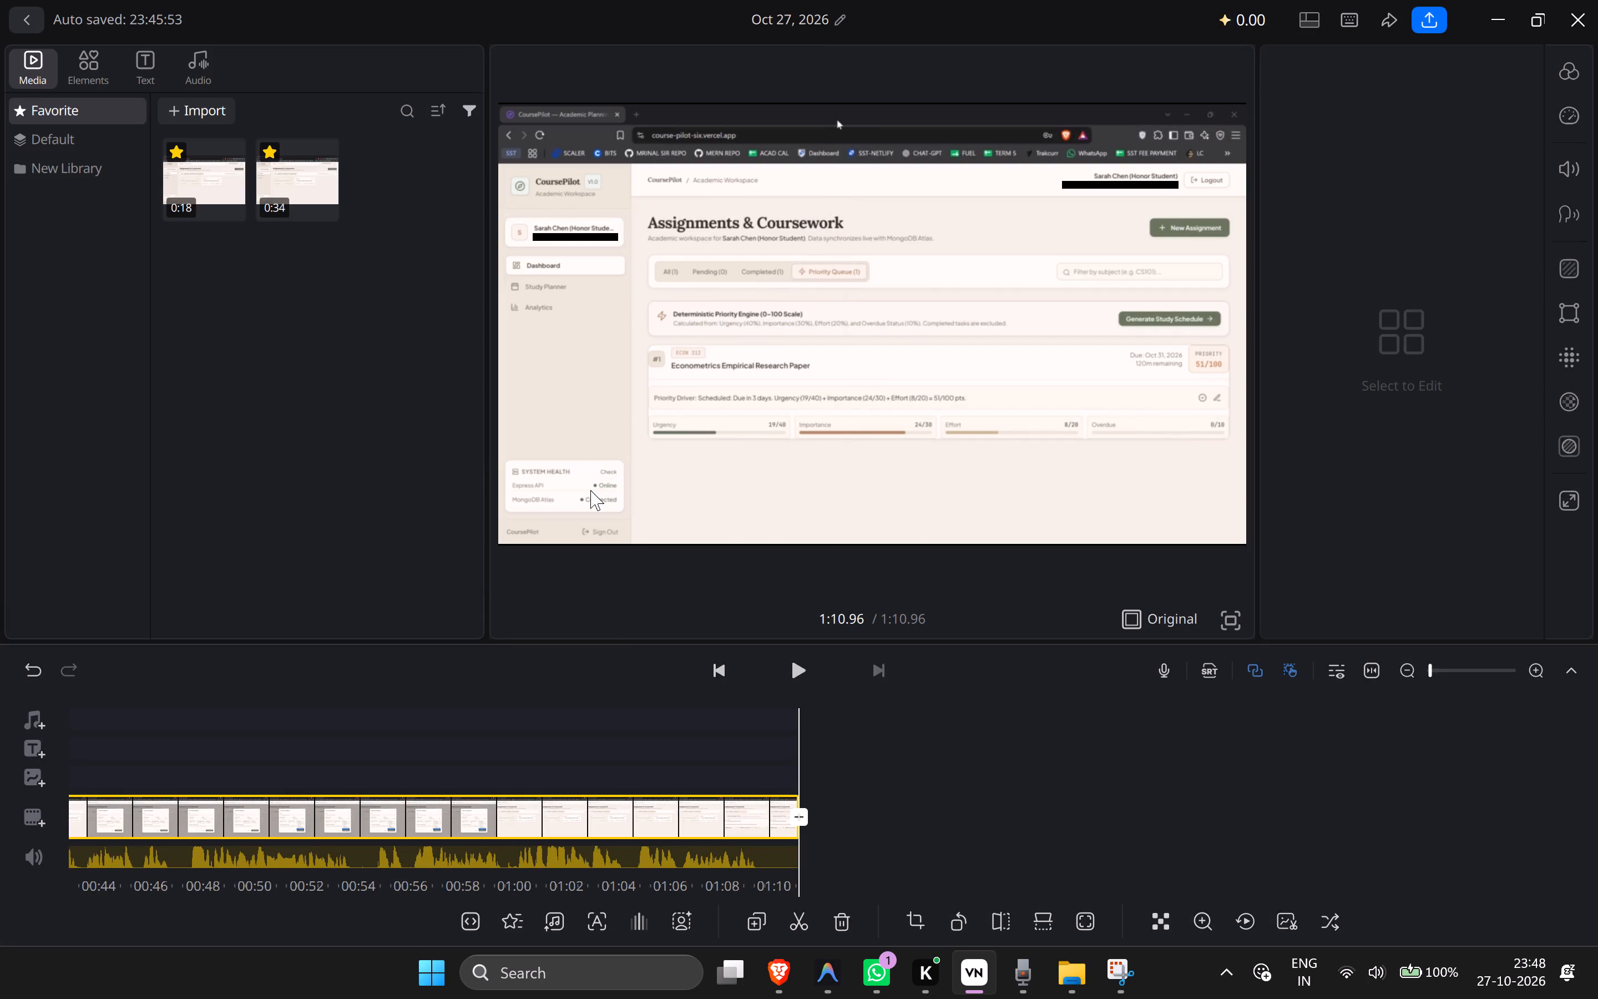
left_click_drag(406, 179, 870, 743)
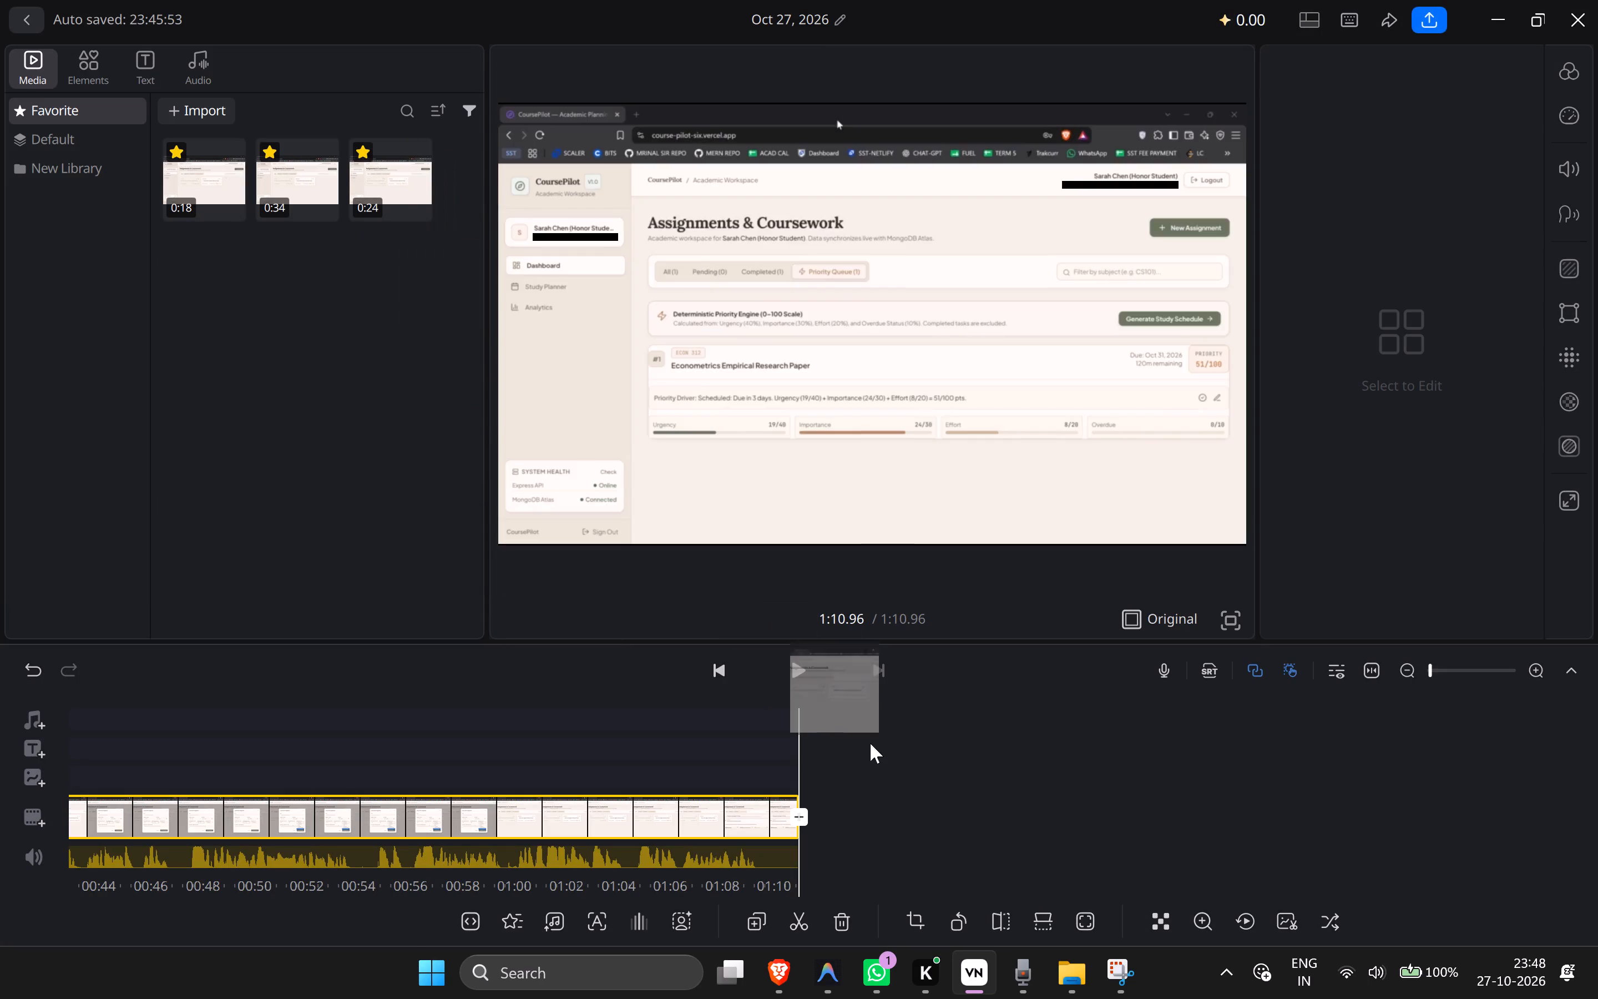
left_click_drag(870, 743, 857, 823)
Play and scrub through the appended clip to find the end of the unwanted passage, and split it at 1:19.84.
left_click(812, 674)
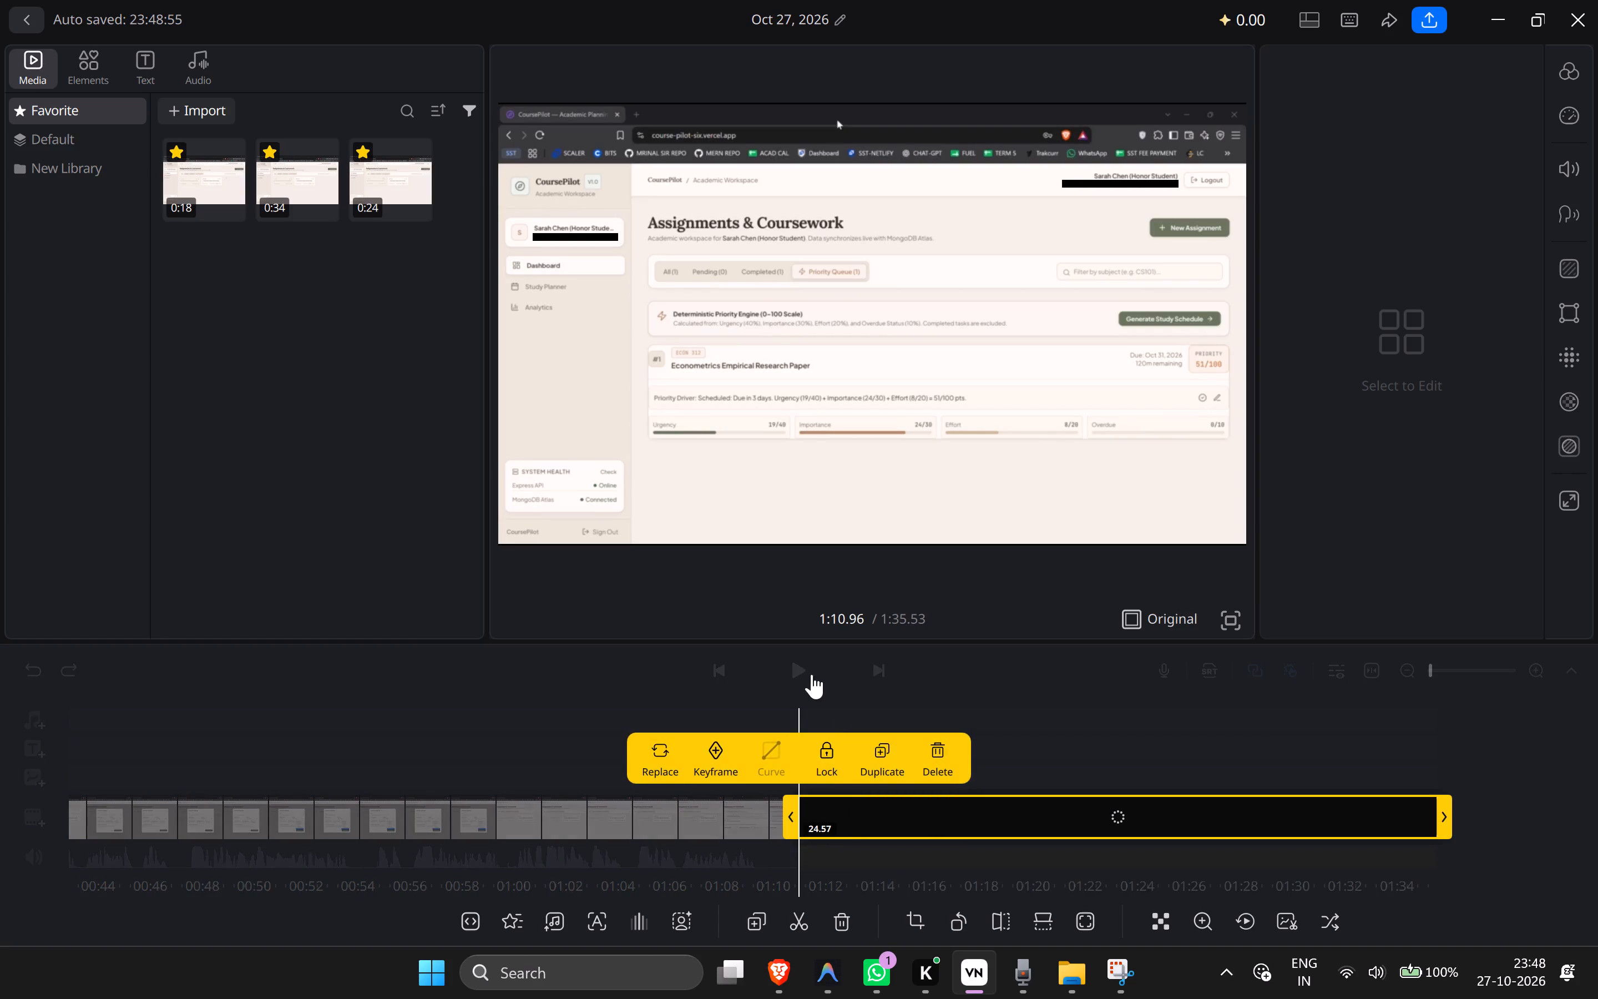
left_click(795, 666)
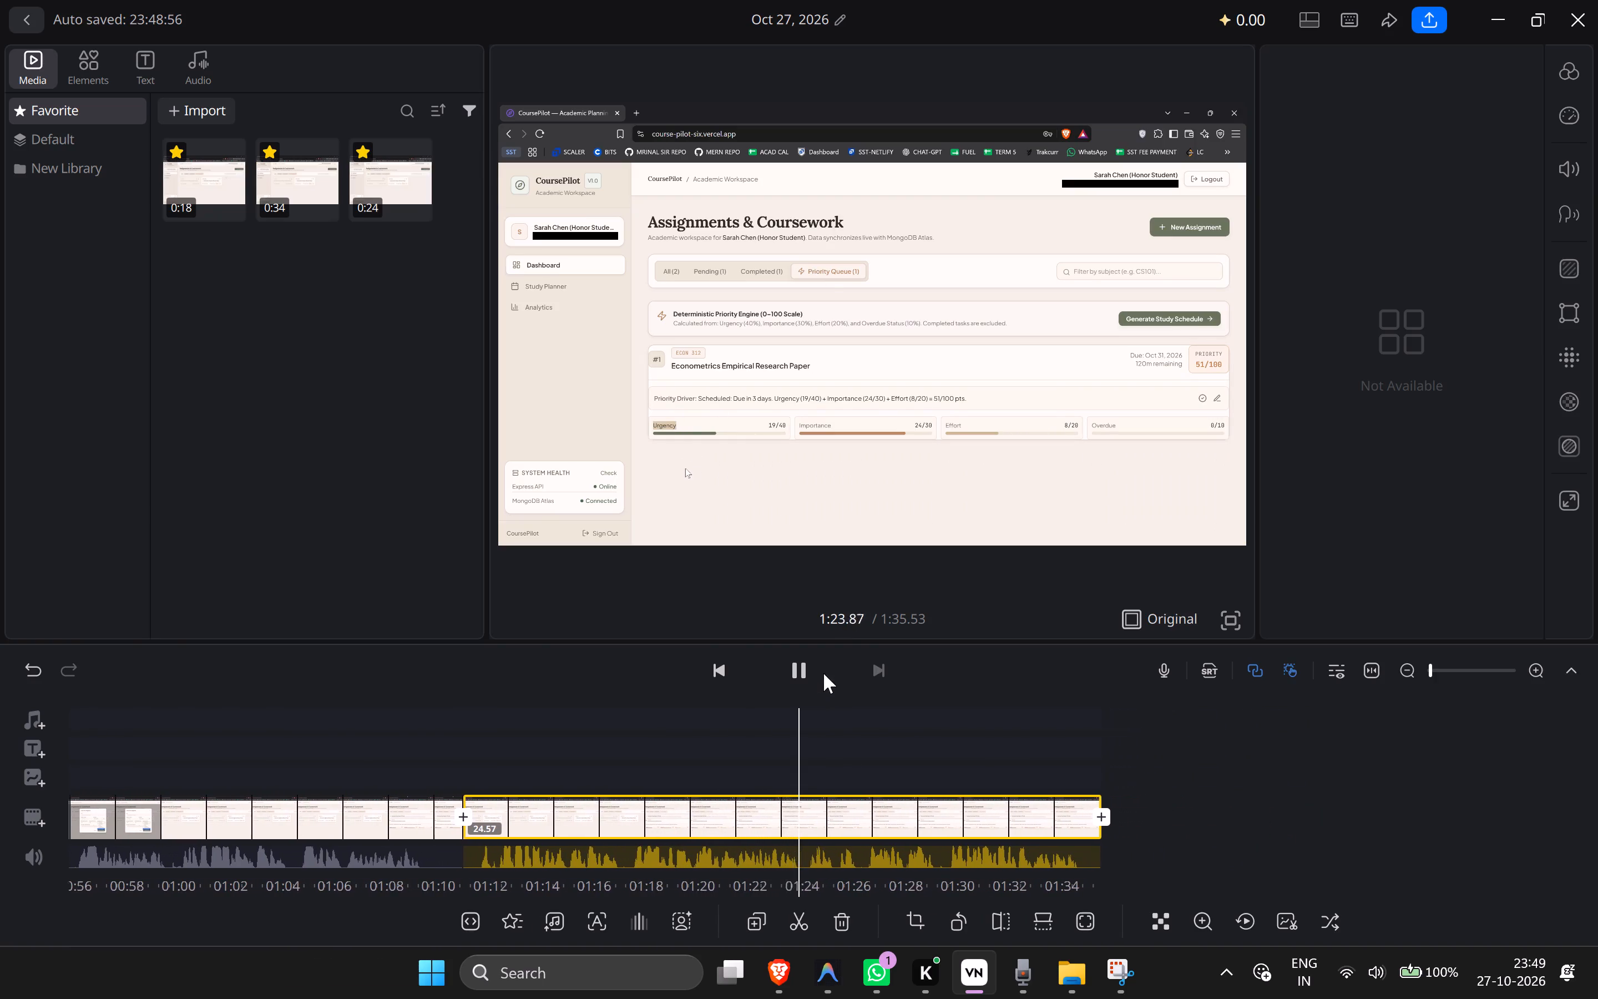
left_click(806, 691)
left_click(791, 679)
left_click_drag(680, 804, 752, 806)
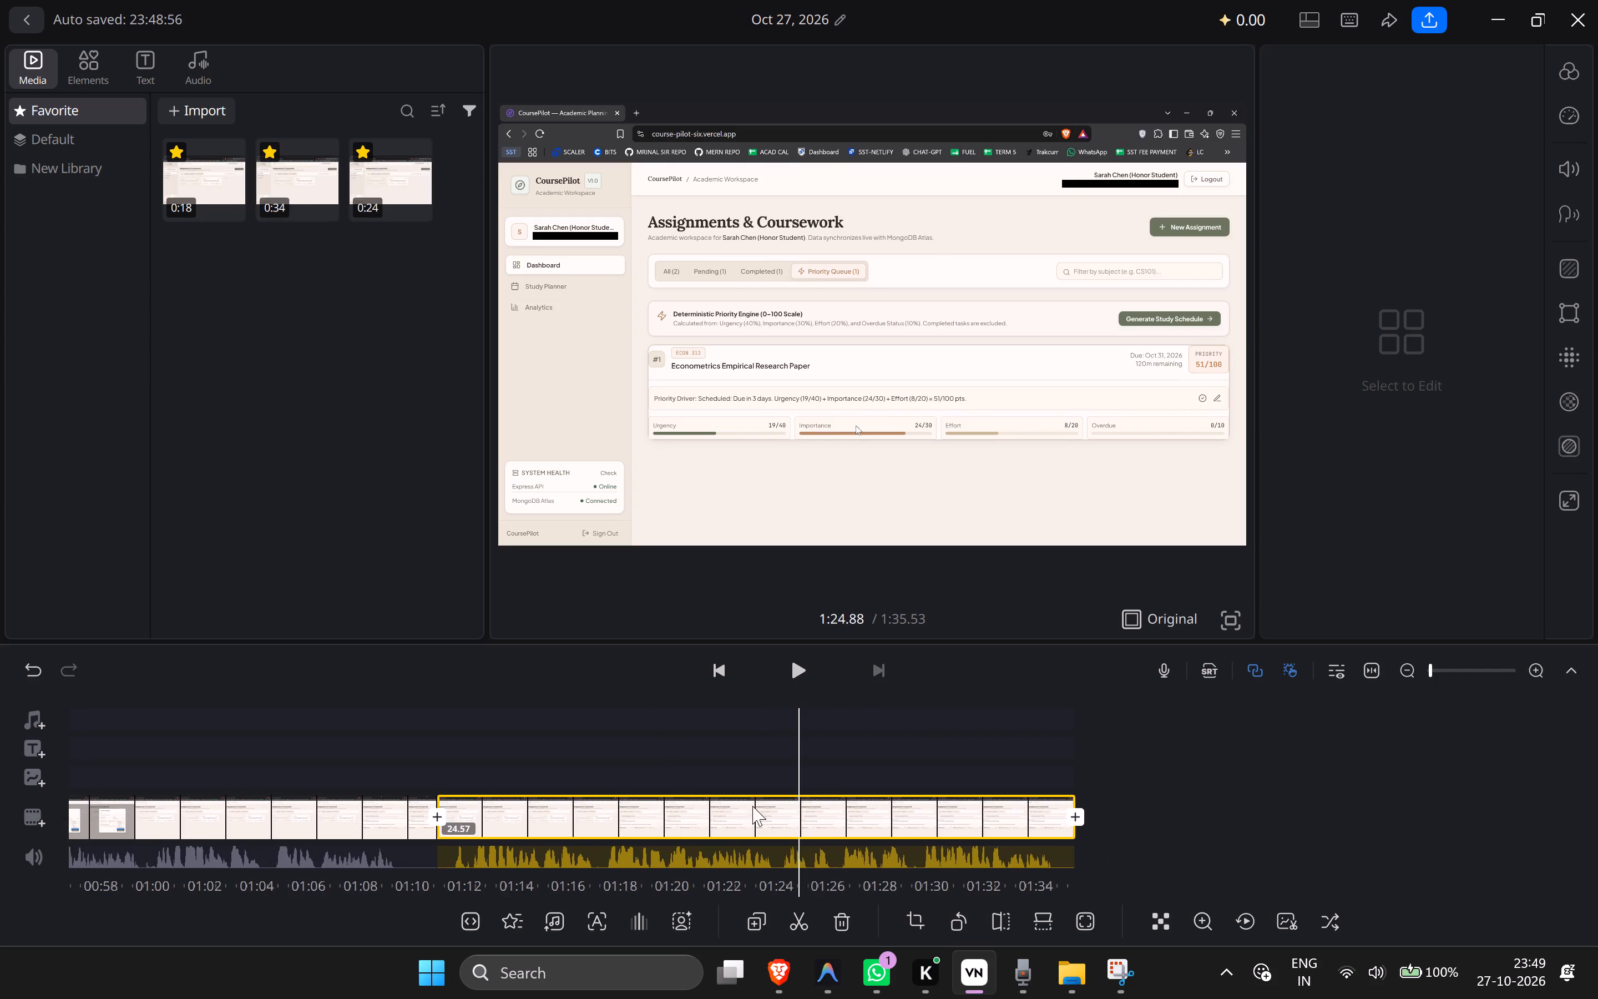
left_click_drag(752, 806, 787, 813)
key("space")
key("space")
left_click_drag(852, 720, 939, 736)
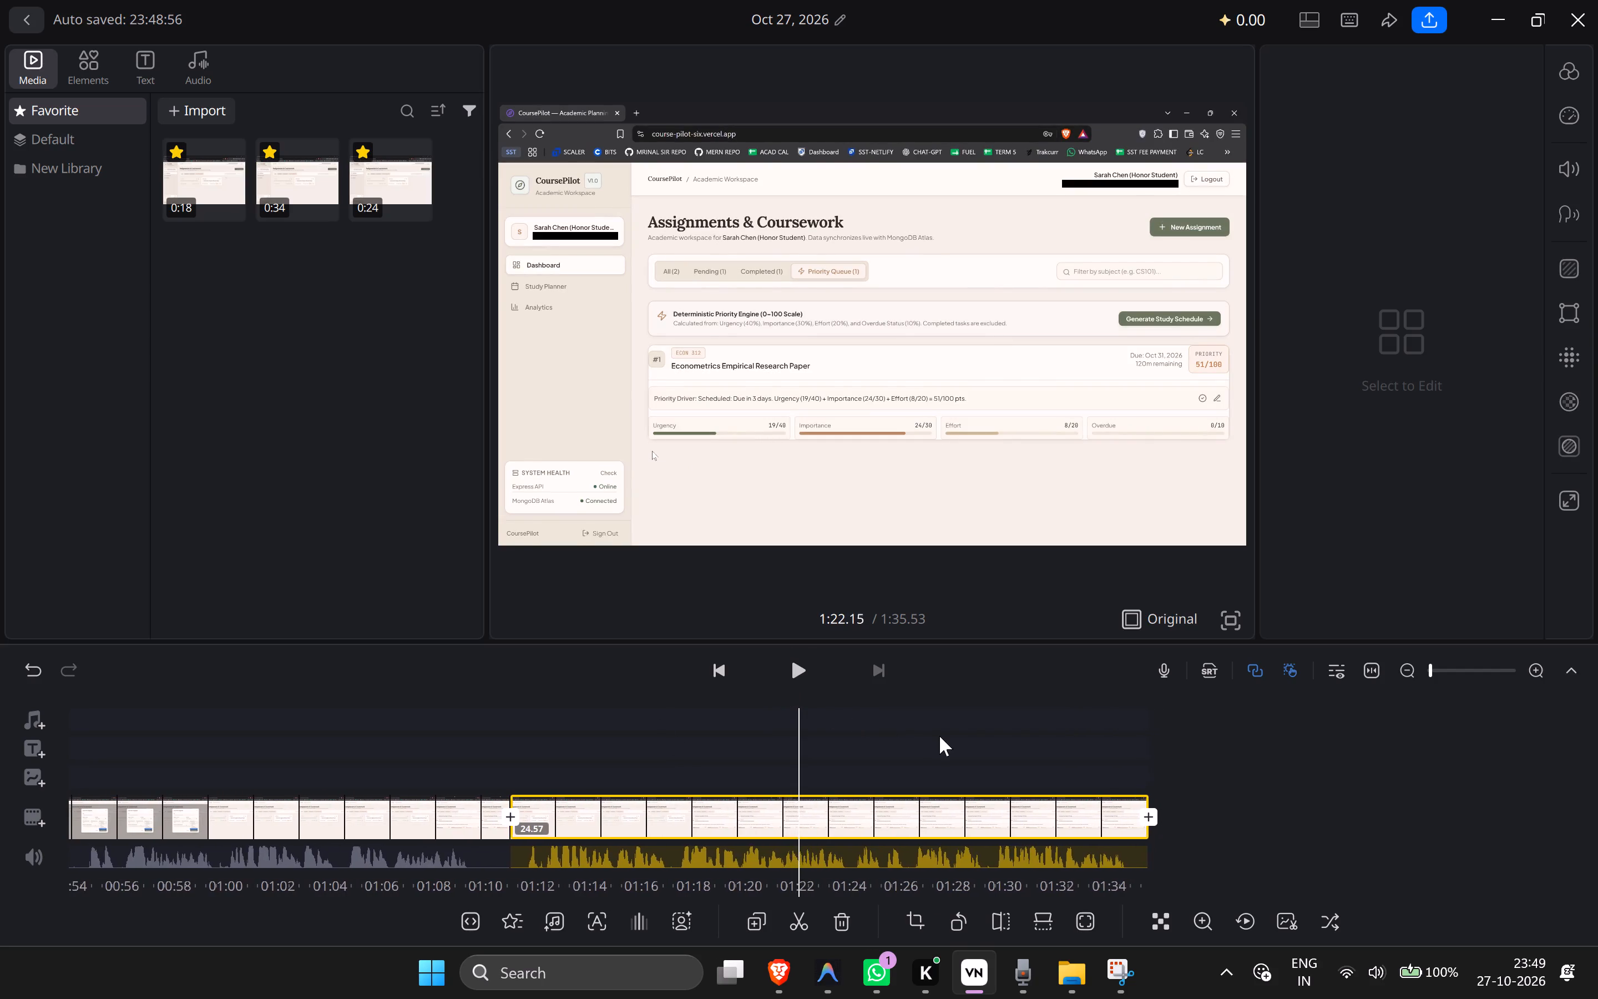
left_click_drag(939, 736, 994, 738)
key("space")
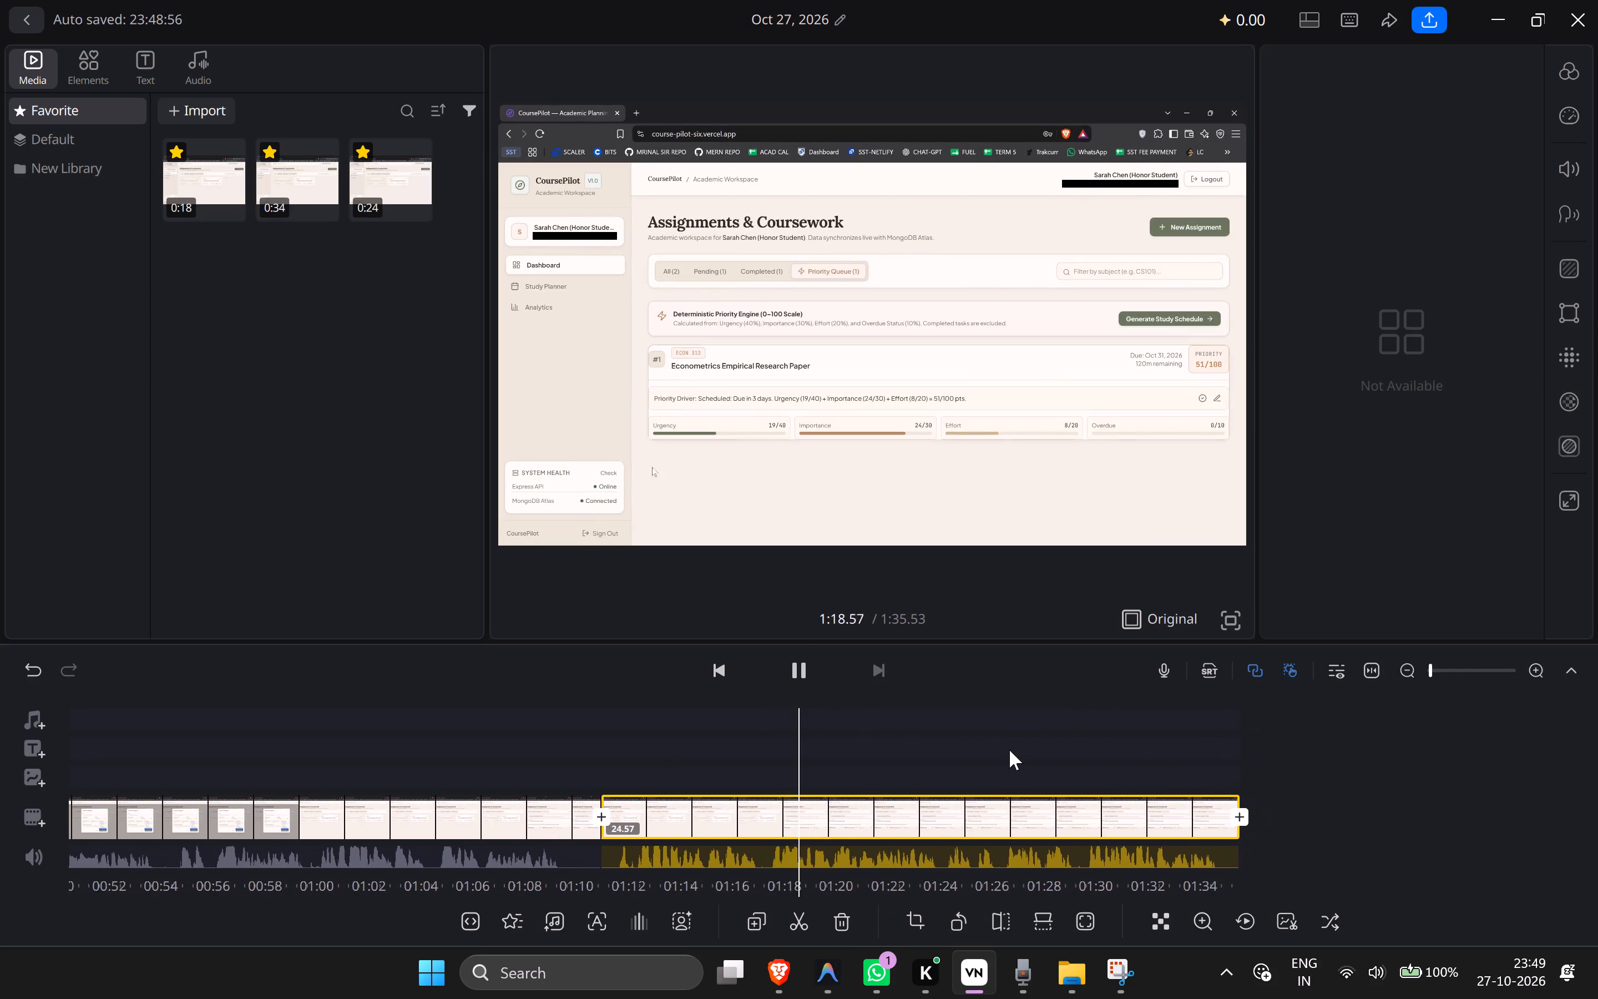
key("space")
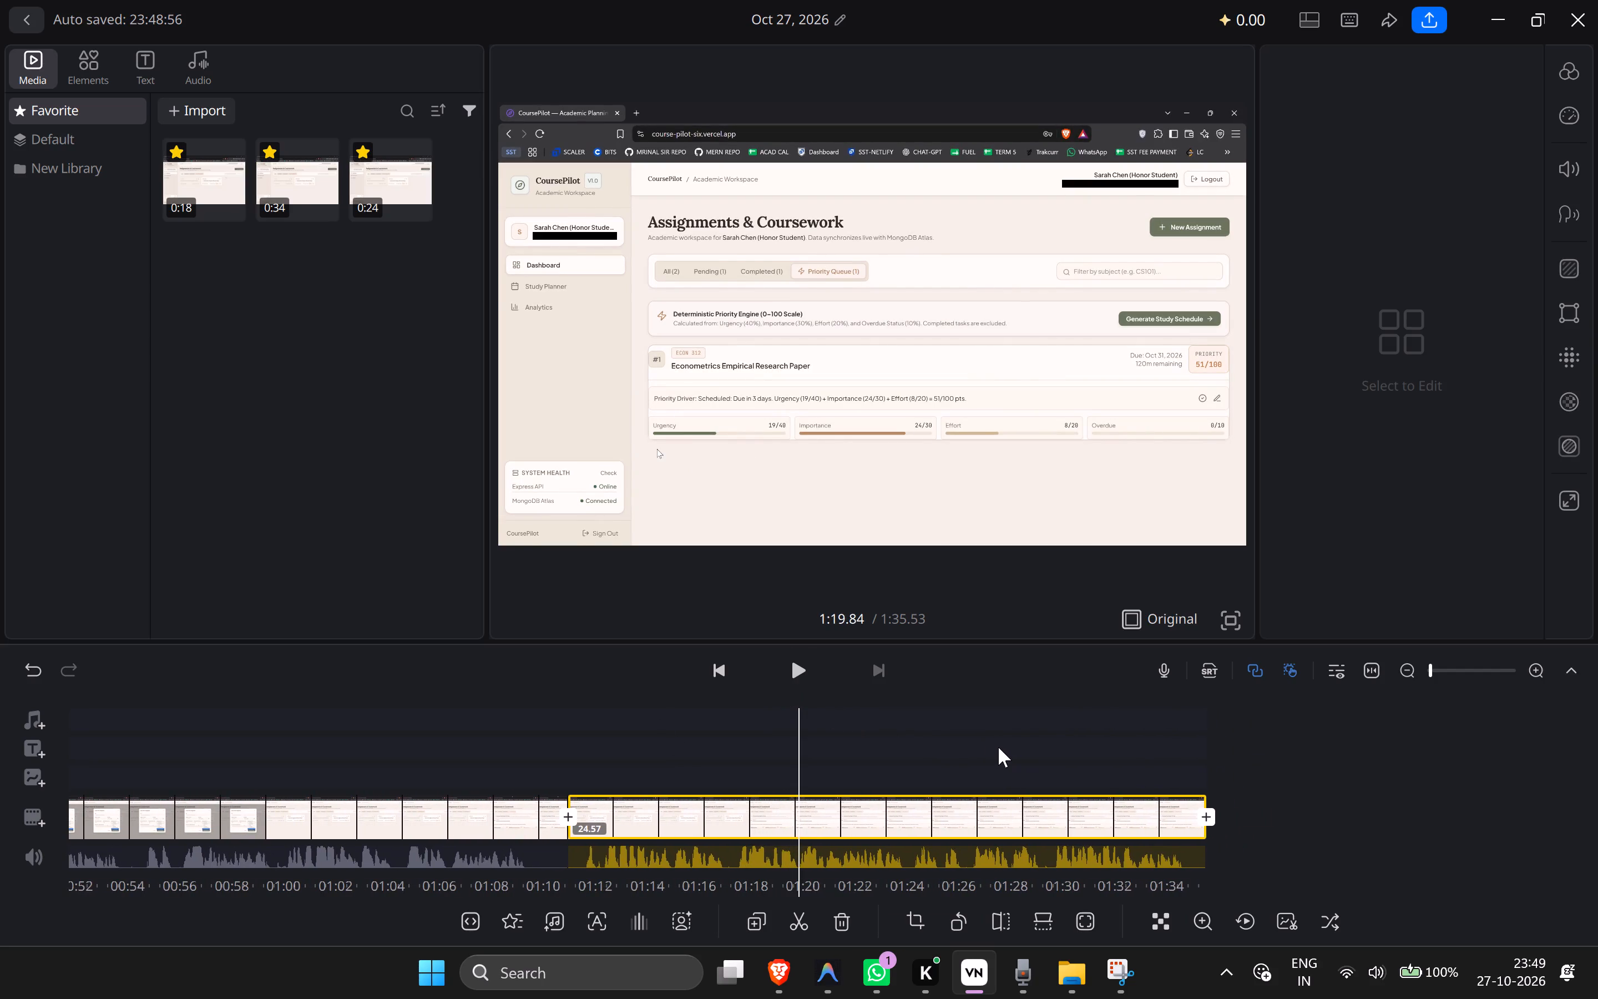
left_click(801, 920)
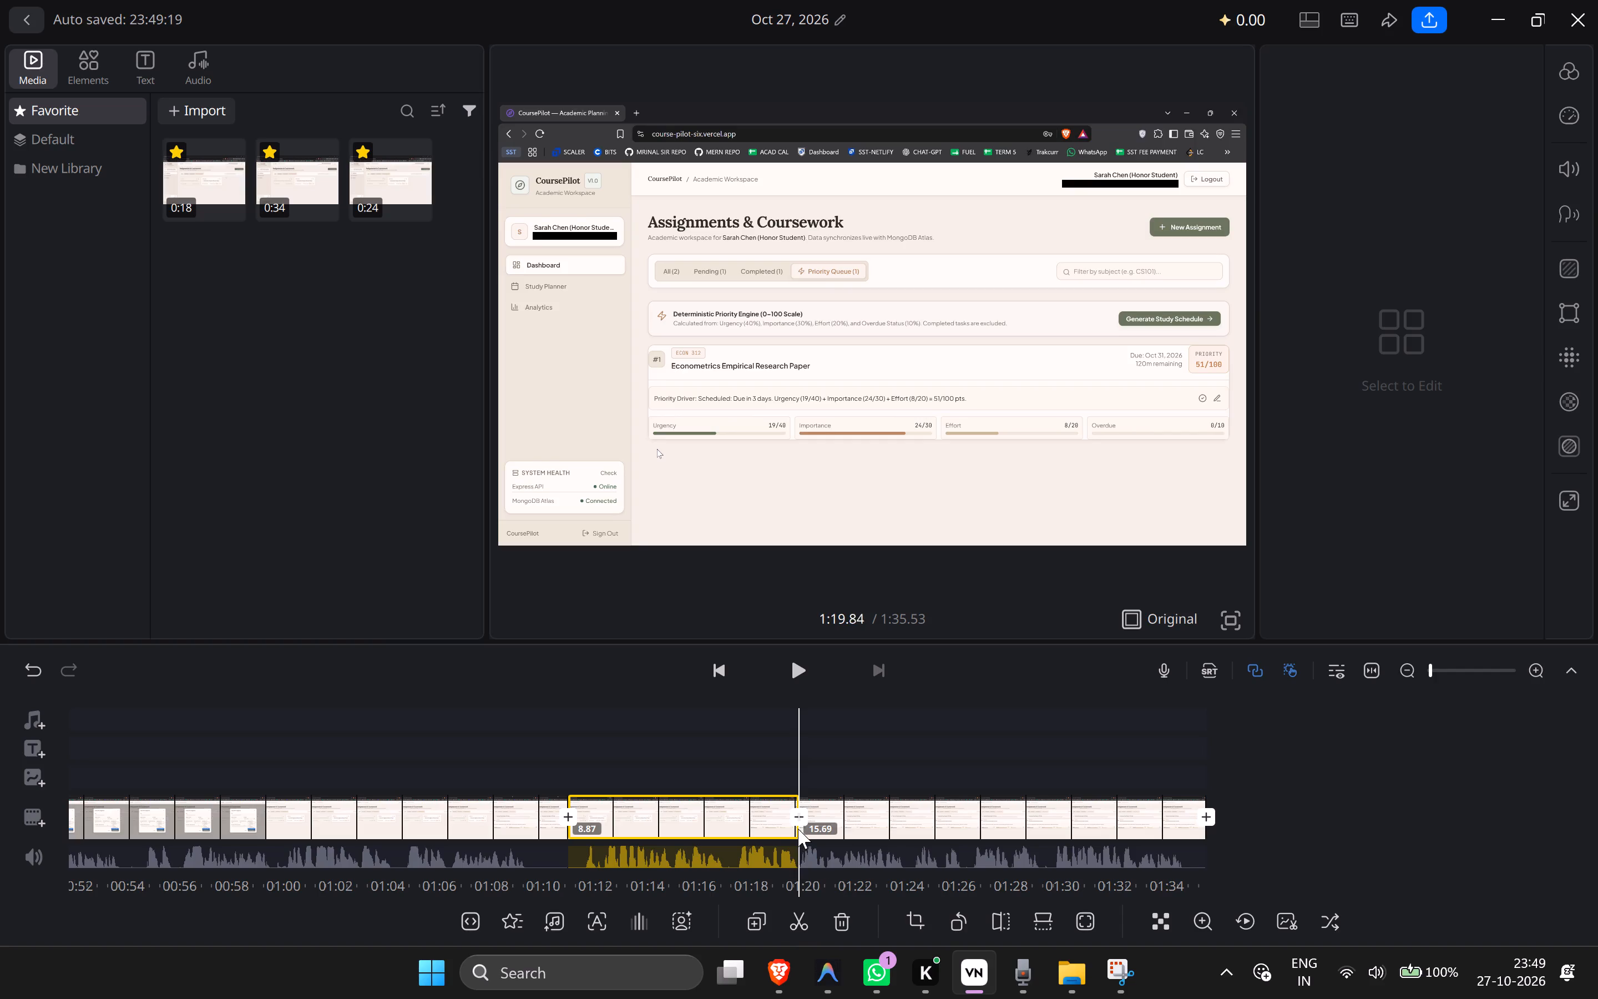
Split the appended clip again at 1:17.41 and delete the short segment between the two cuts.
left_click_drag(863, 751, 975, 763)
key("space")
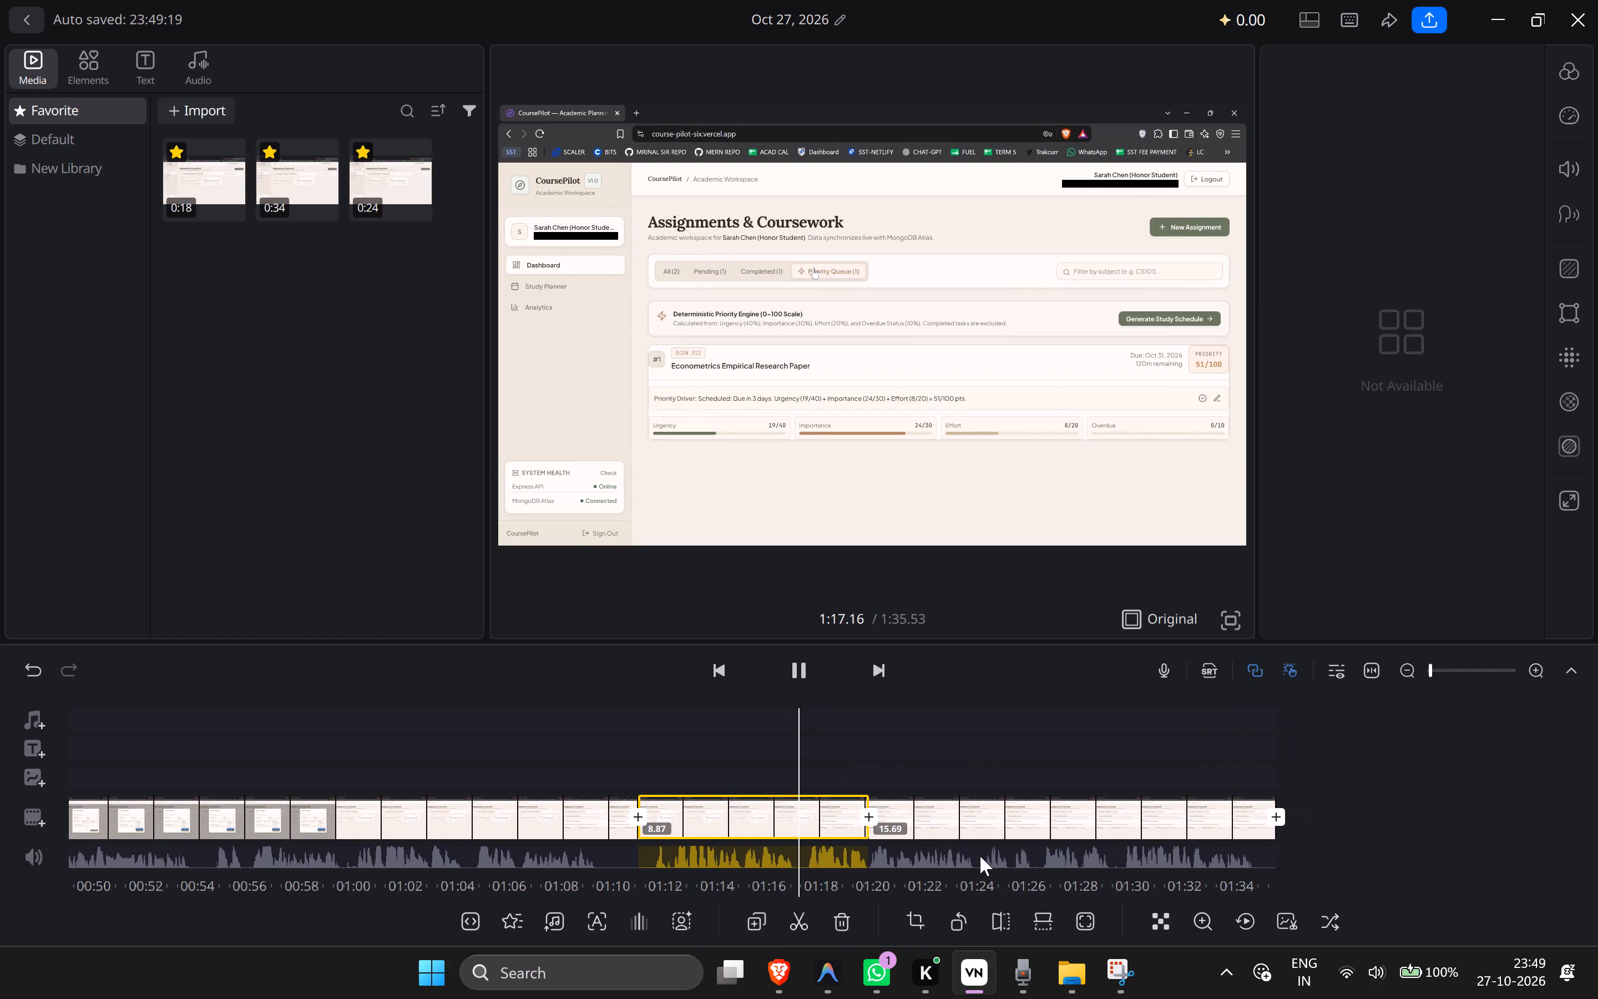
key("space")
left_click(802, 923)
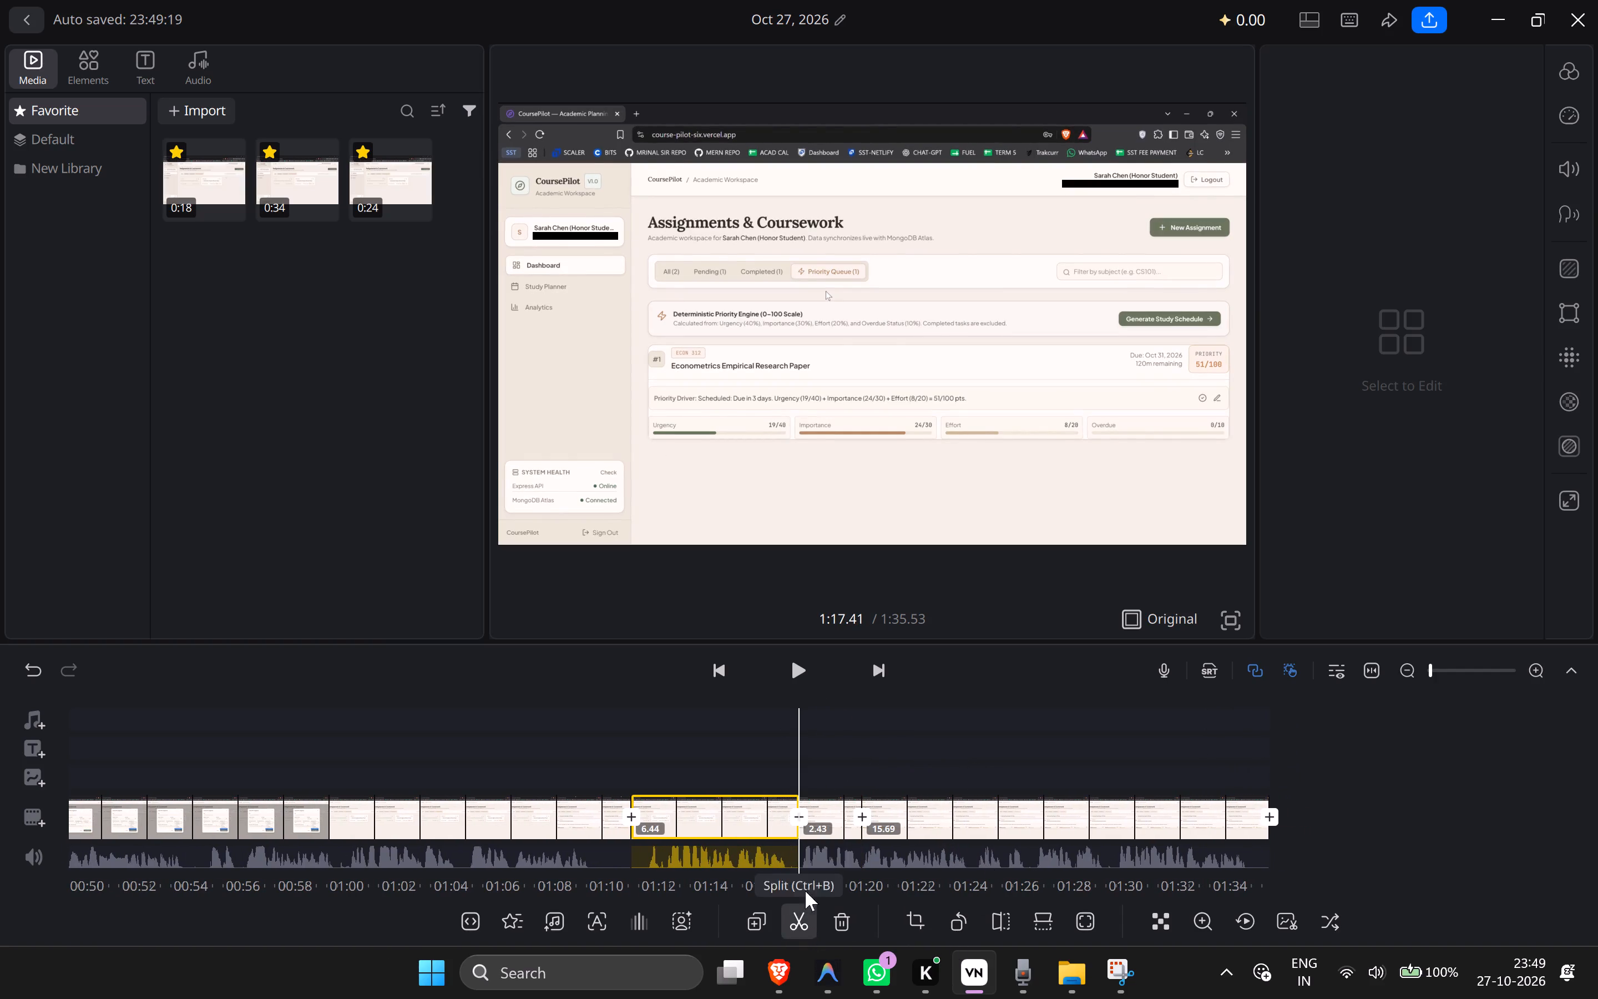
left_click(830, 847)
left_click(832, 827)
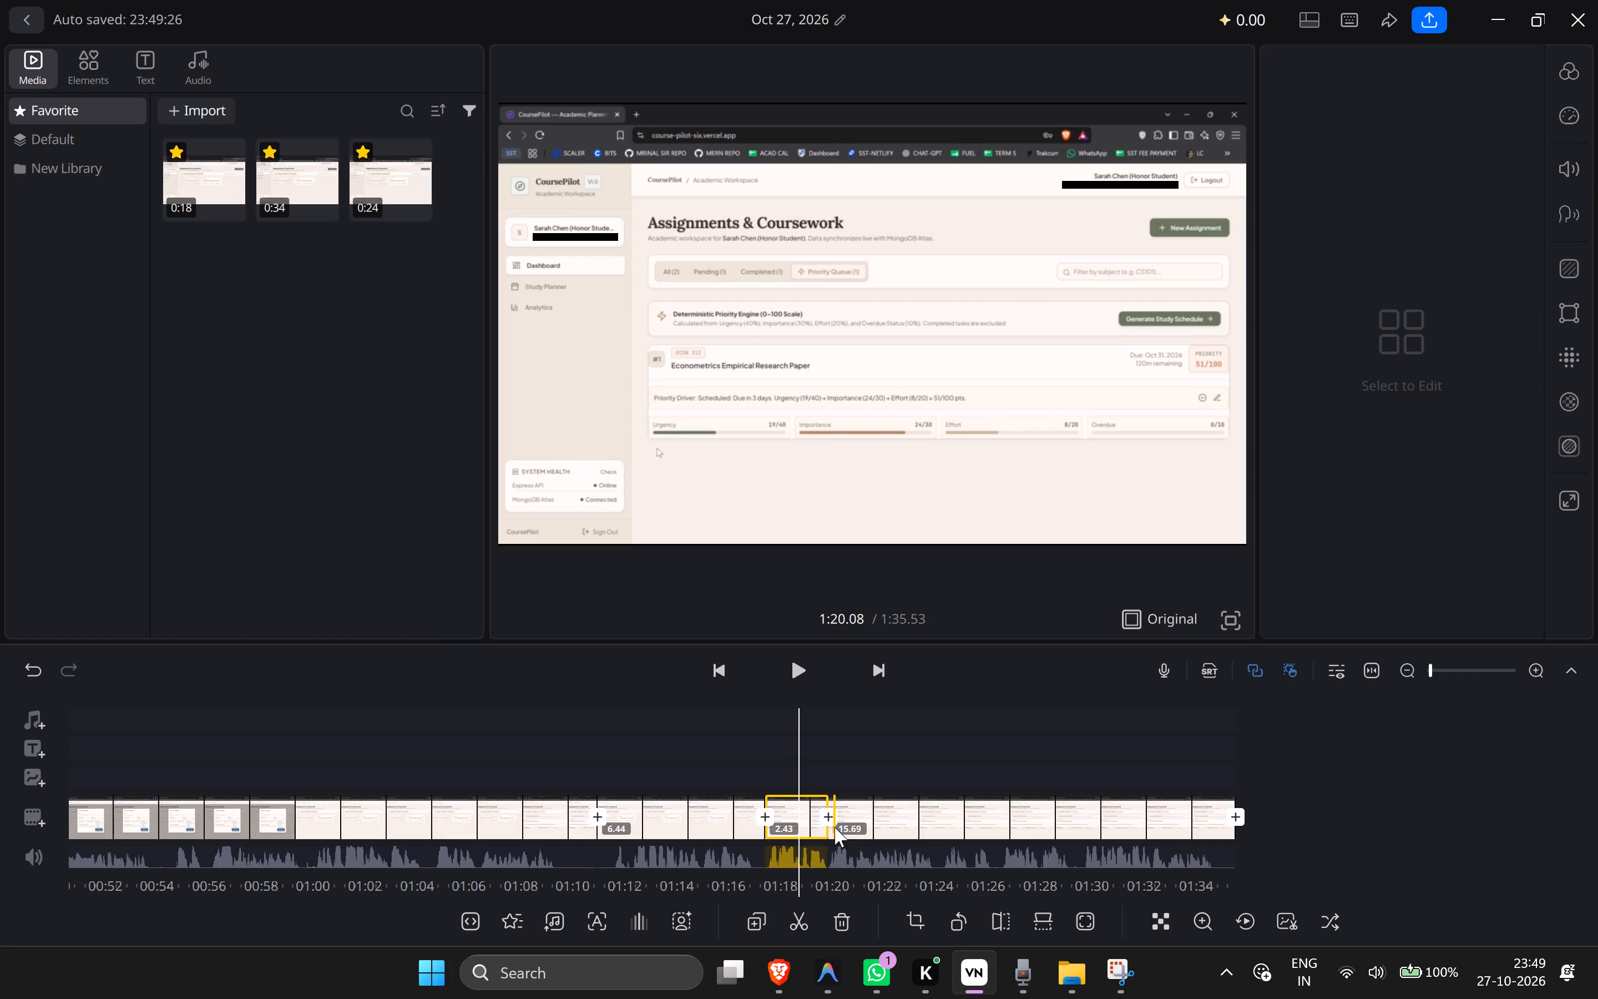
key("Delete")
Play the timeline from just before the cut at about 1:17 to the end of the video.
left_click_drag(886, 801, 970, 814)
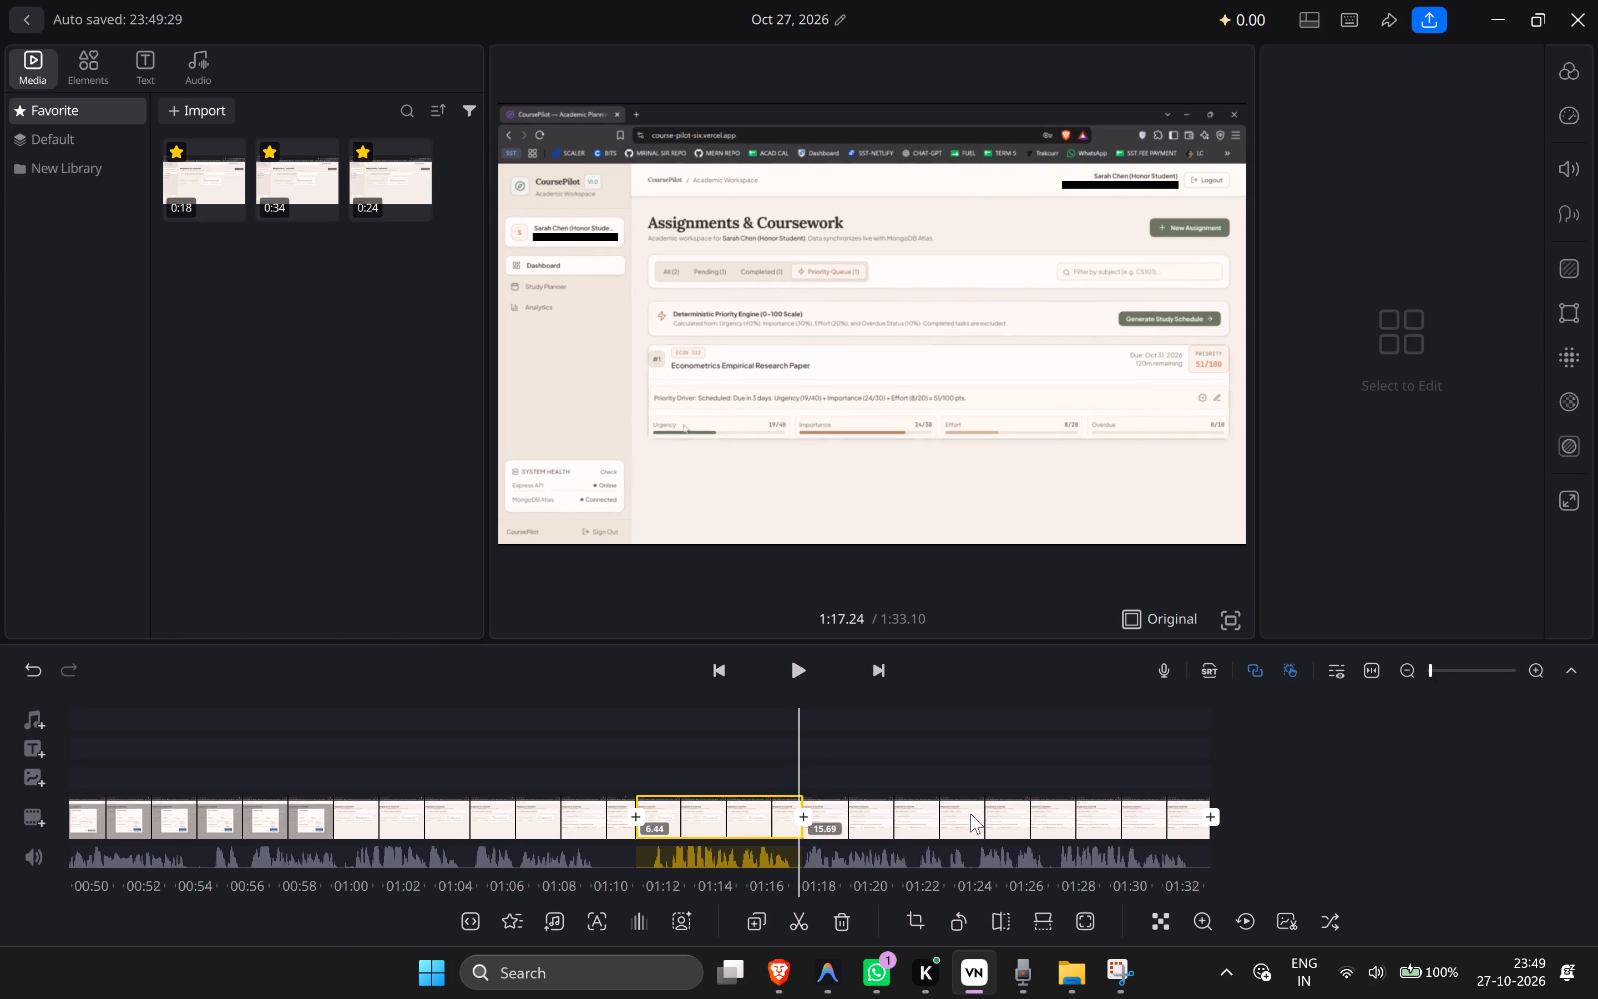
left_click_drag(970, 814, 985, 815)
key("space")
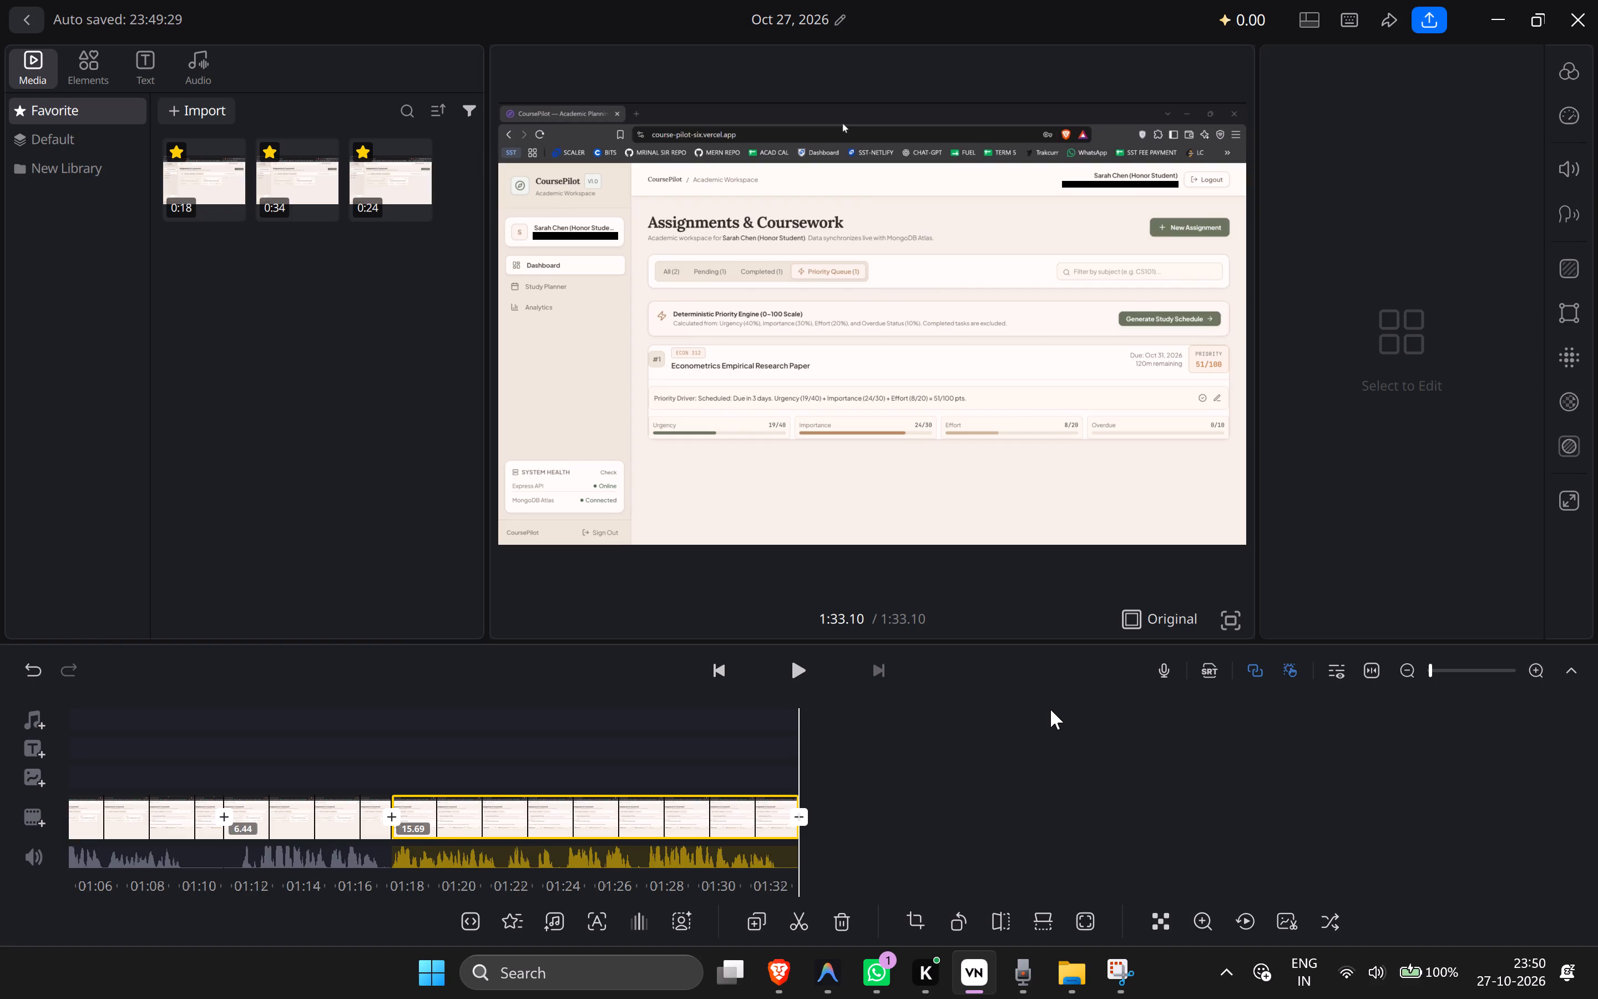
Close the Snipping Tool window holding the already saved recording 3.
key("alt+Tab")
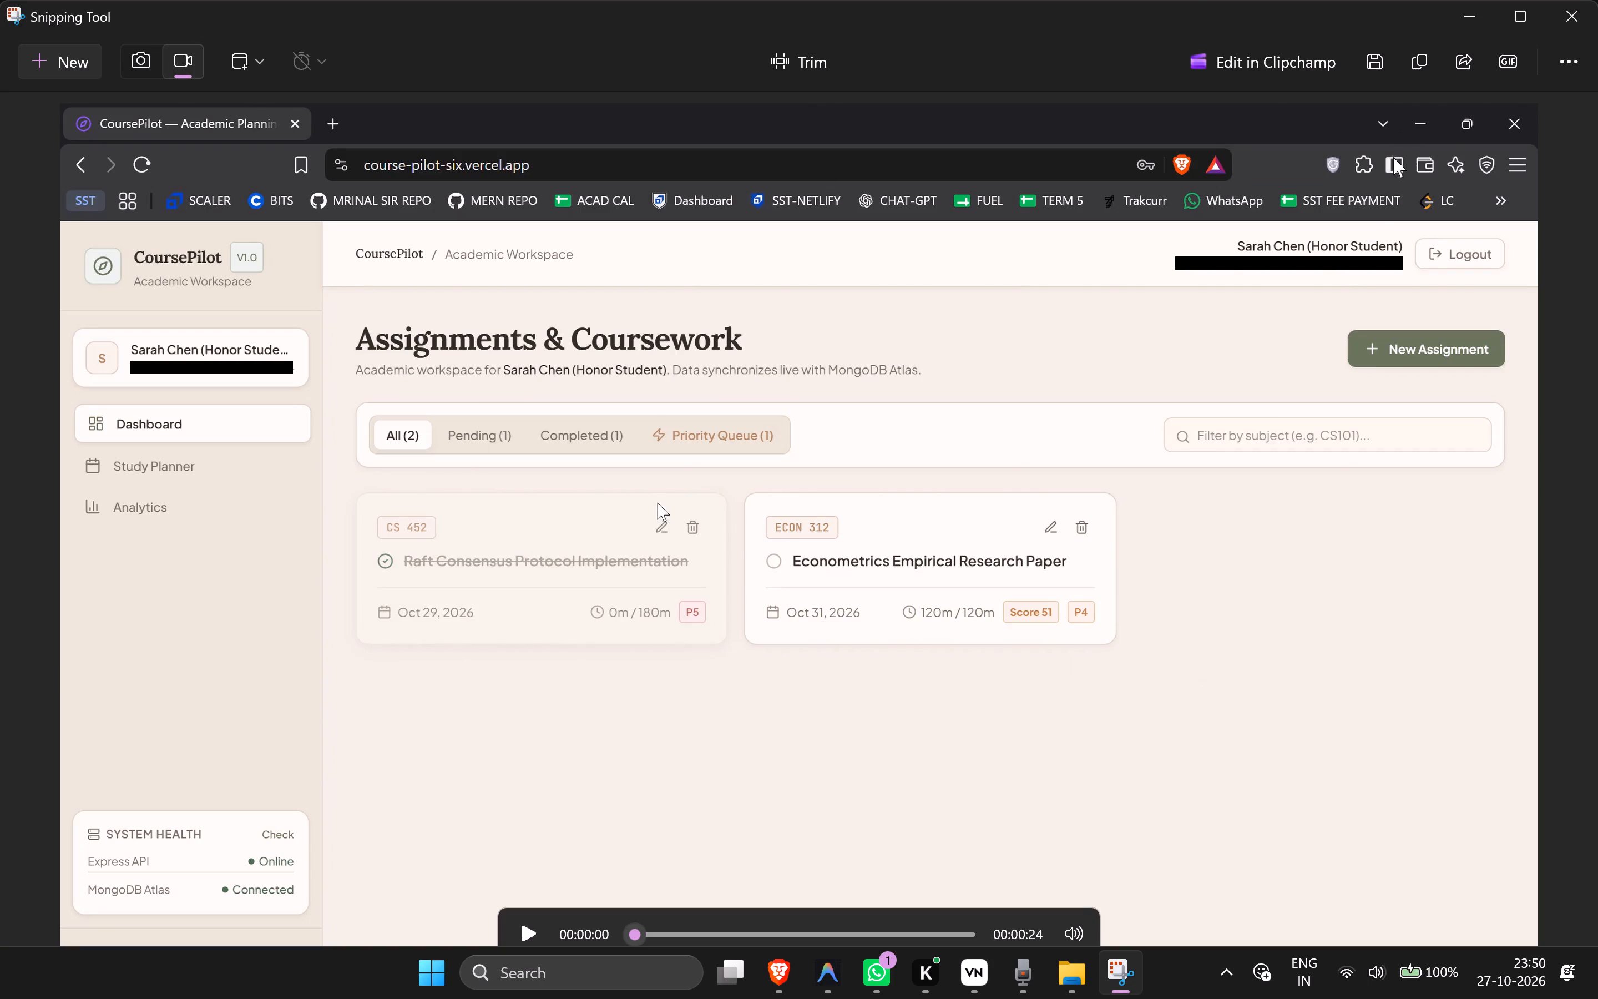
left_click(1597, 0)
left_click(1574, 10)
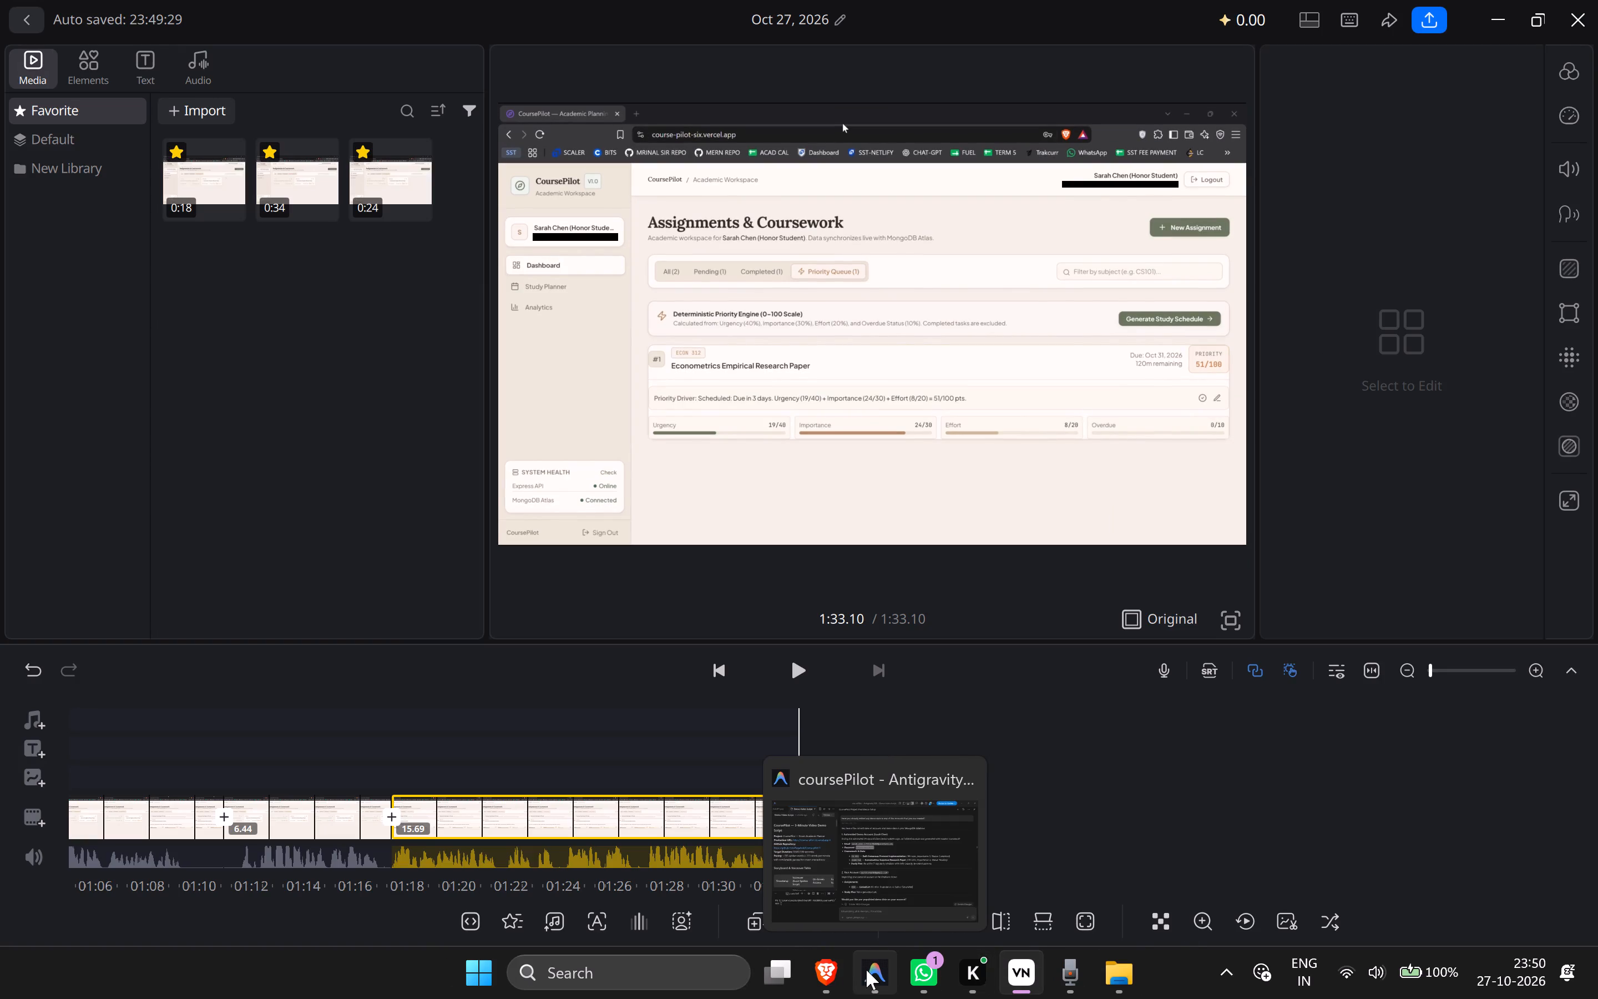
Switch to the Brave browser showing CoursePilot's Priority Queue.
left_click(907, 886)
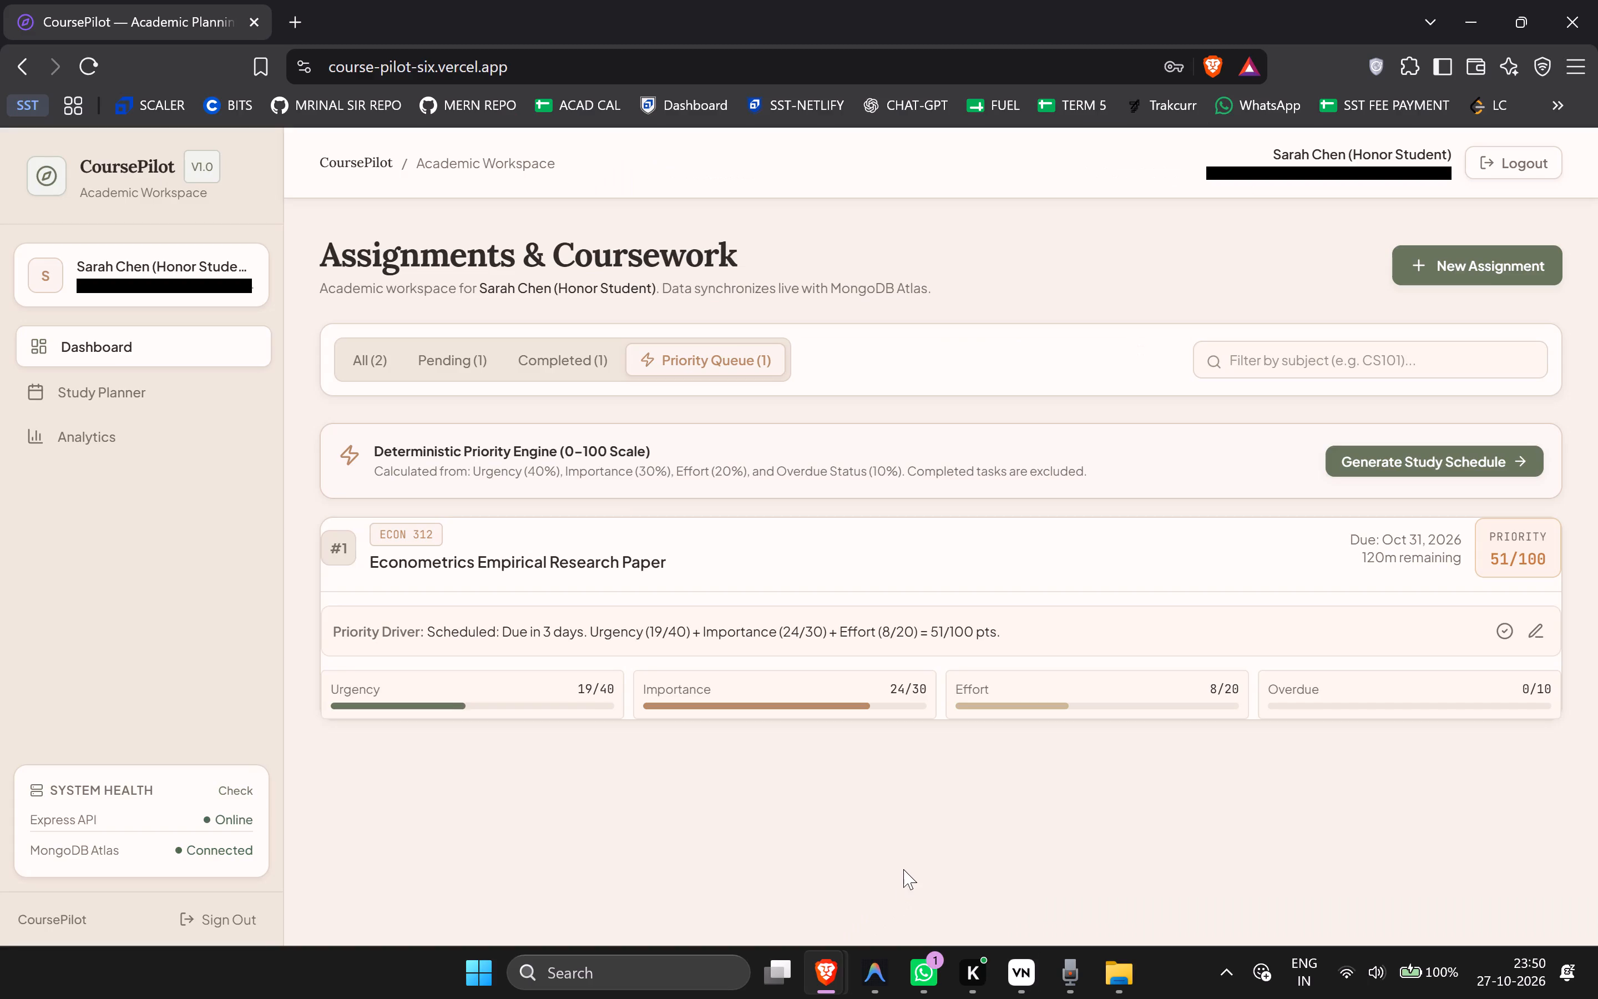
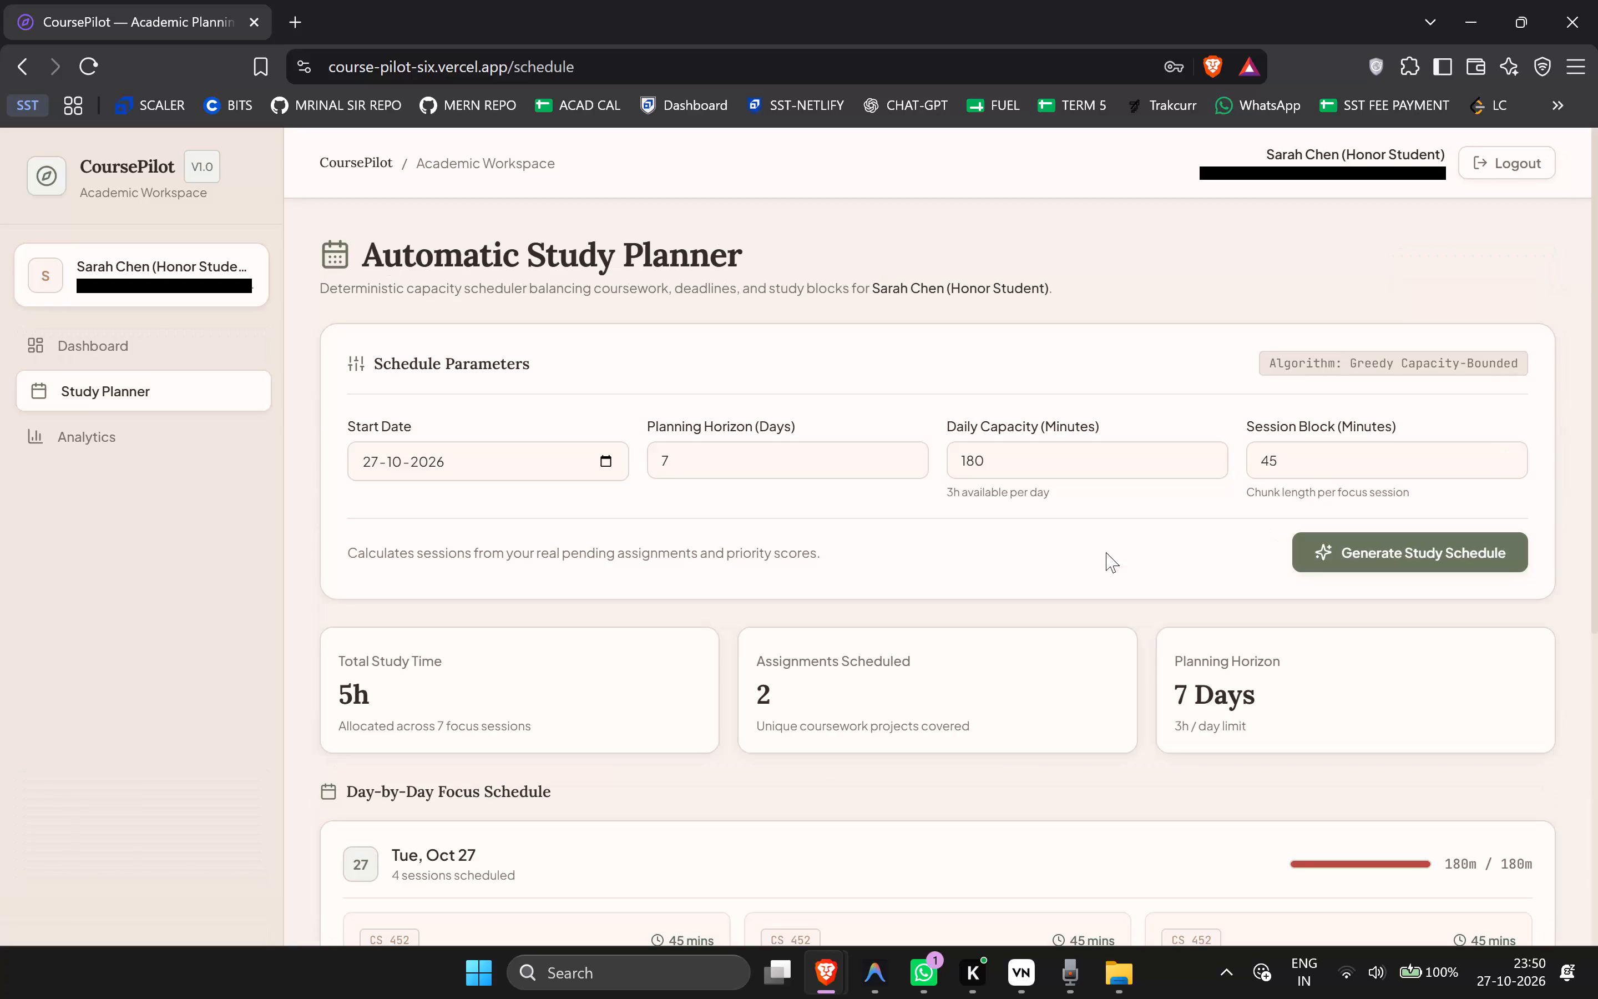
Open CoursePilot's Dashboard with all assignments.
left_click(126, 351)
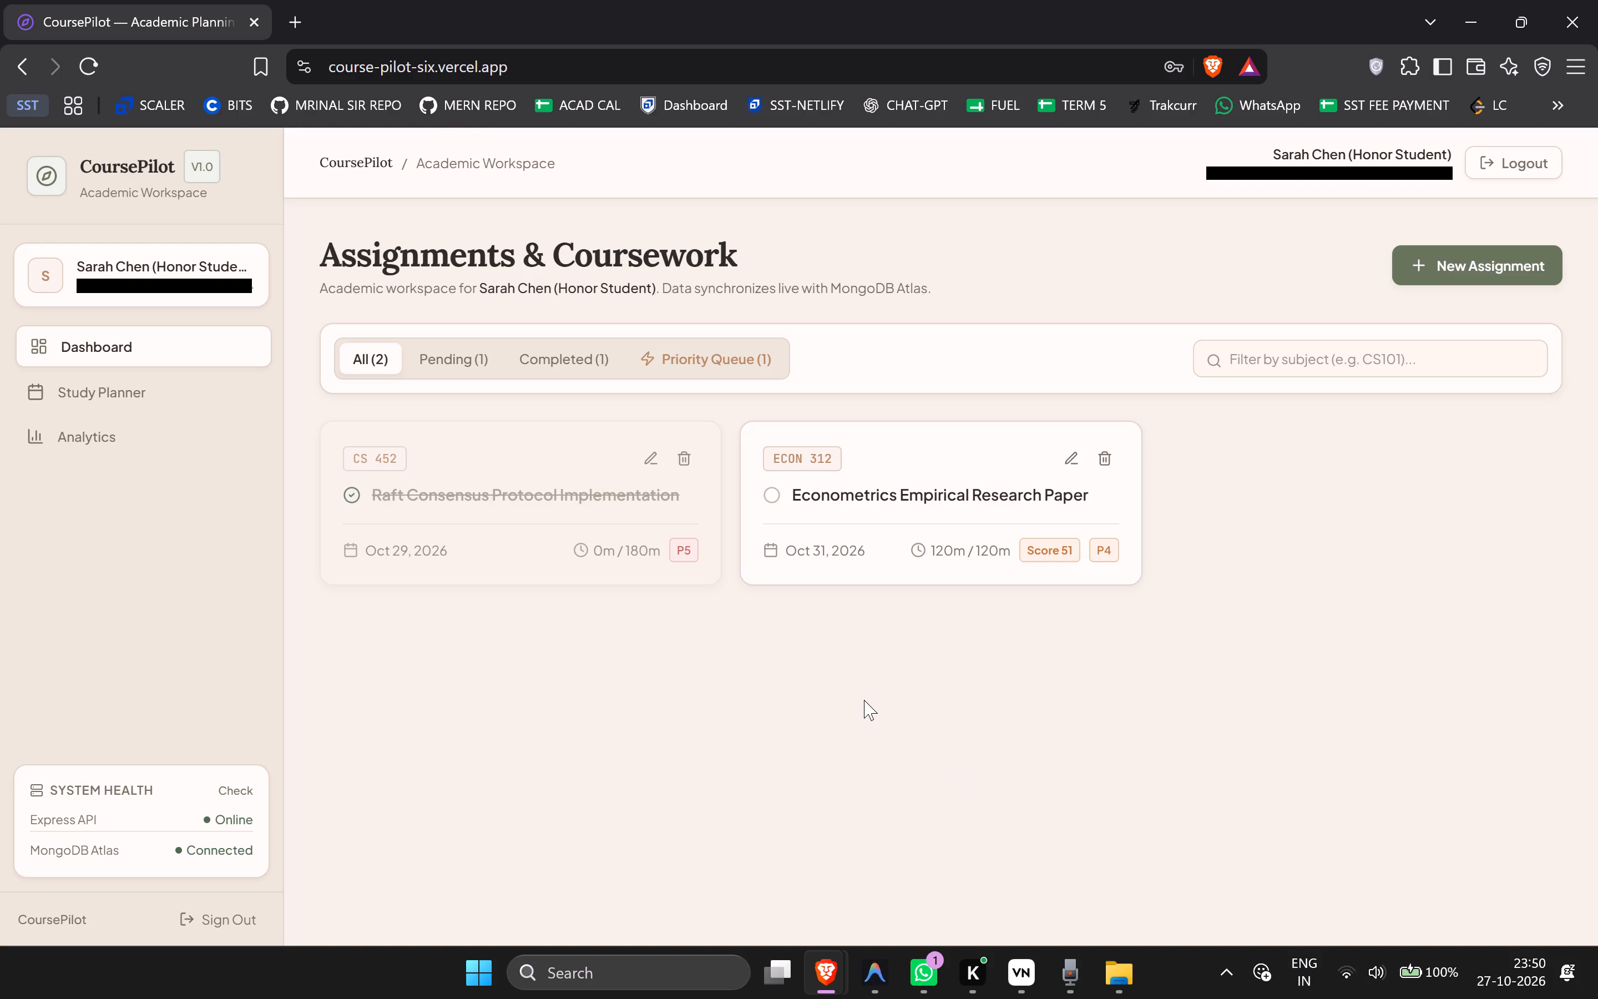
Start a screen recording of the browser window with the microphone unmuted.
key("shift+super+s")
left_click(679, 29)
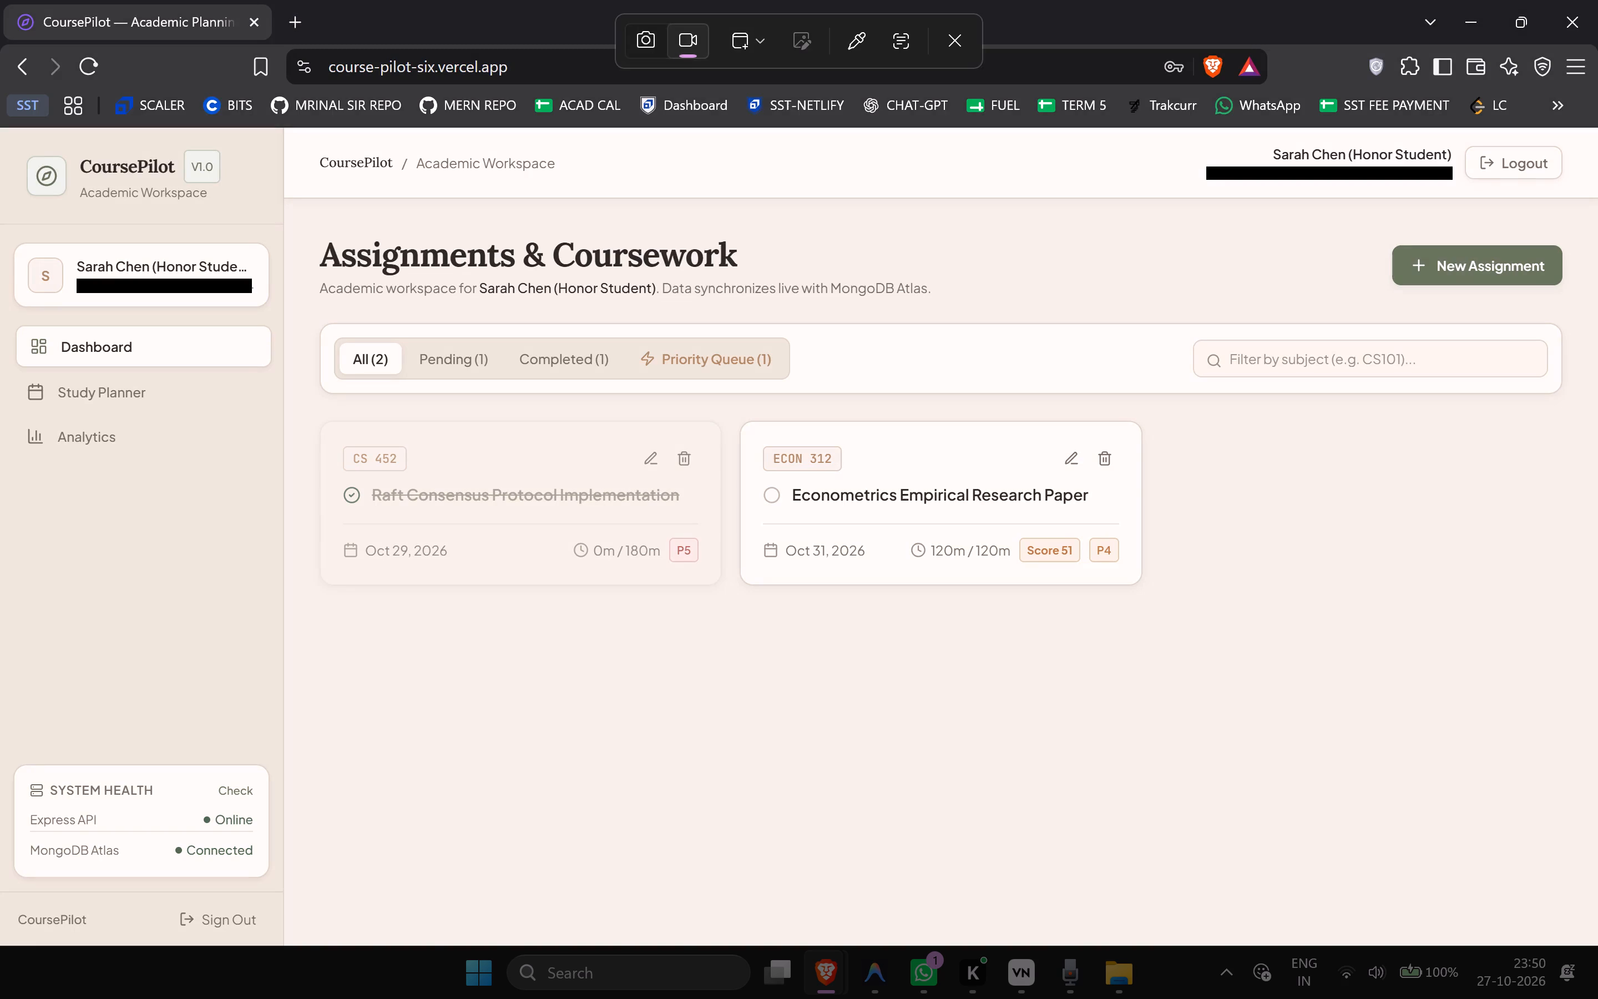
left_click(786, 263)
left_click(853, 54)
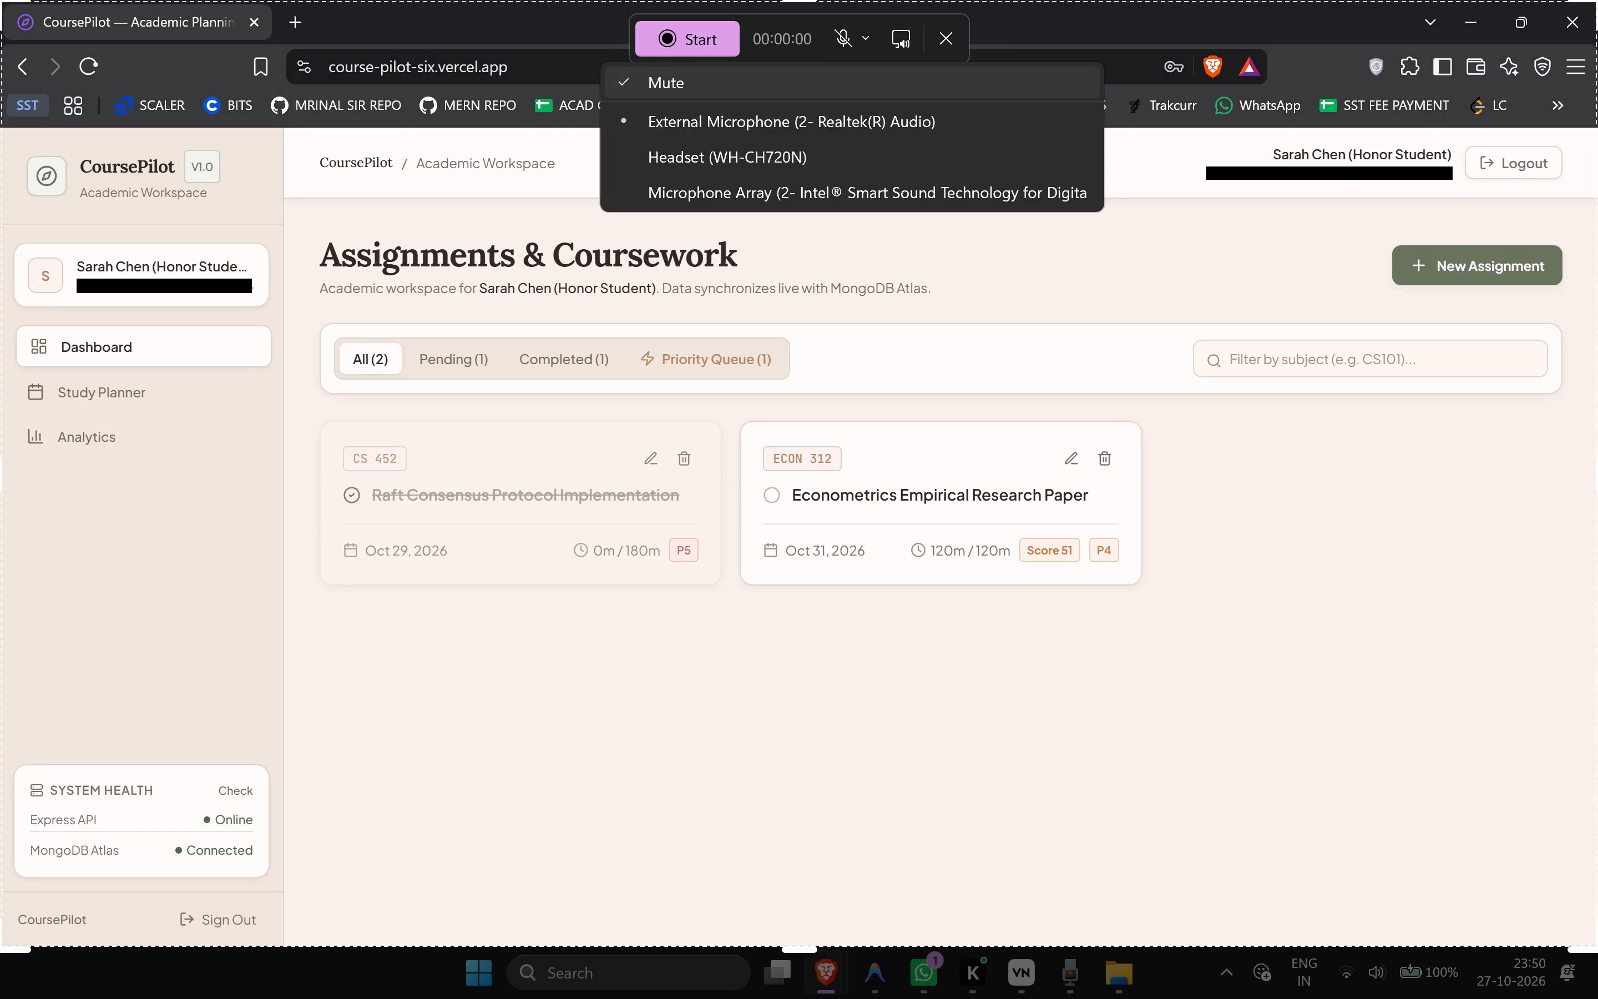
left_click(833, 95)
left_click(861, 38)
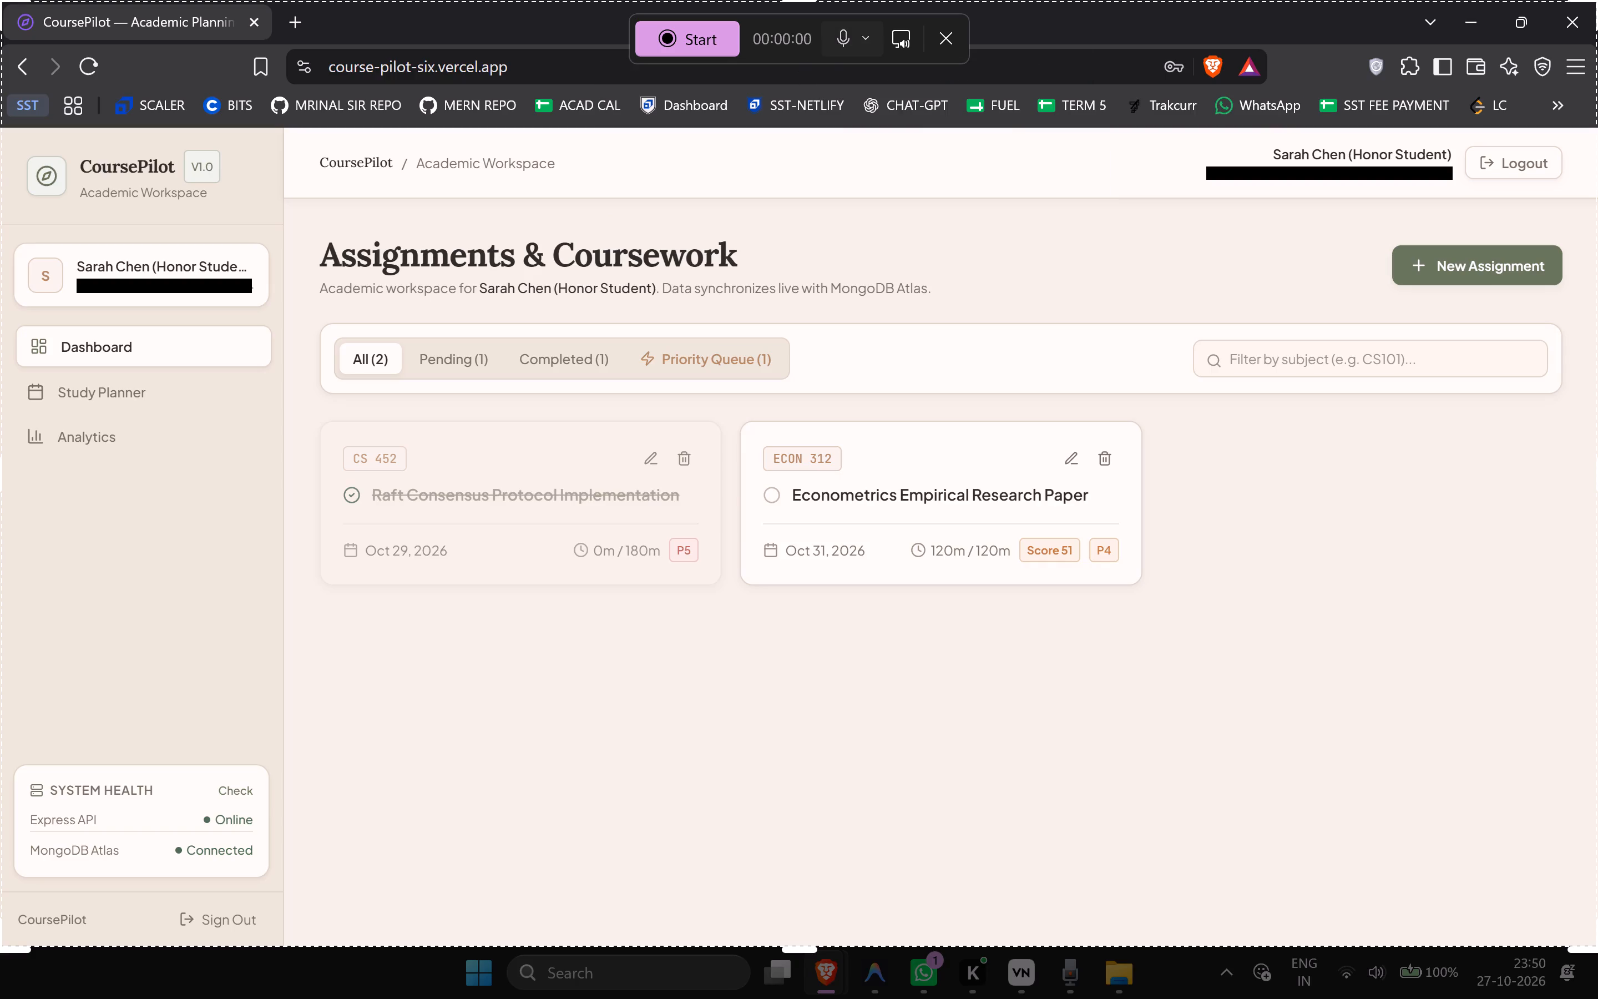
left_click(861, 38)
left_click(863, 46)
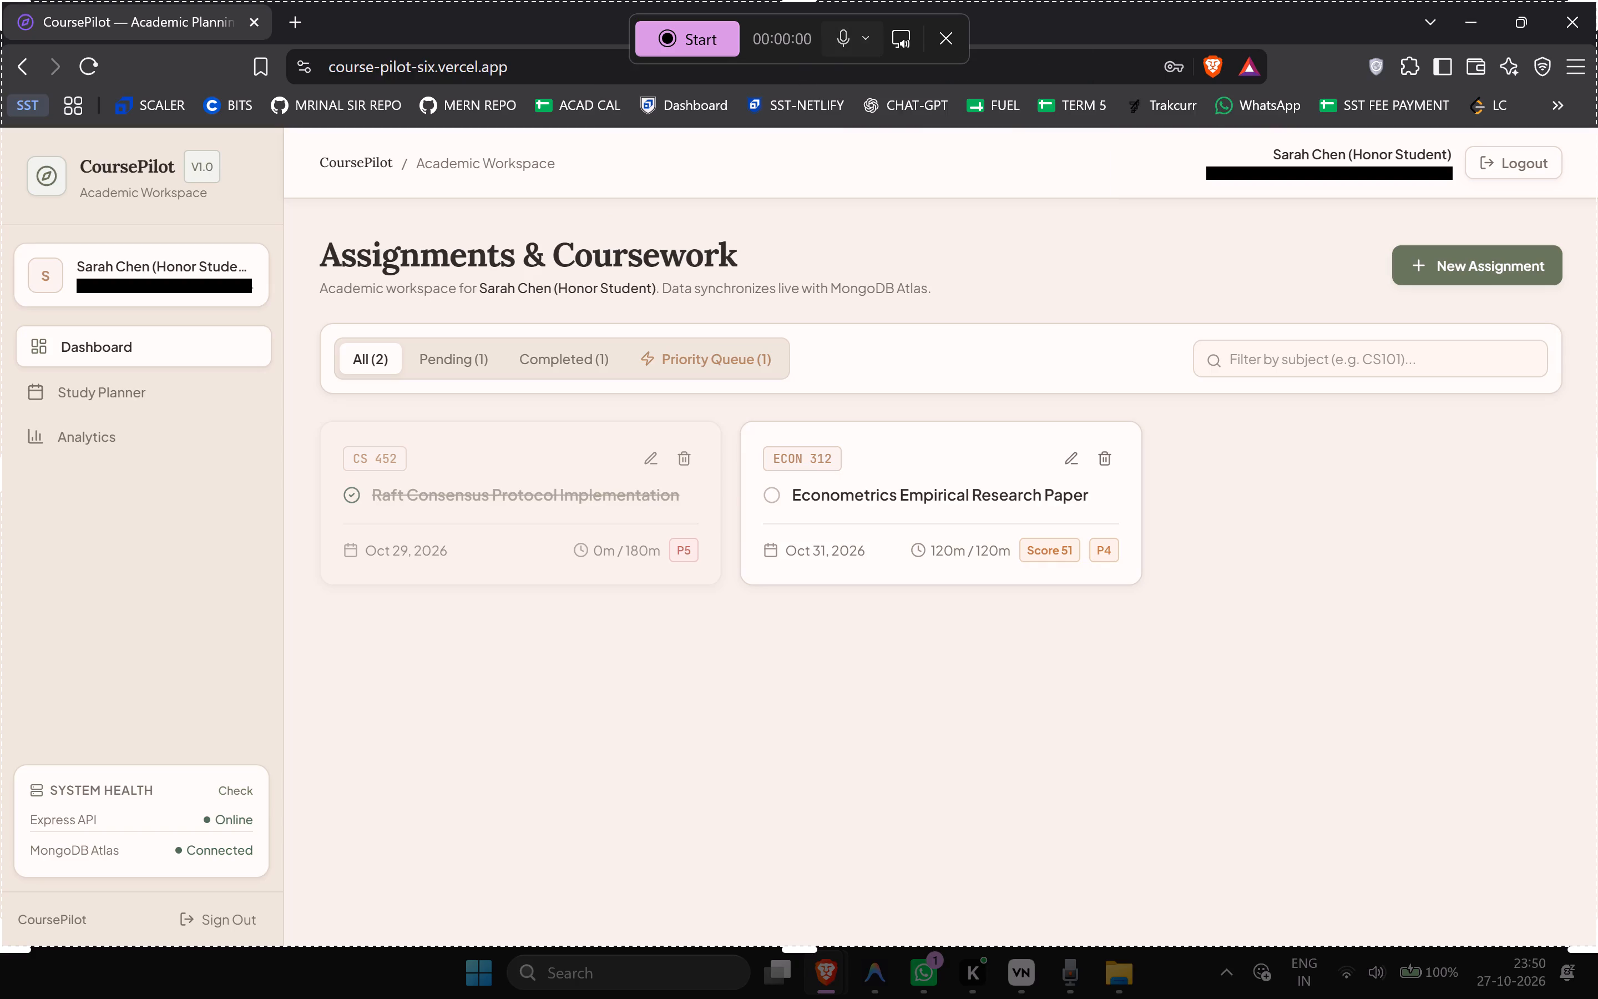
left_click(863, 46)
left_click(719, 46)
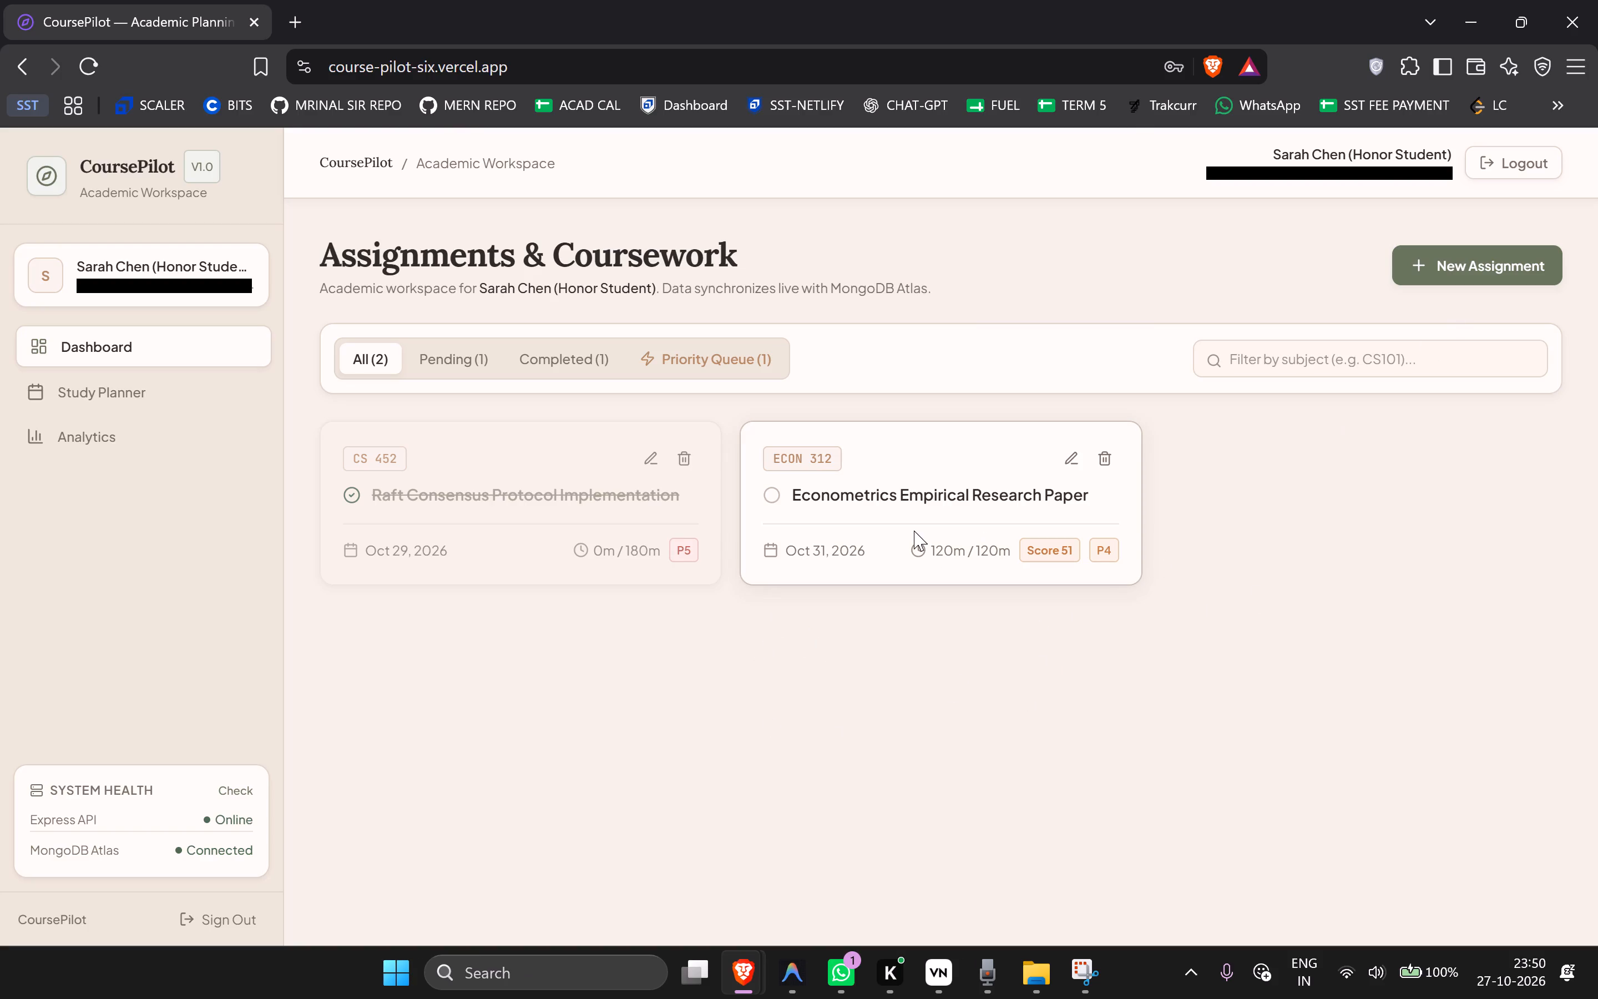
Show the Priority Queue of the assignments.
left_click(711, 361)
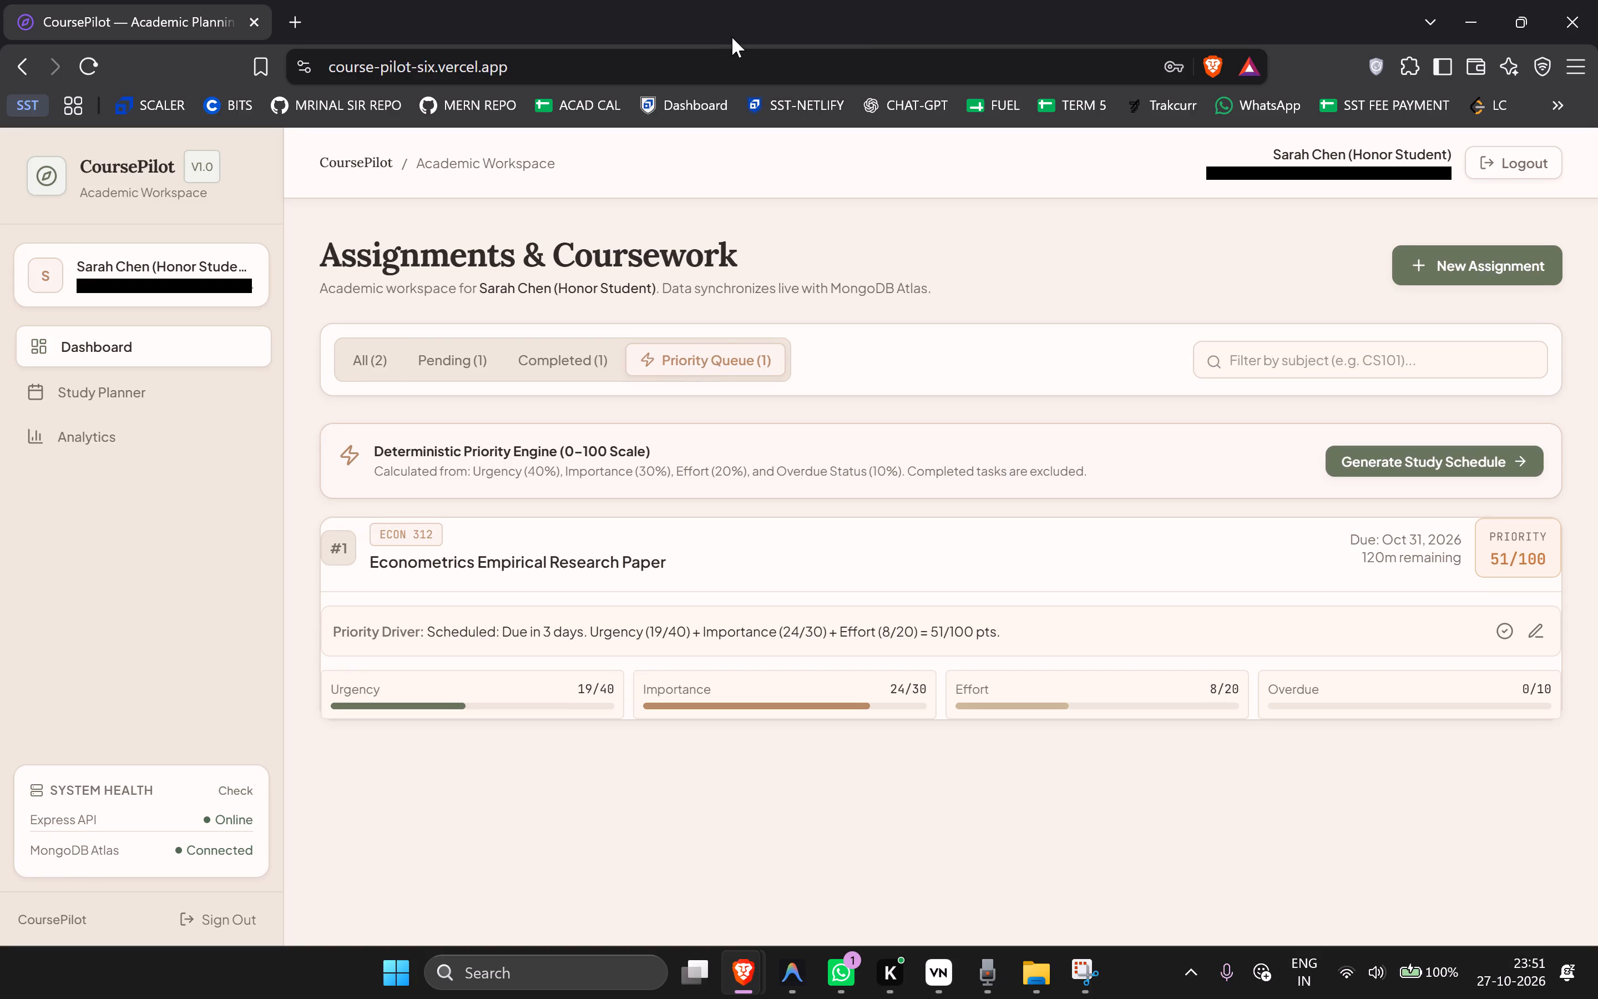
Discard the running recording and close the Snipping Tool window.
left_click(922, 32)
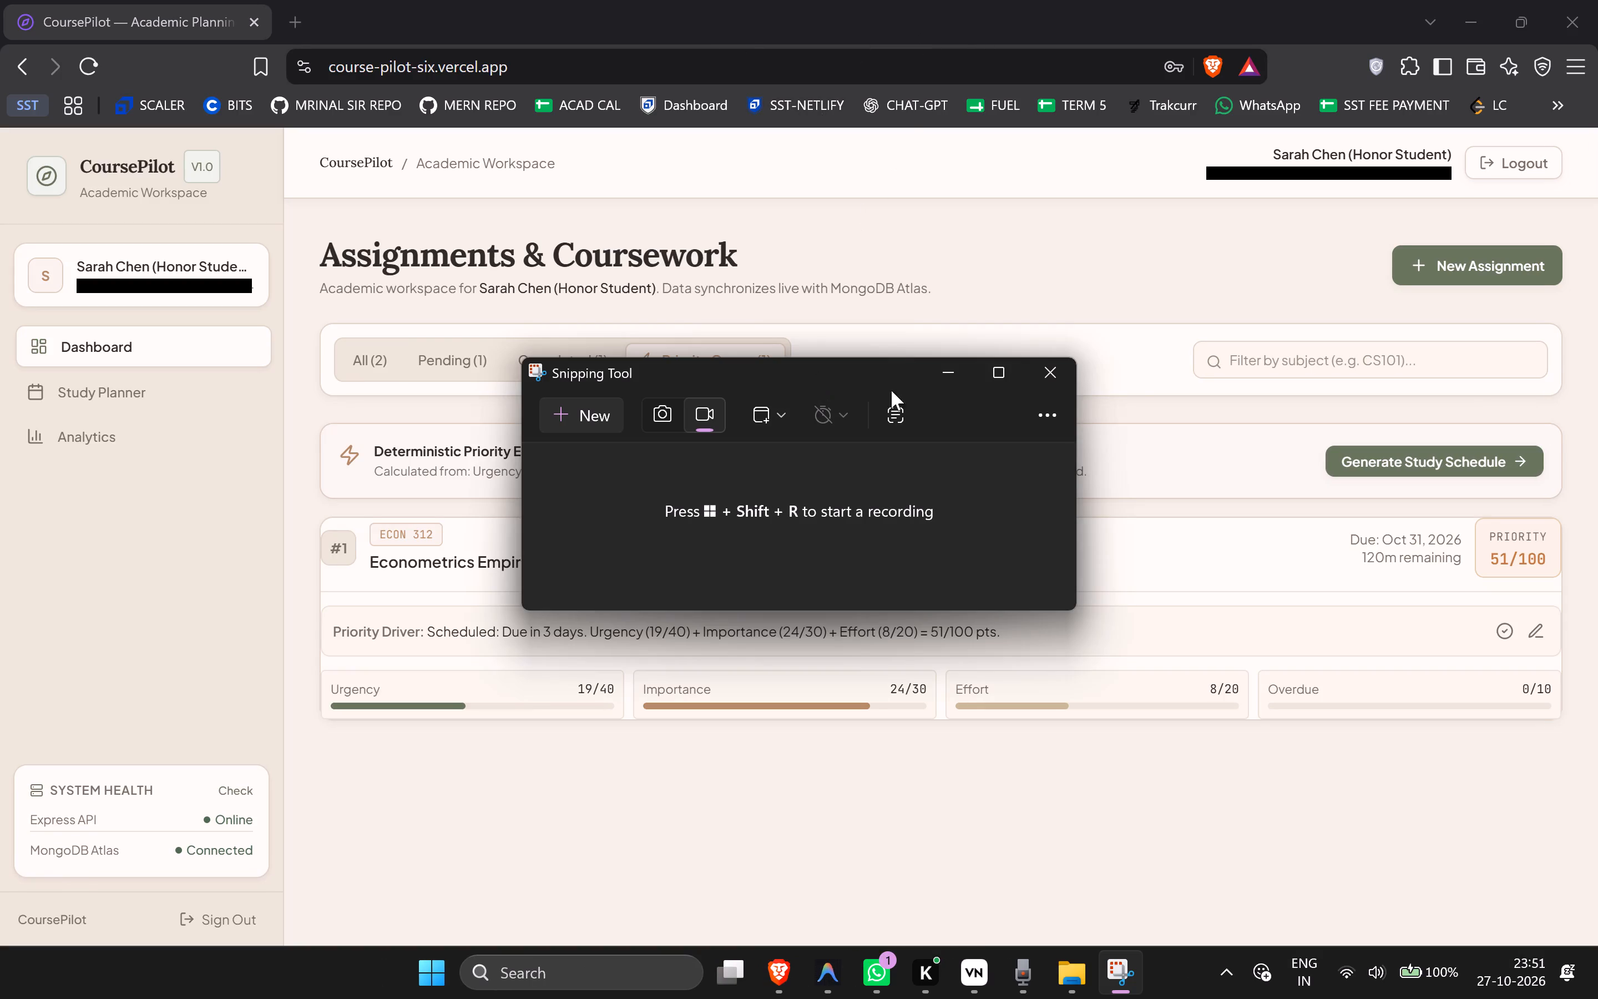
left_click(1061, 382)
Start a new screen recording of the browser window, beginning at the Priority Queue, with the microphone unmuted.
key("shift+super+s")
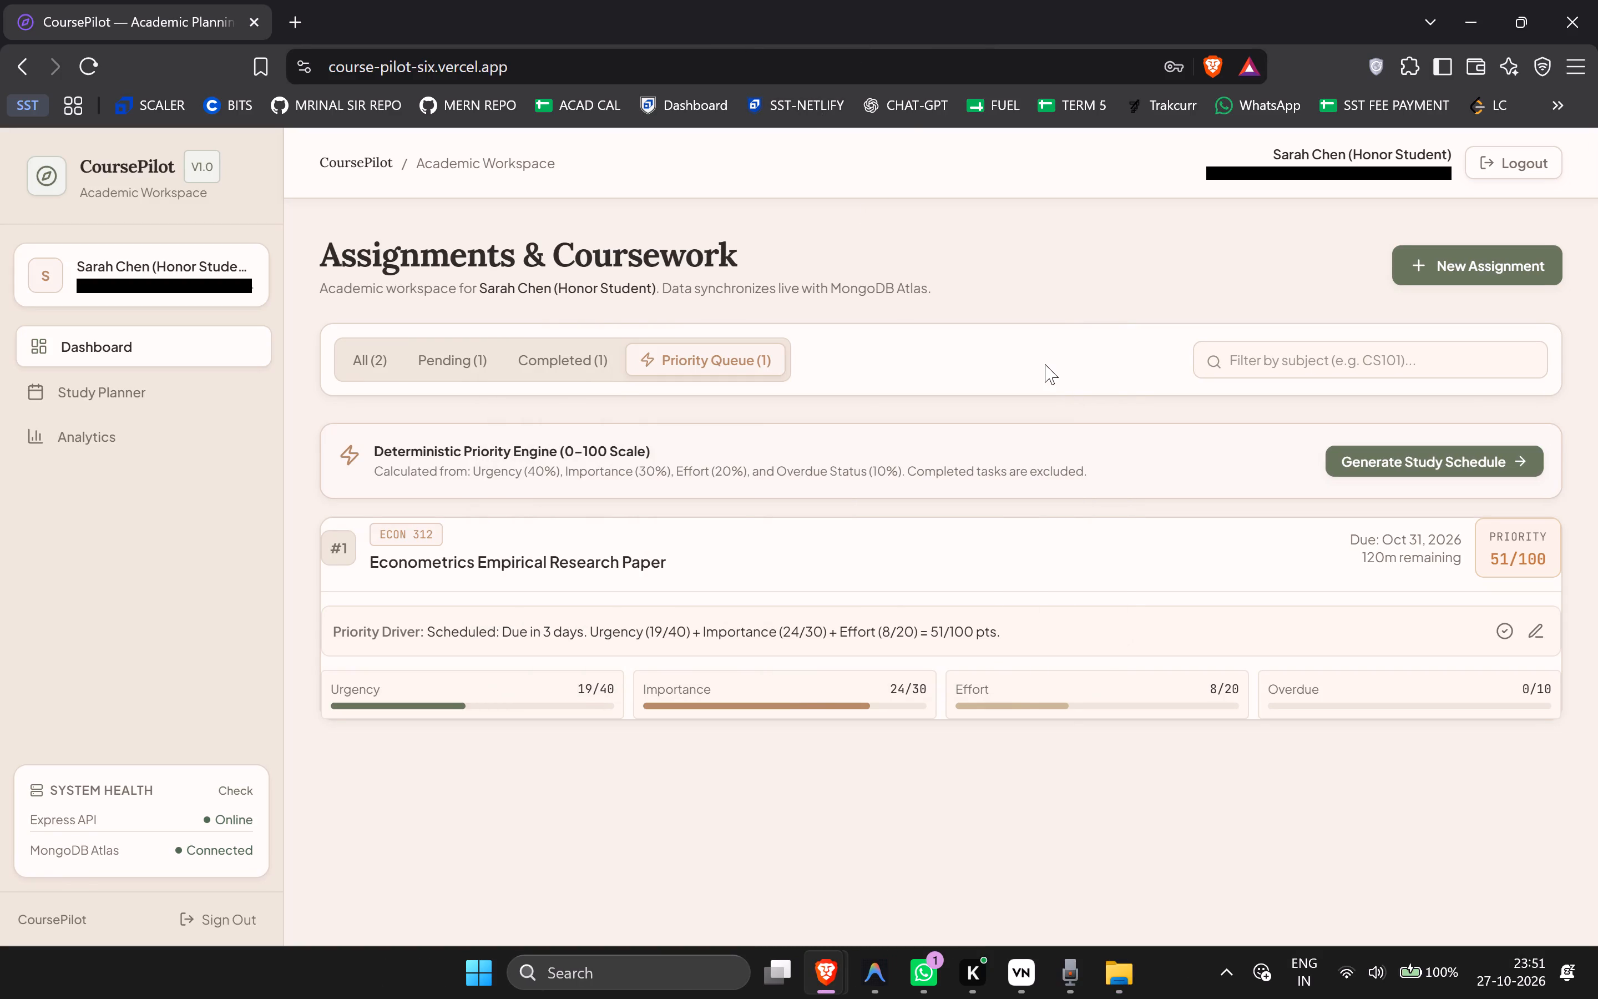
left_click(672, 34)
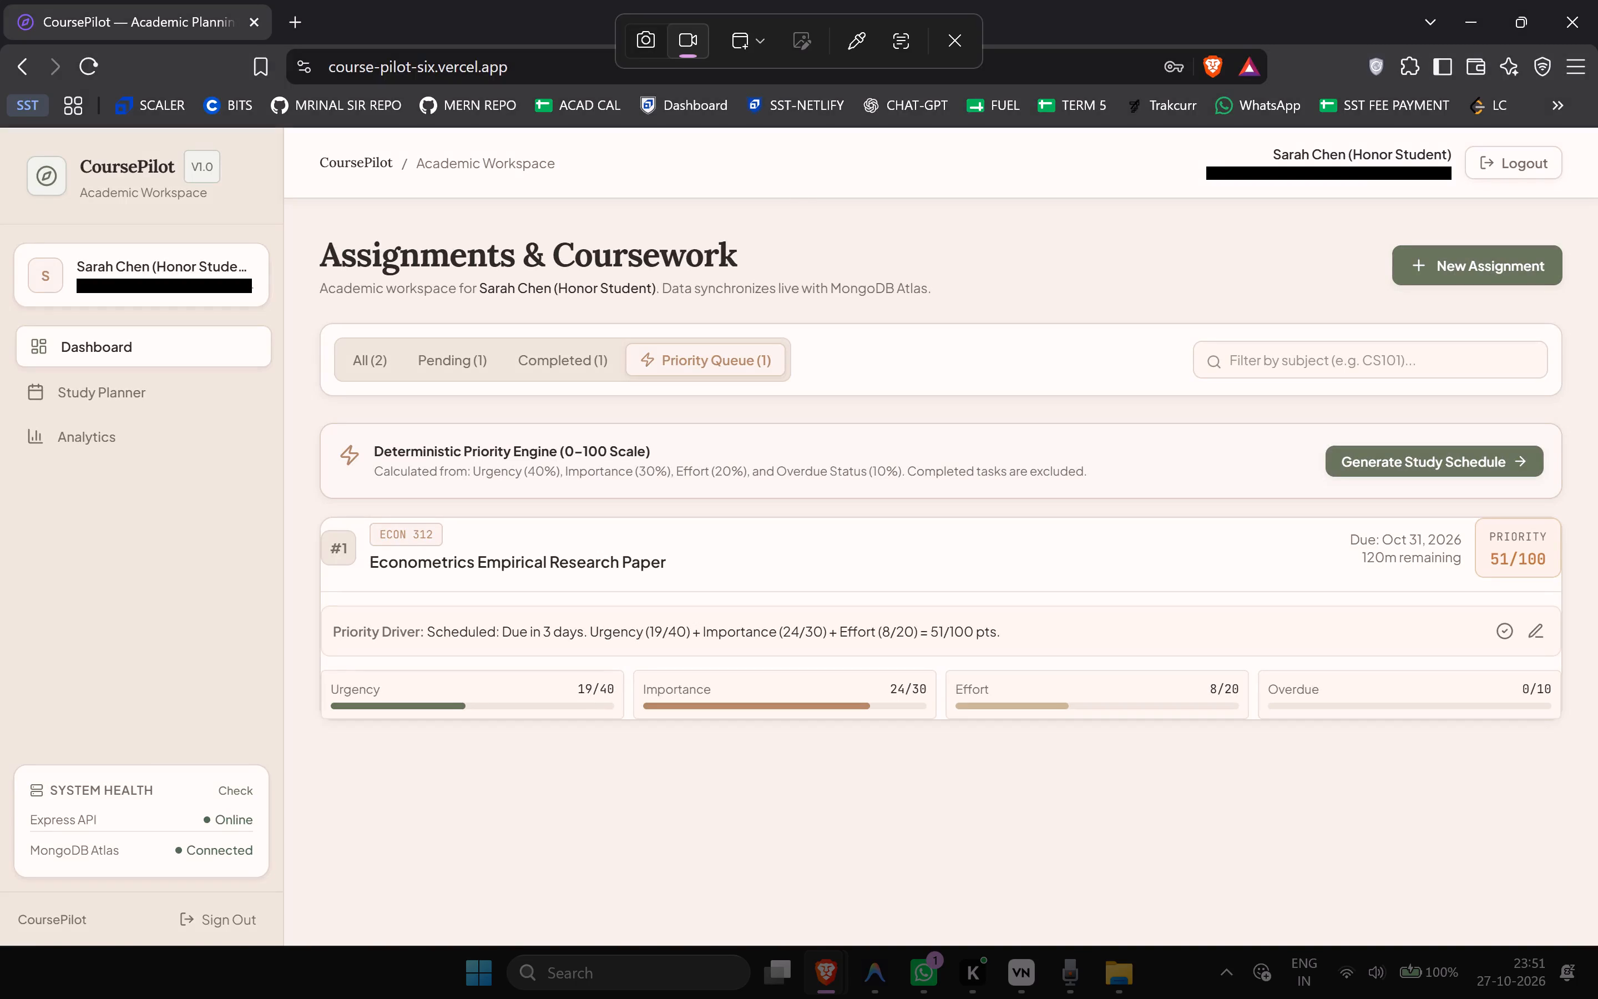
left_click(787, 213)
left_click(843, 41)
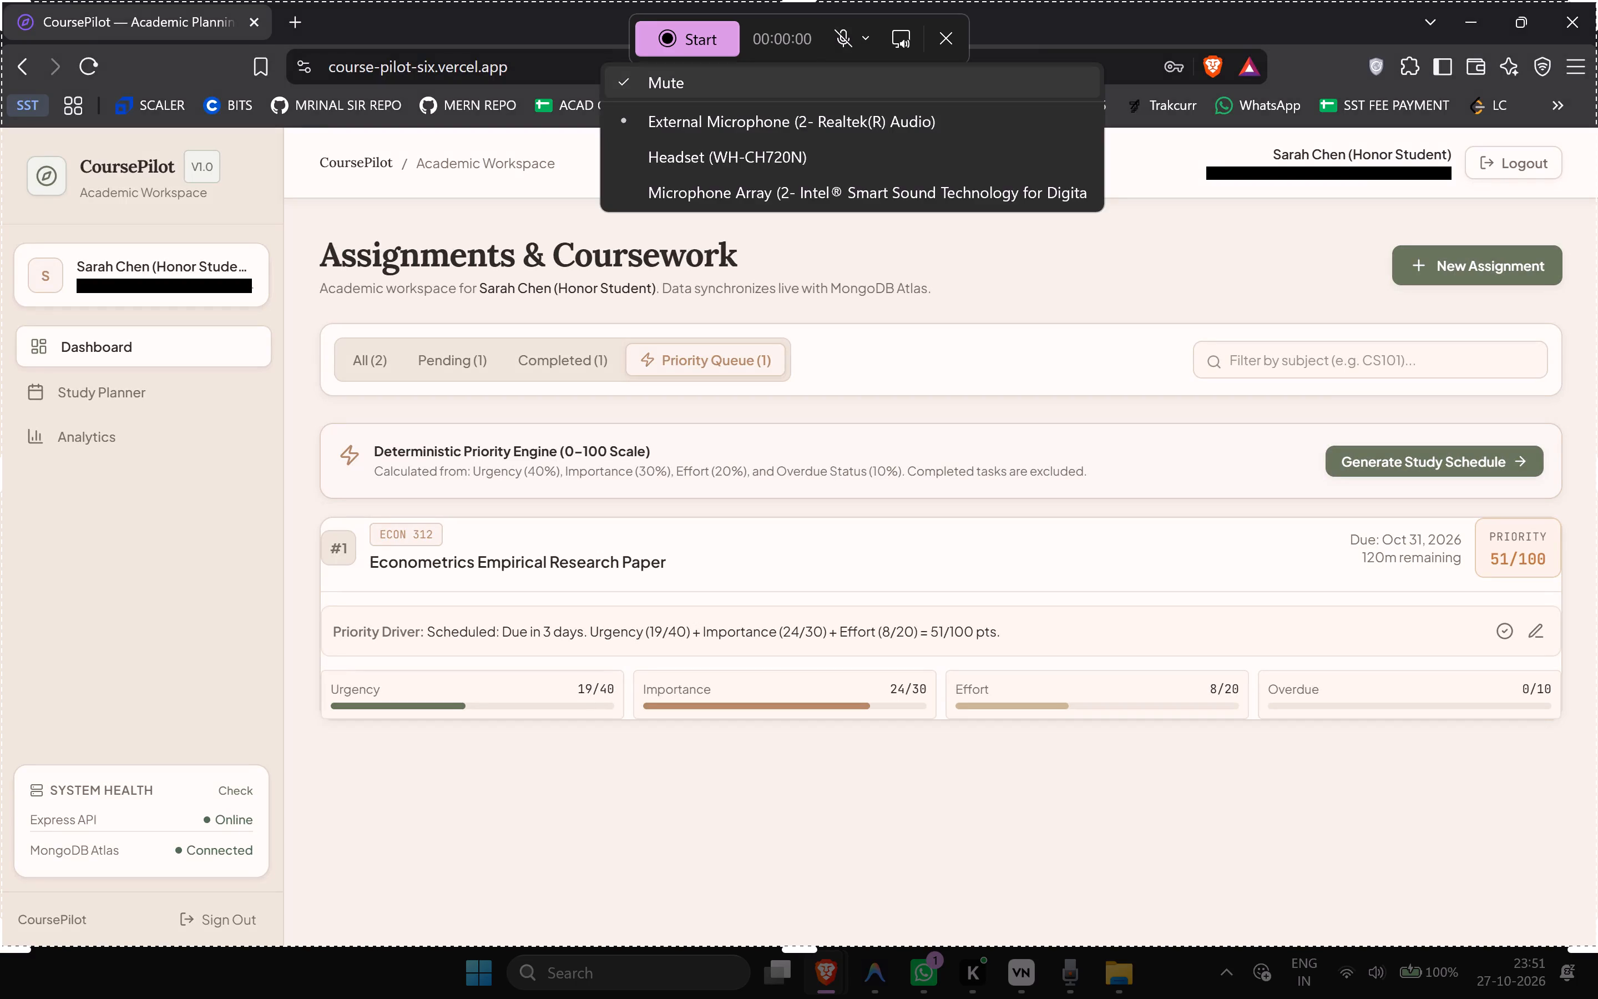
left_click(800, 86)
left_click(675, 37)
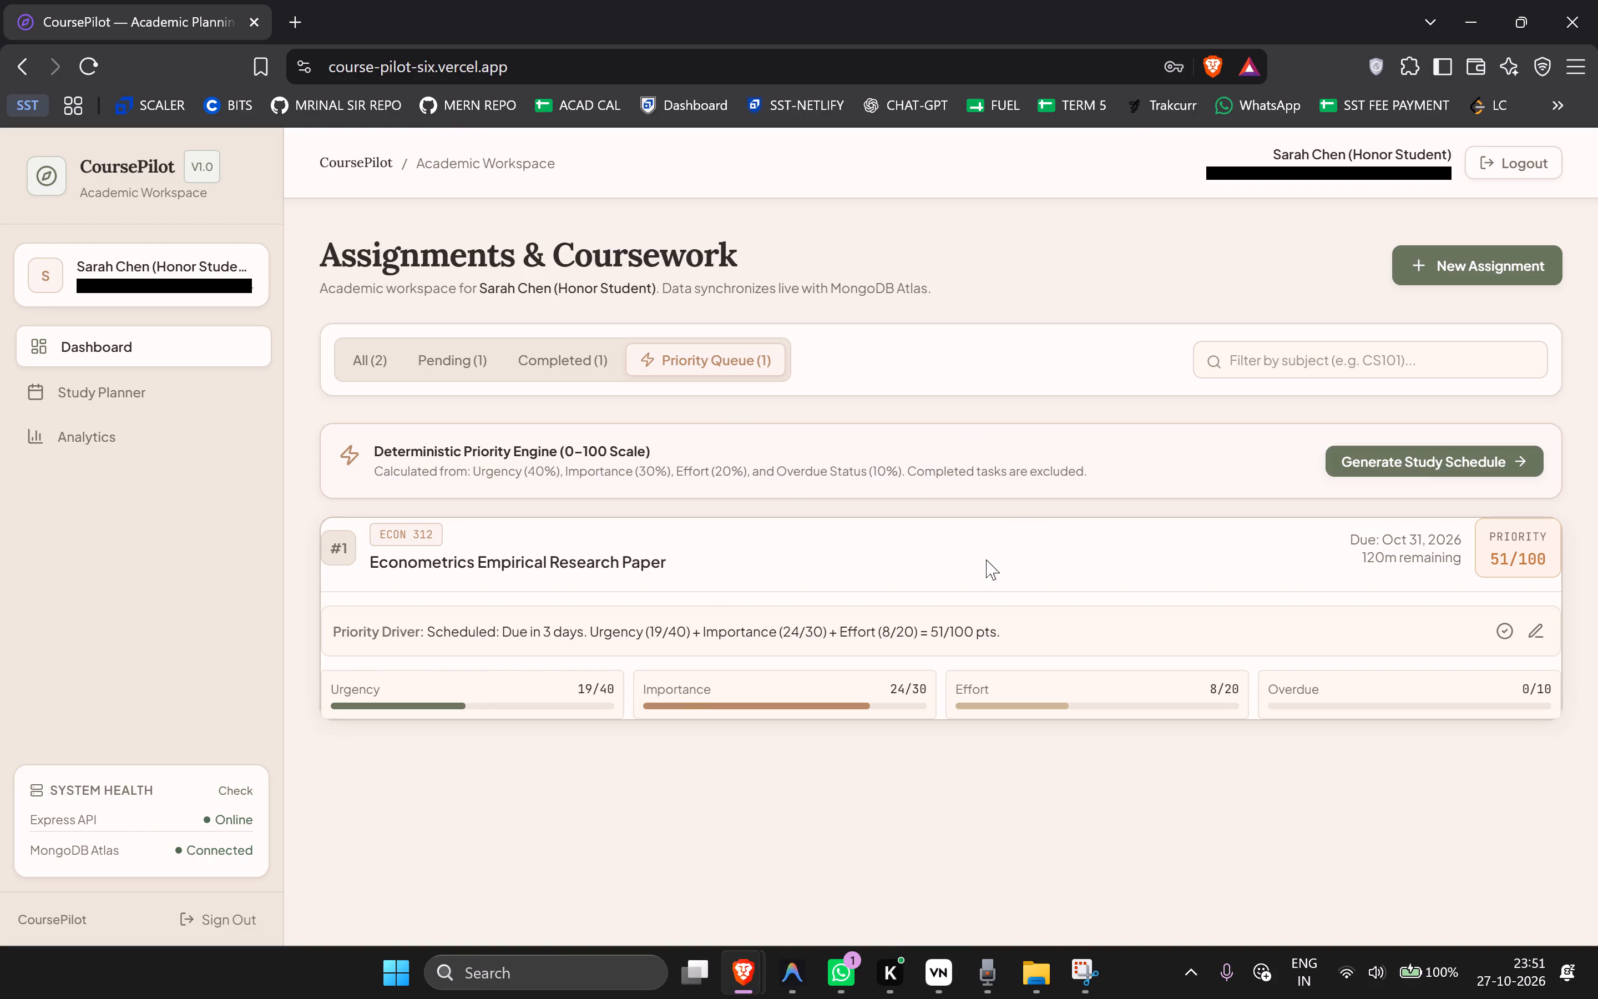
Go to the study schedule from the Priority Queue, present its day-by-day focus sessions and the planner overview, and stop the recording.
left_click(1402, 470)
scroll(868, 426, "down", 2)
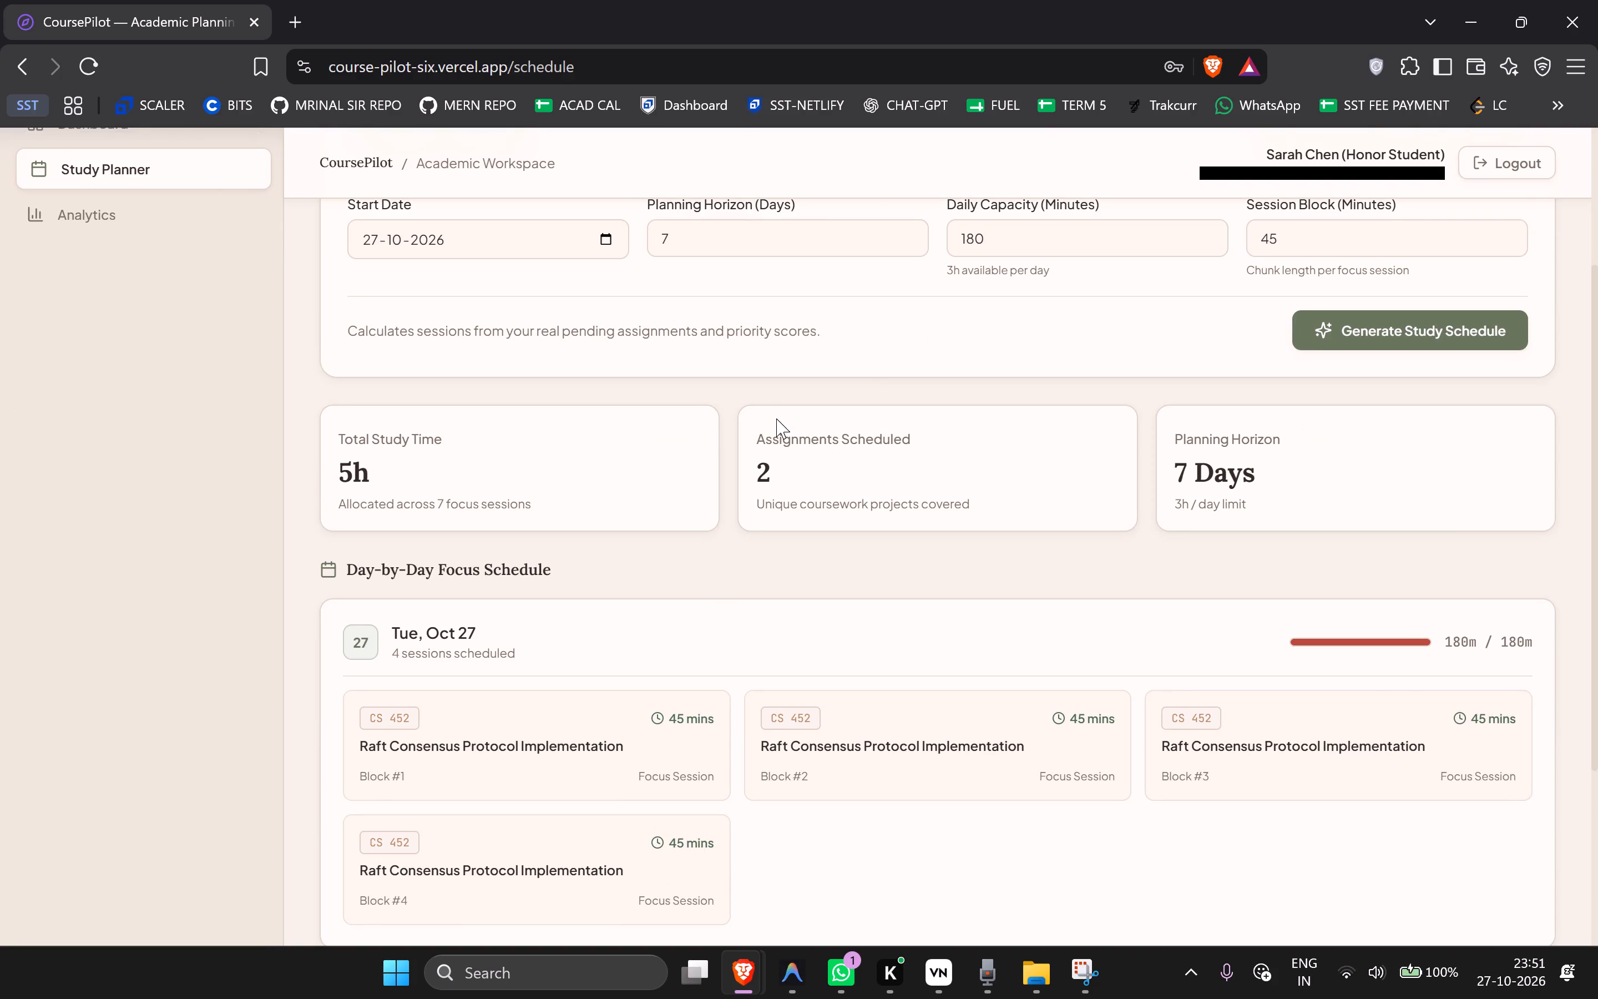
scroll(777, 428, "down", 1)
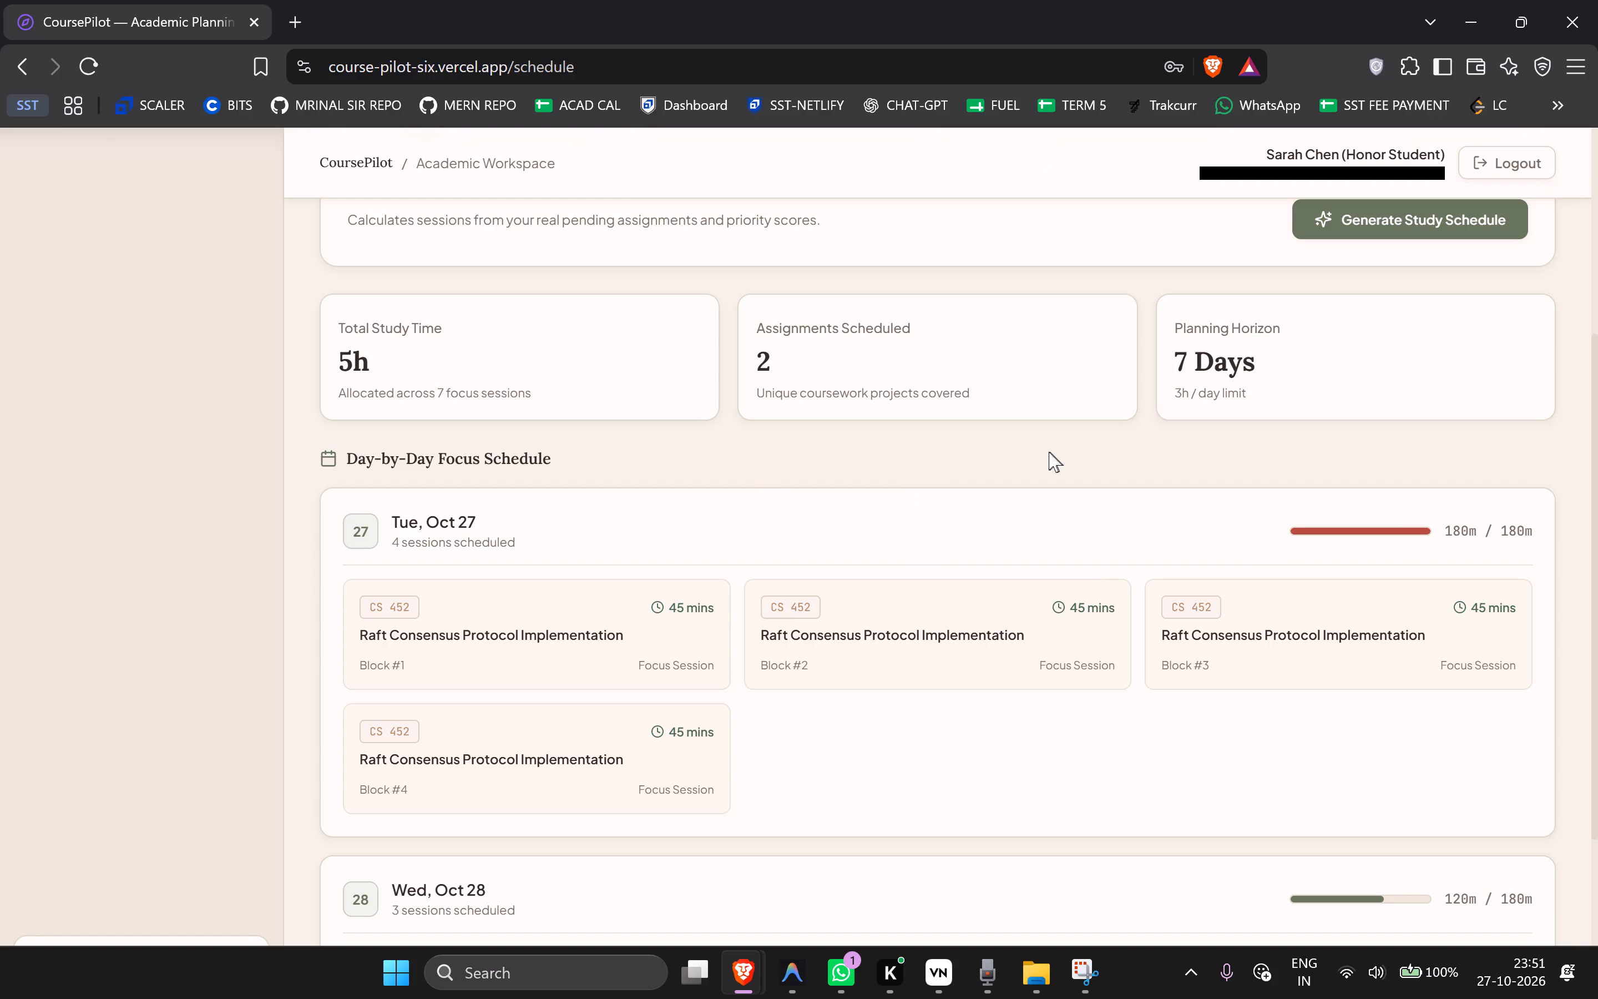
scroll(974, 431, "down", 1)
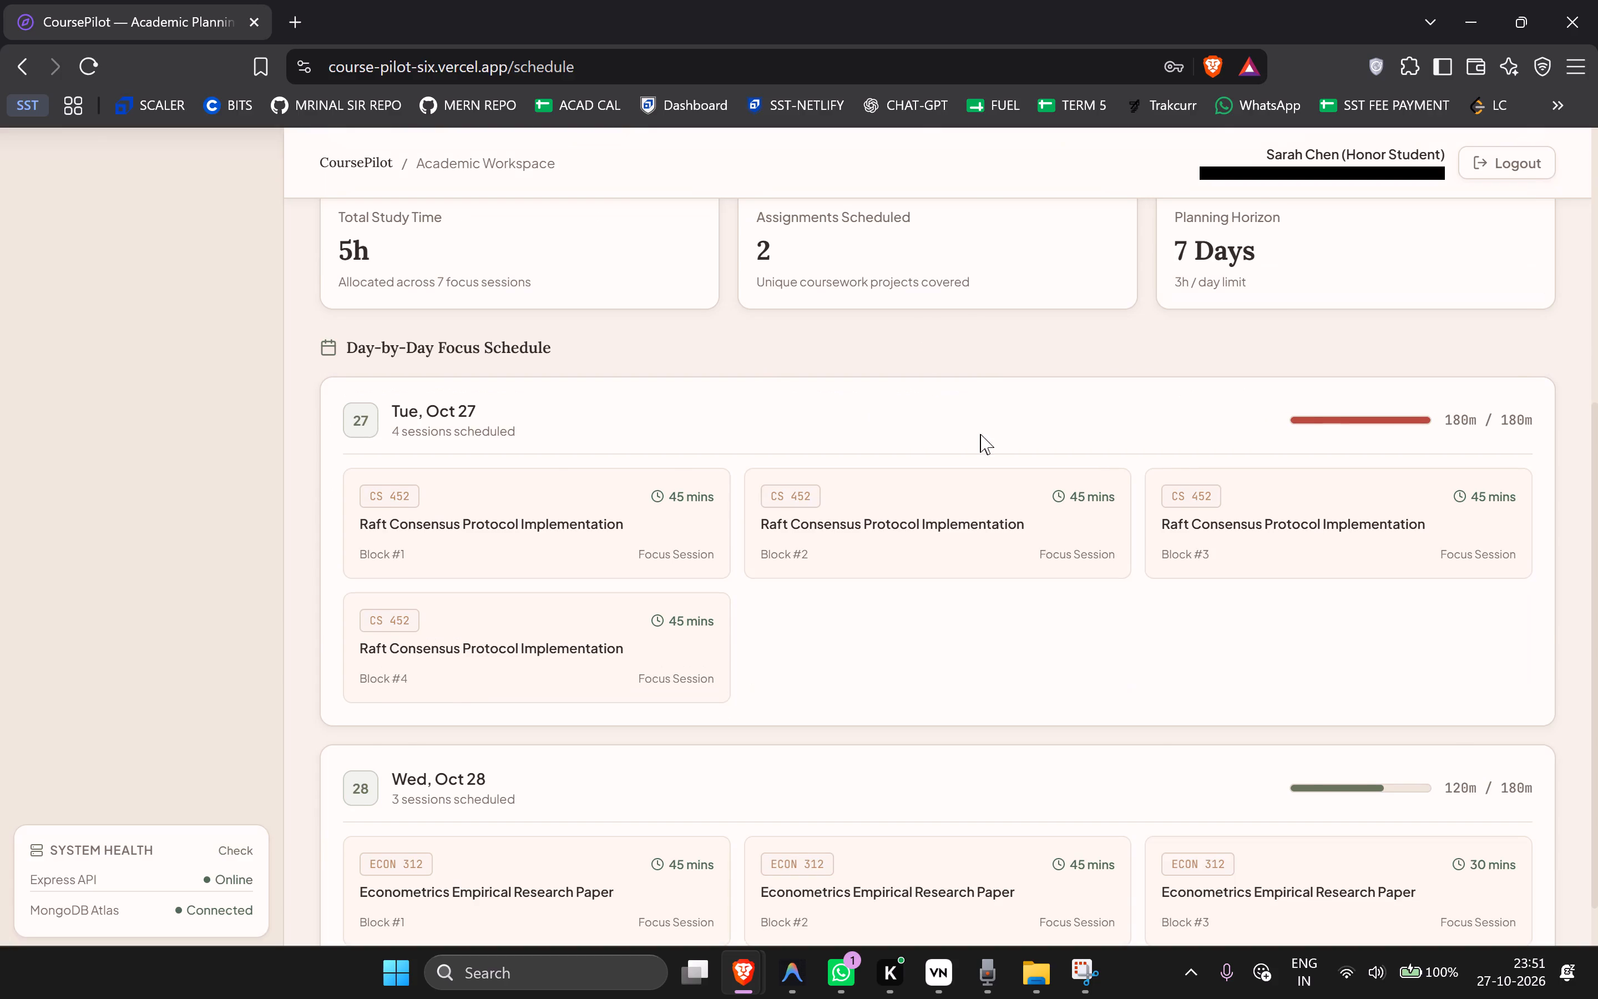
scroll(998, 446, "down", 2)
scroll(975, 489, "up", 7)
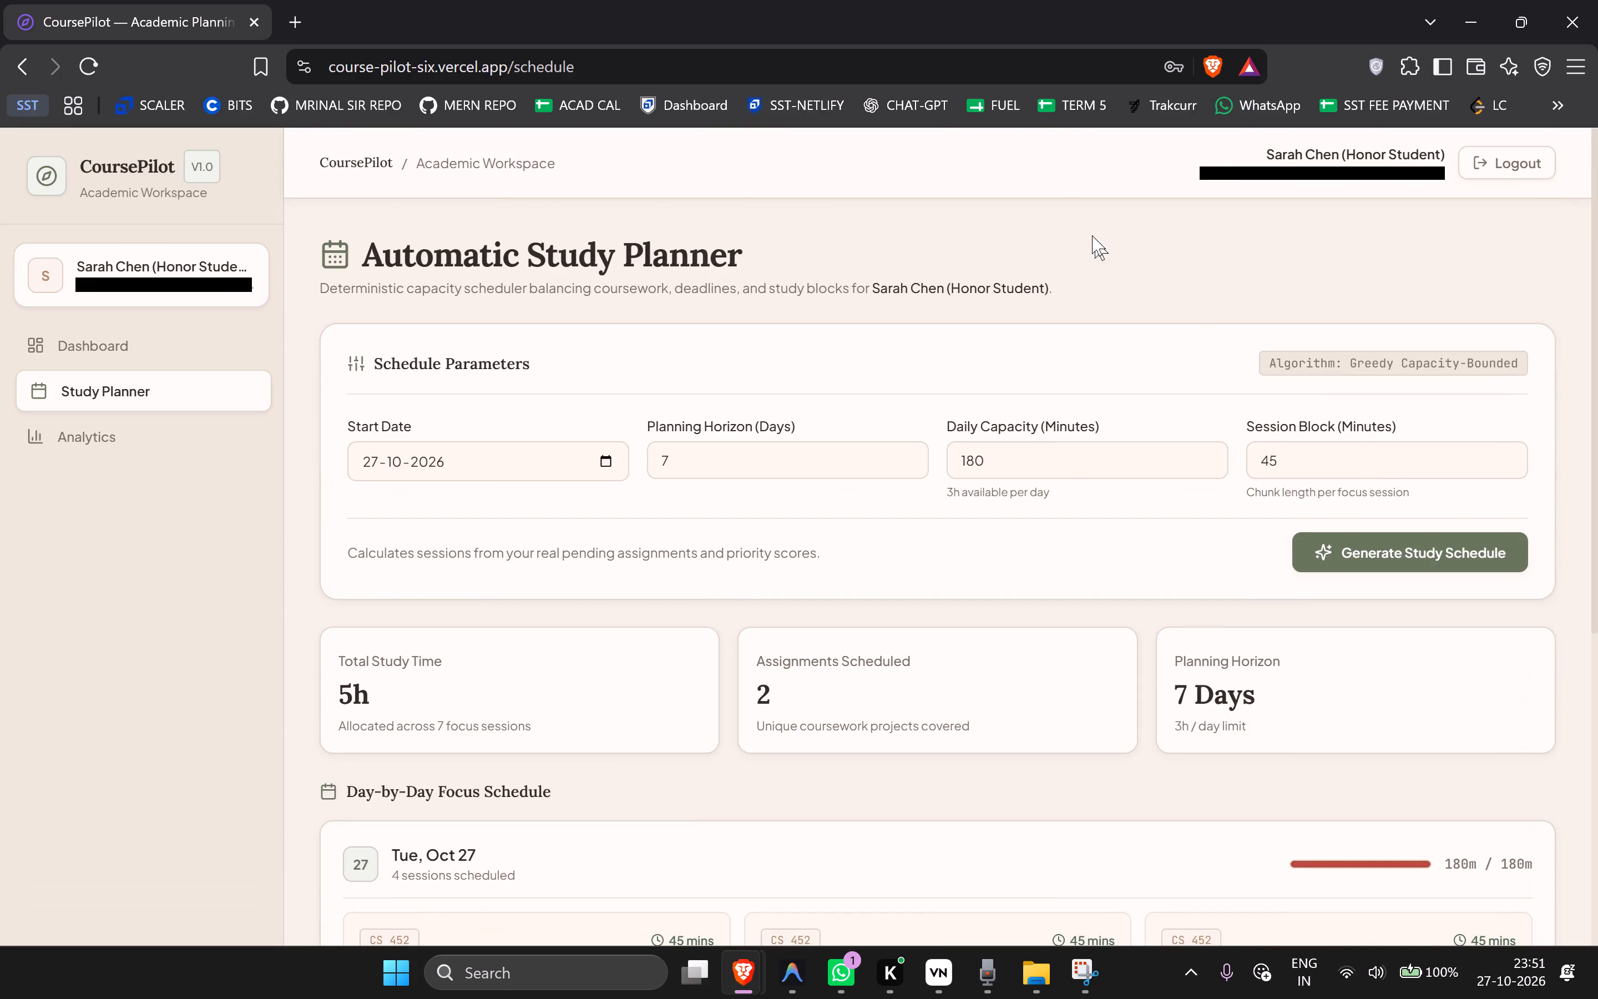
left_click(718, 43)
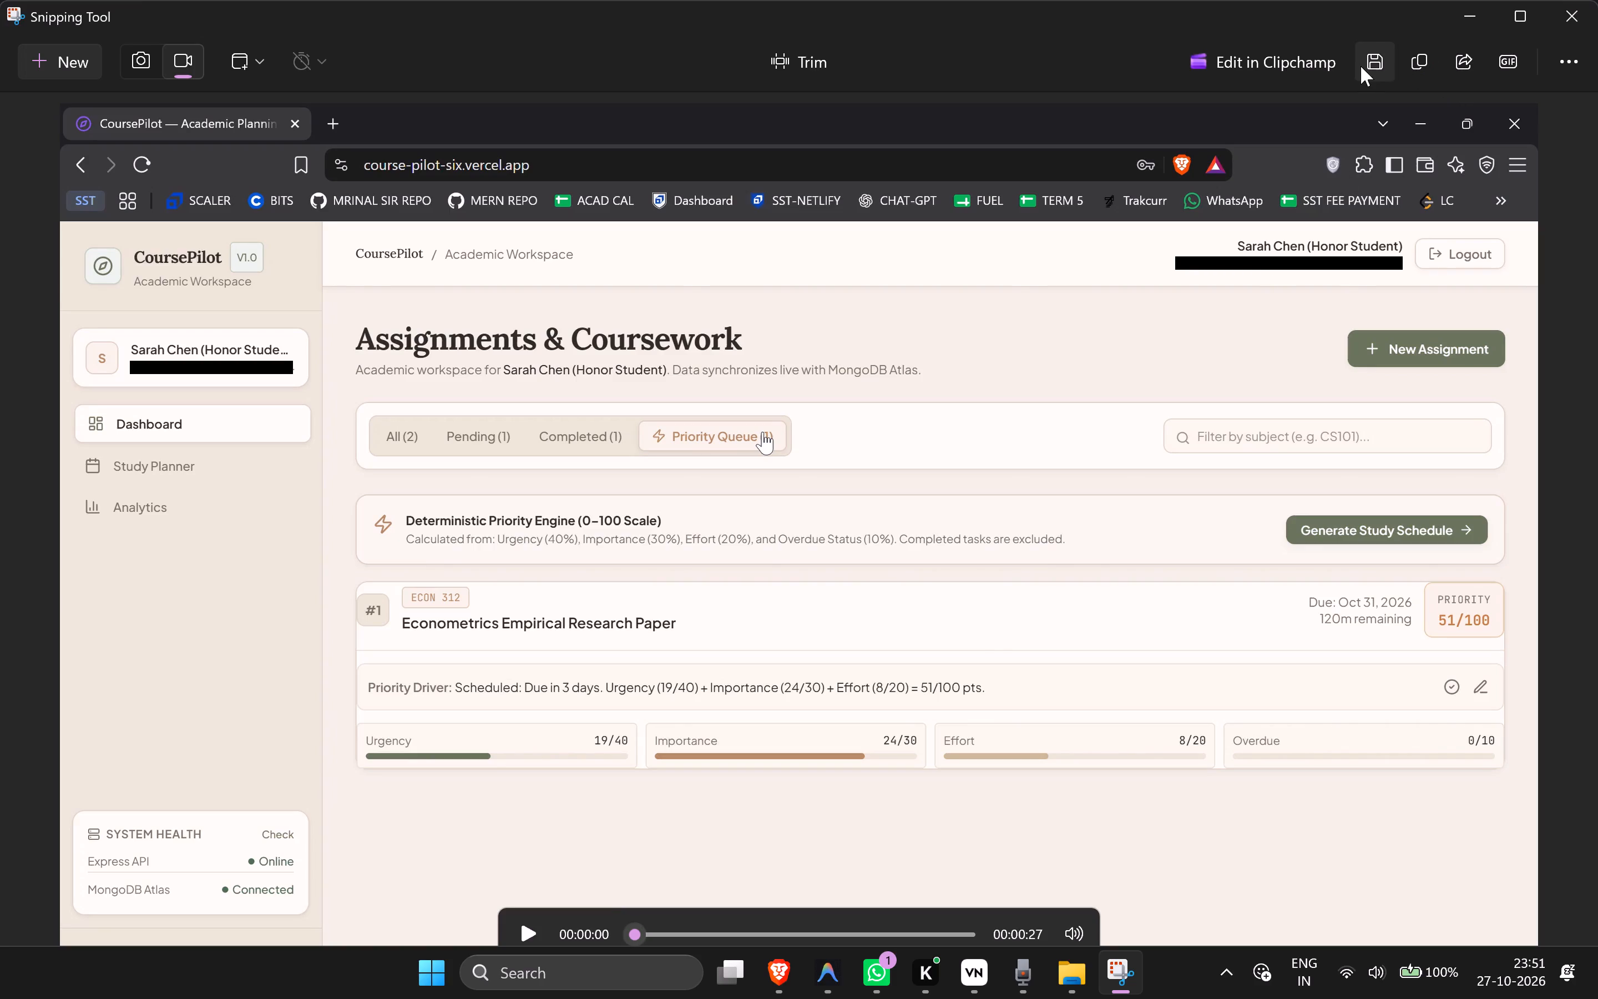
Save the recording to the Desktop as an MP4 named 4.
left_click(1365, 65)
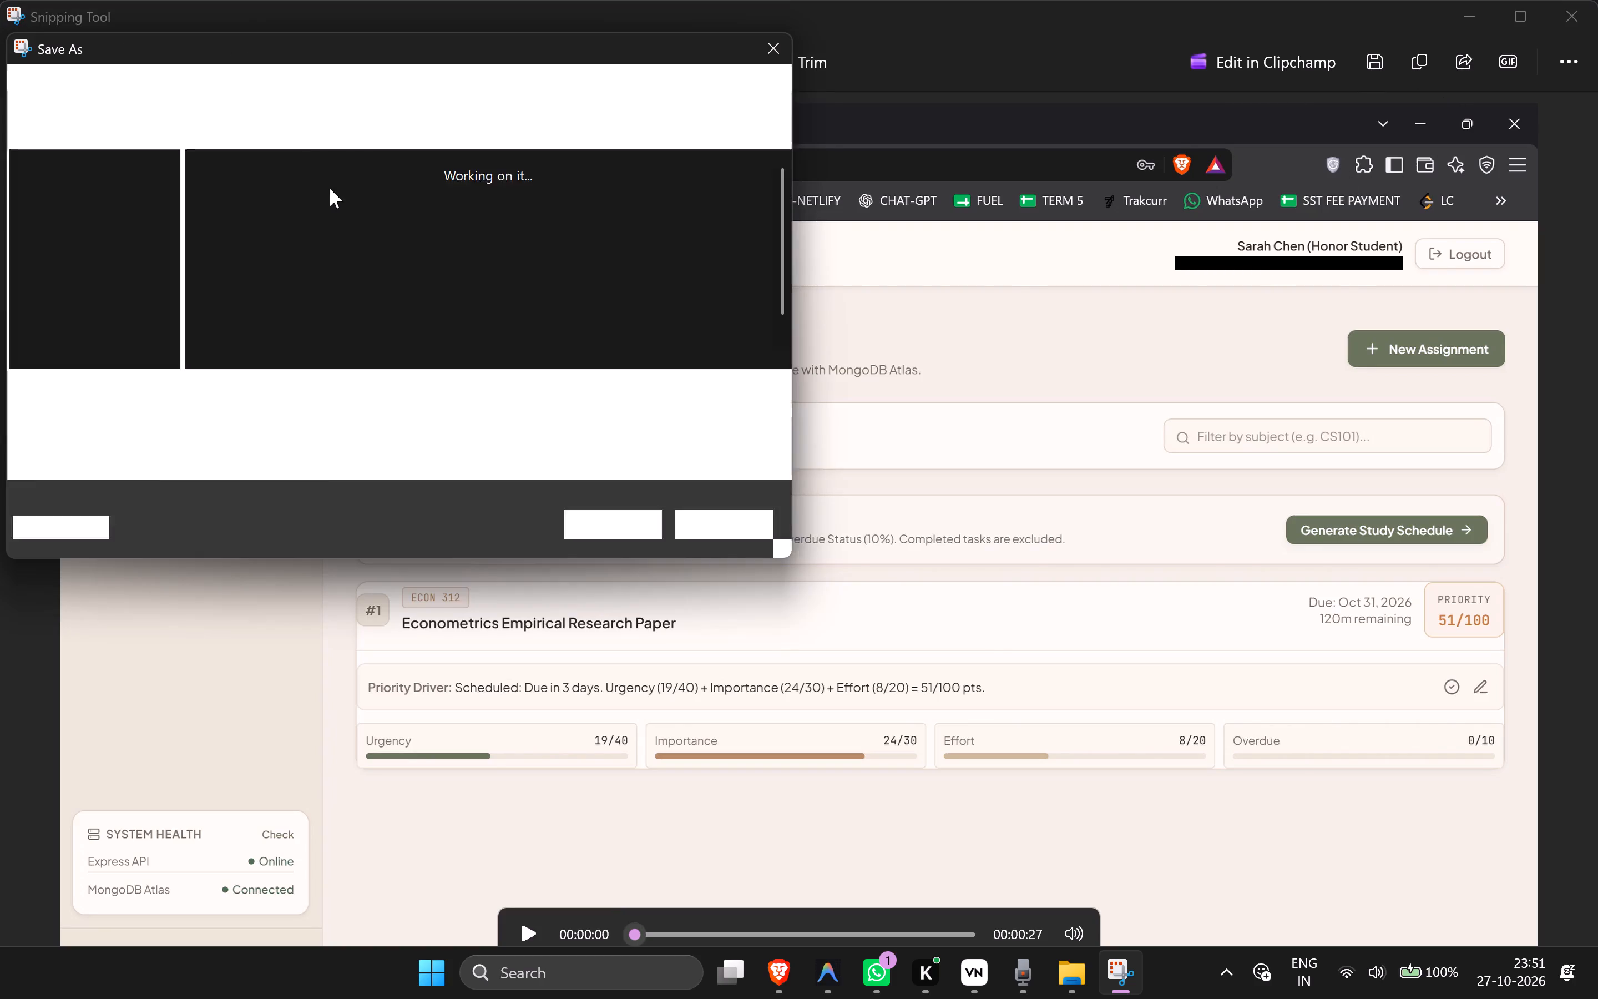
left_click(107, 245)
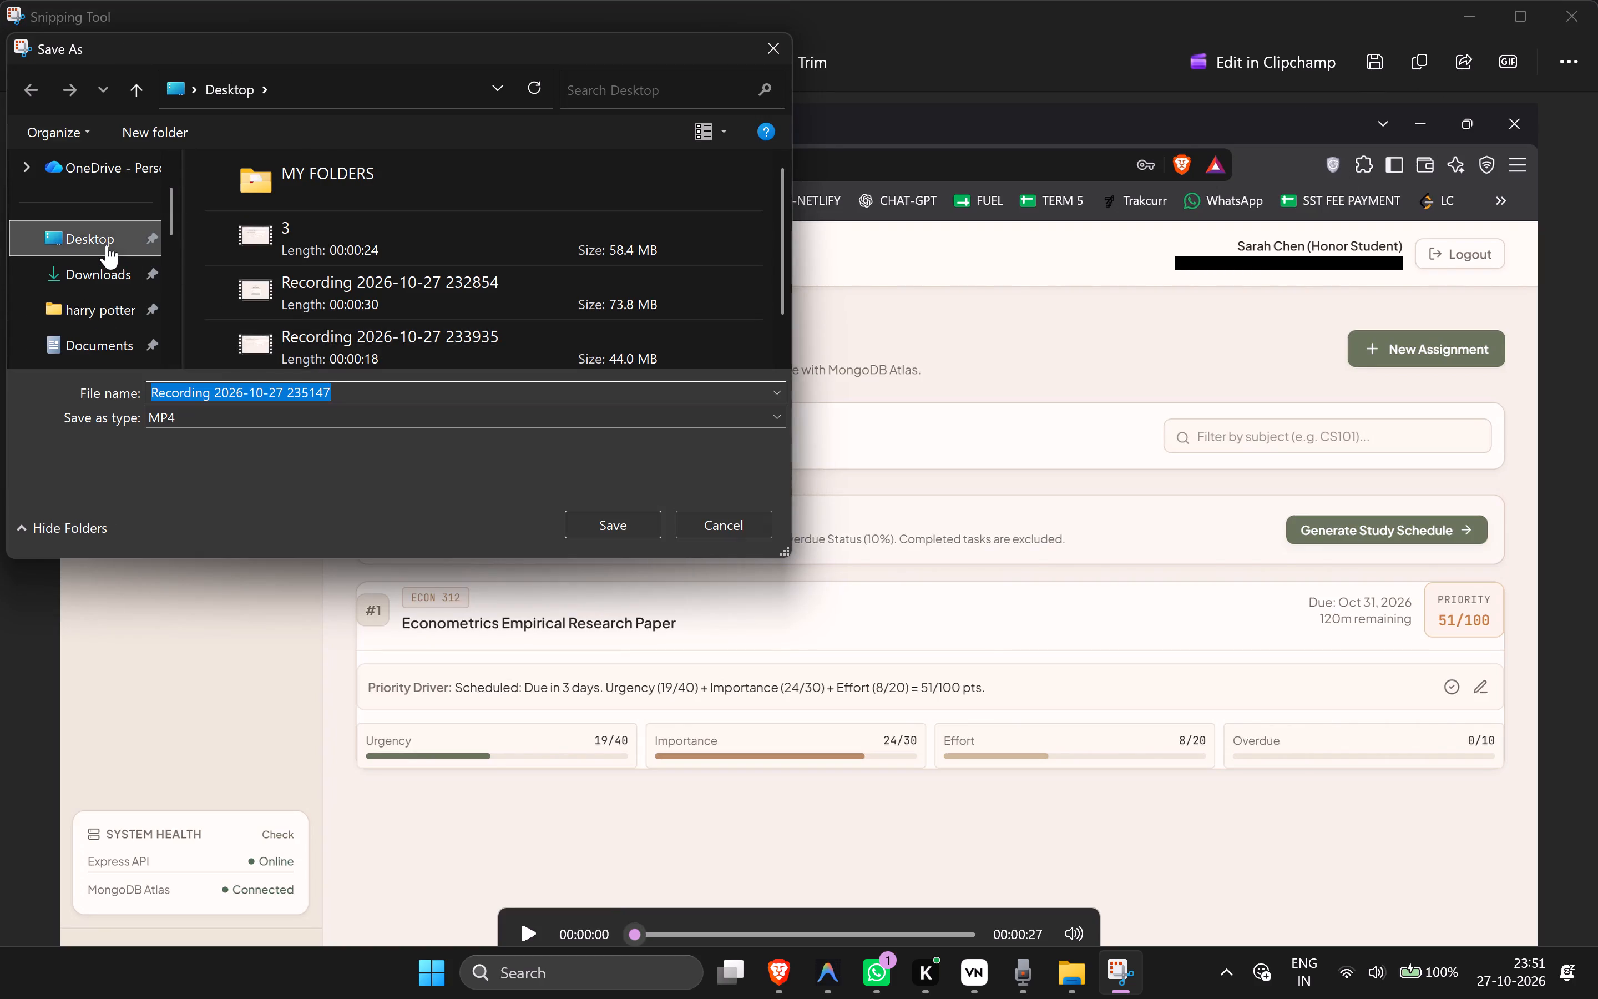
left_click(341, 389)
key("4")
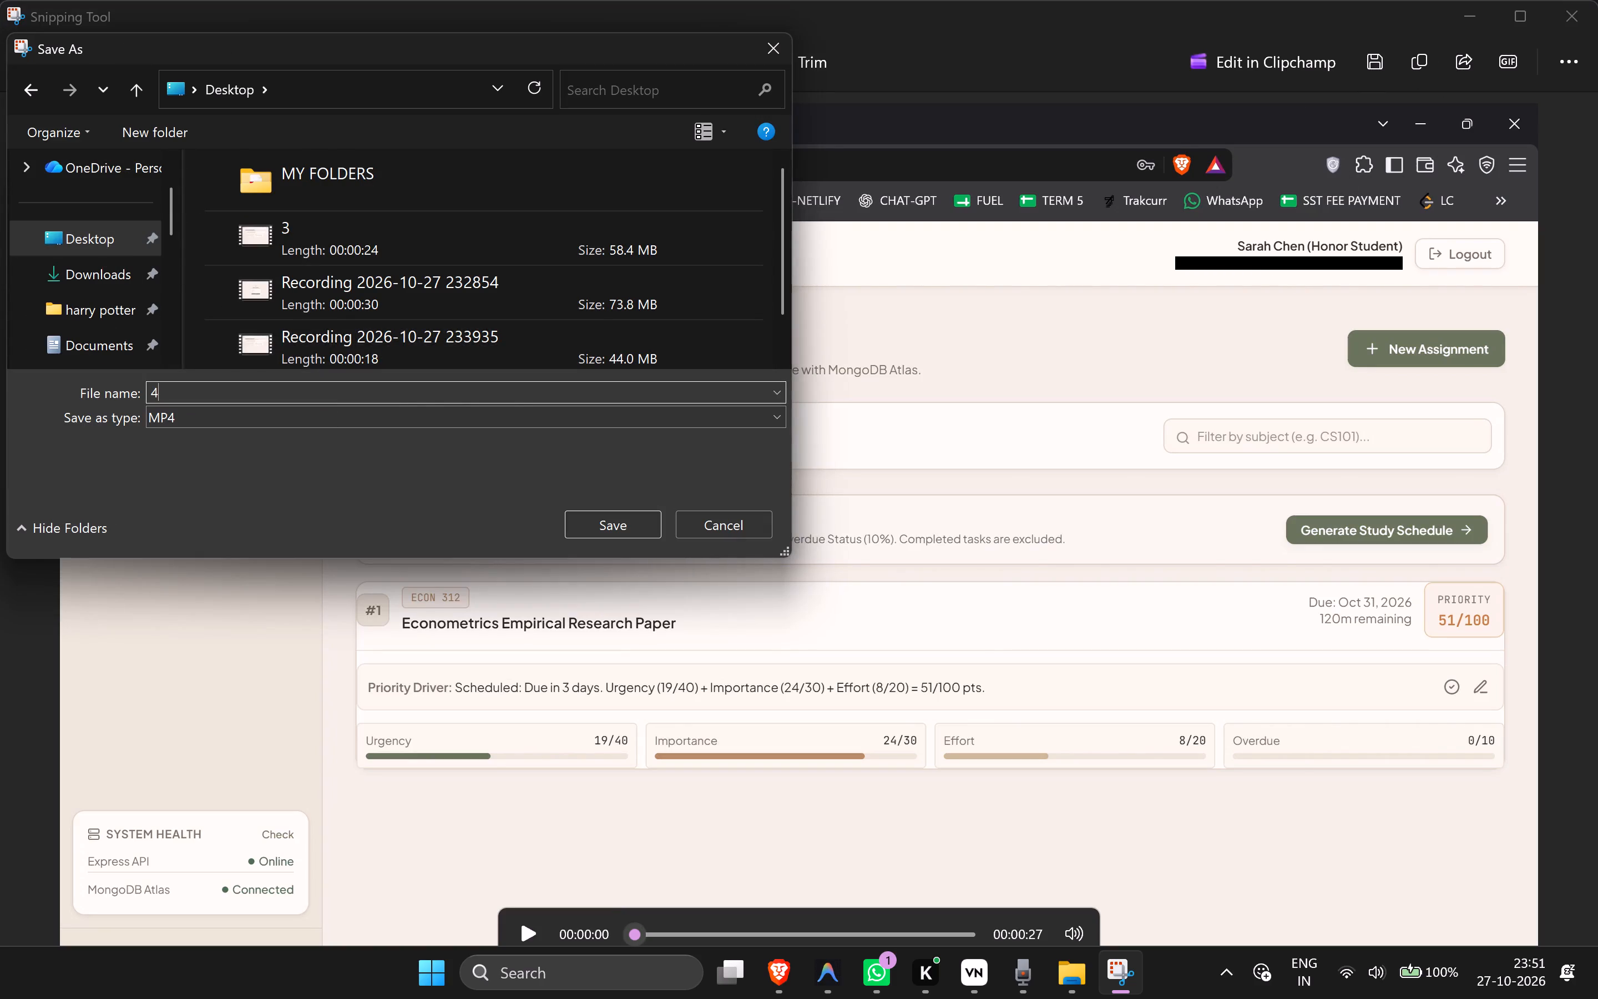
key("Return")
Switch to VN and import video 4 from the Desktop into the media library.
left_click(964, 958)
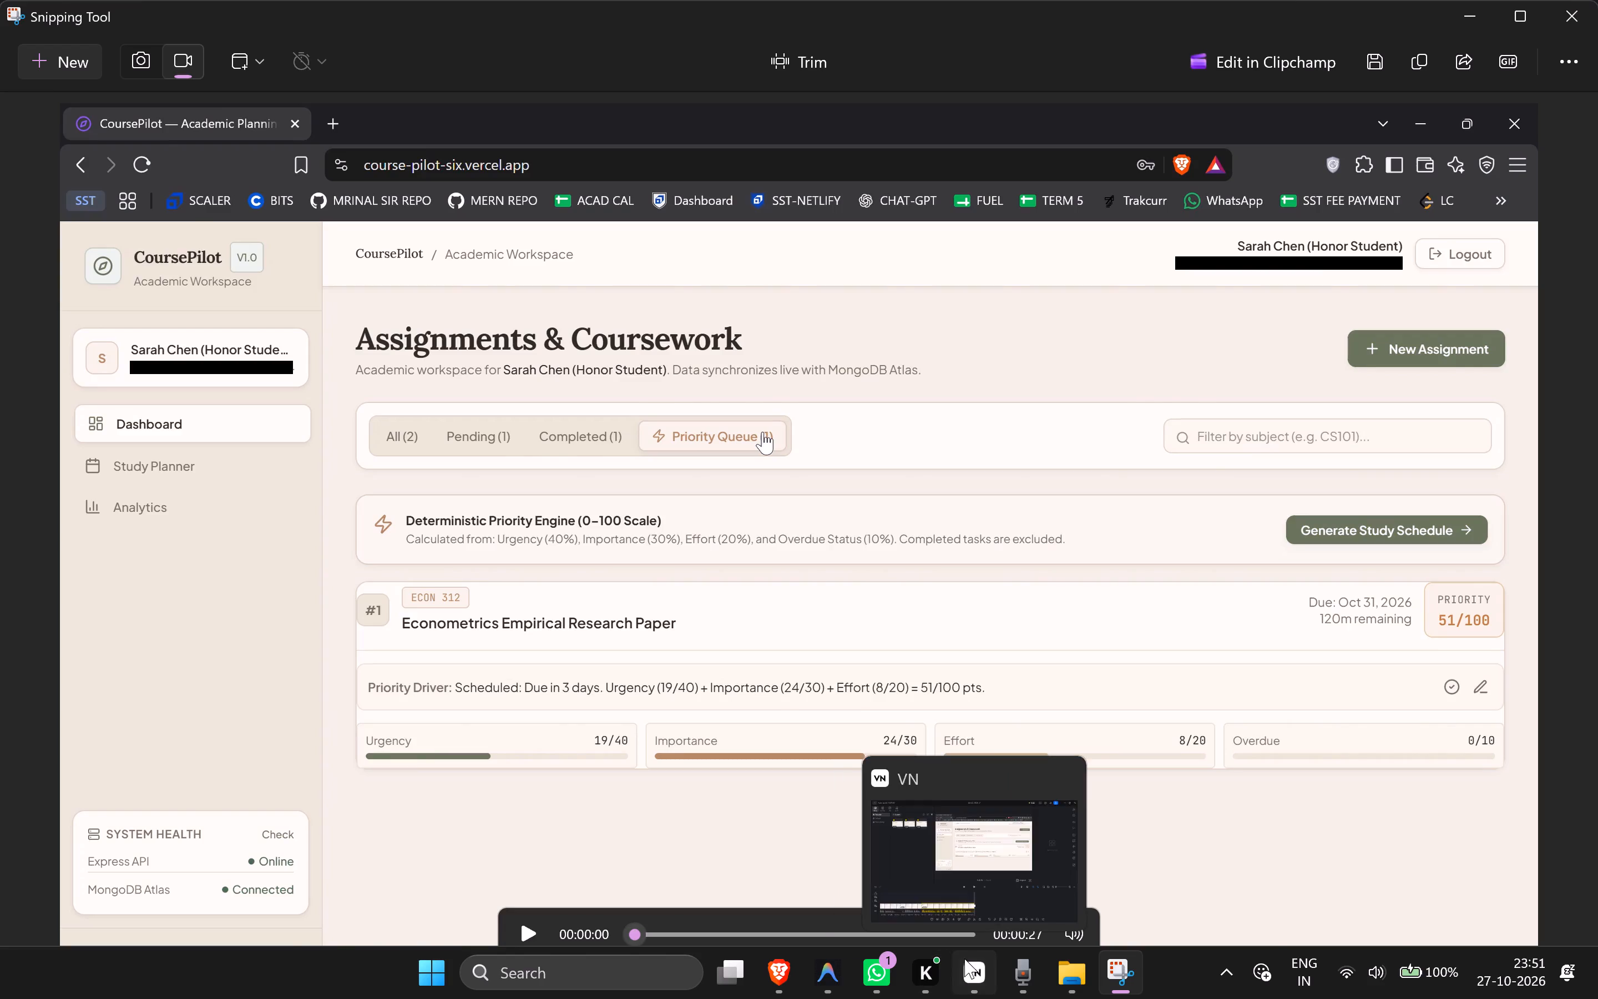
left_click(205, 108)
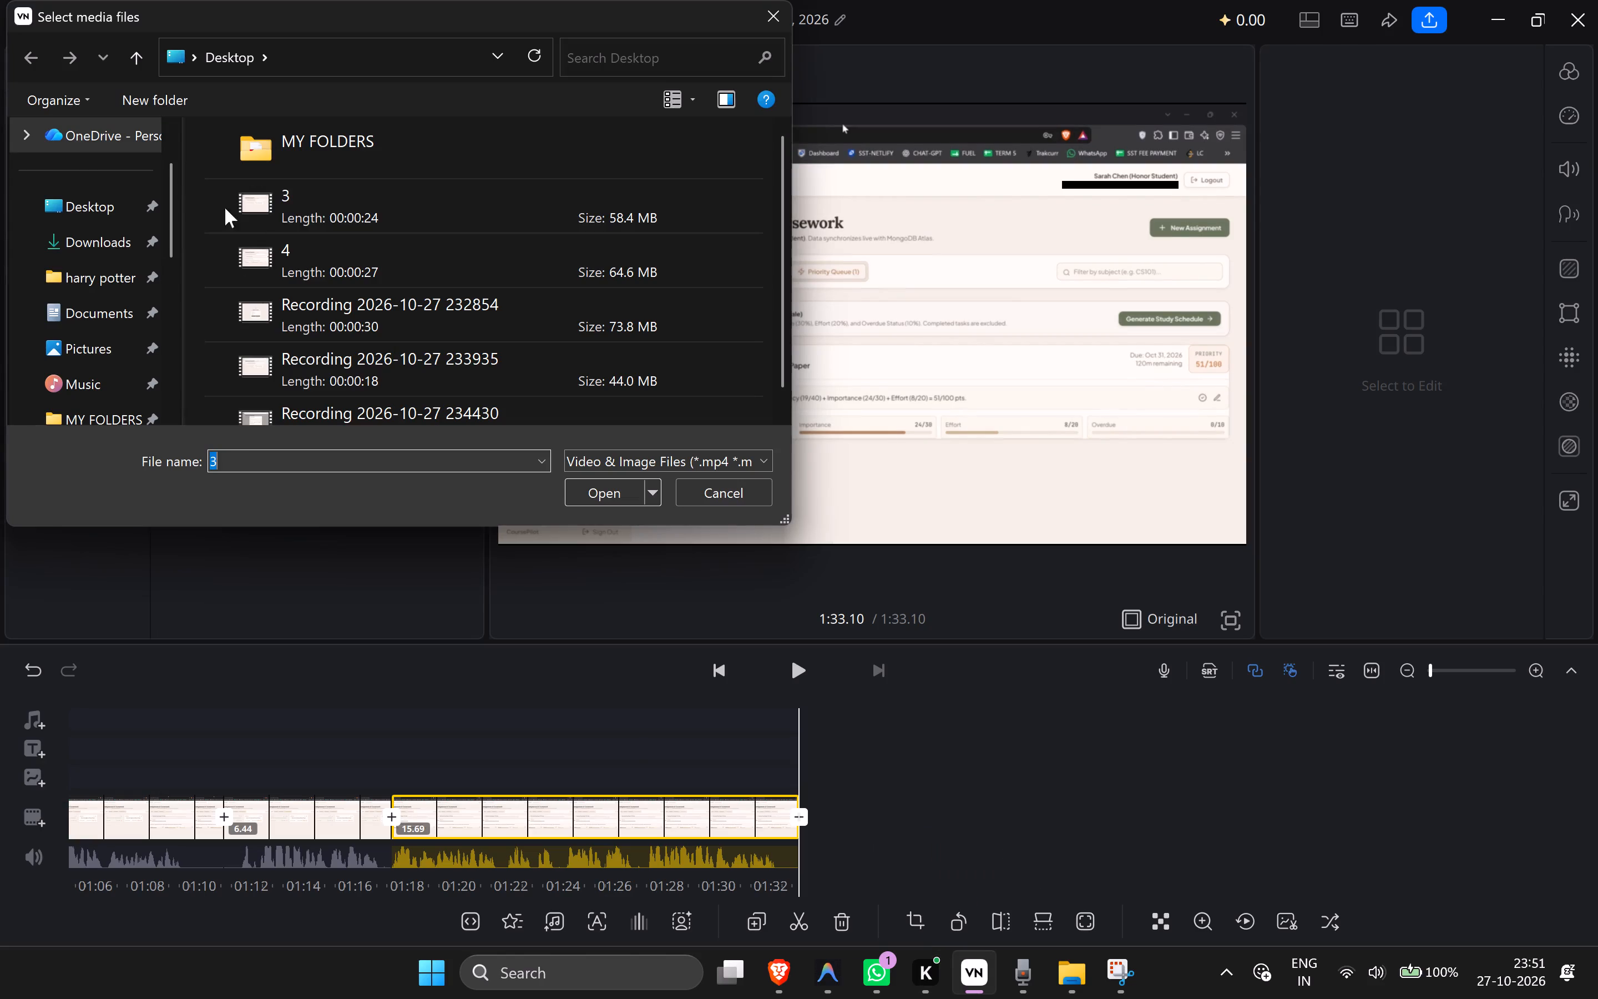
left_click(352, 253)
key("Return")
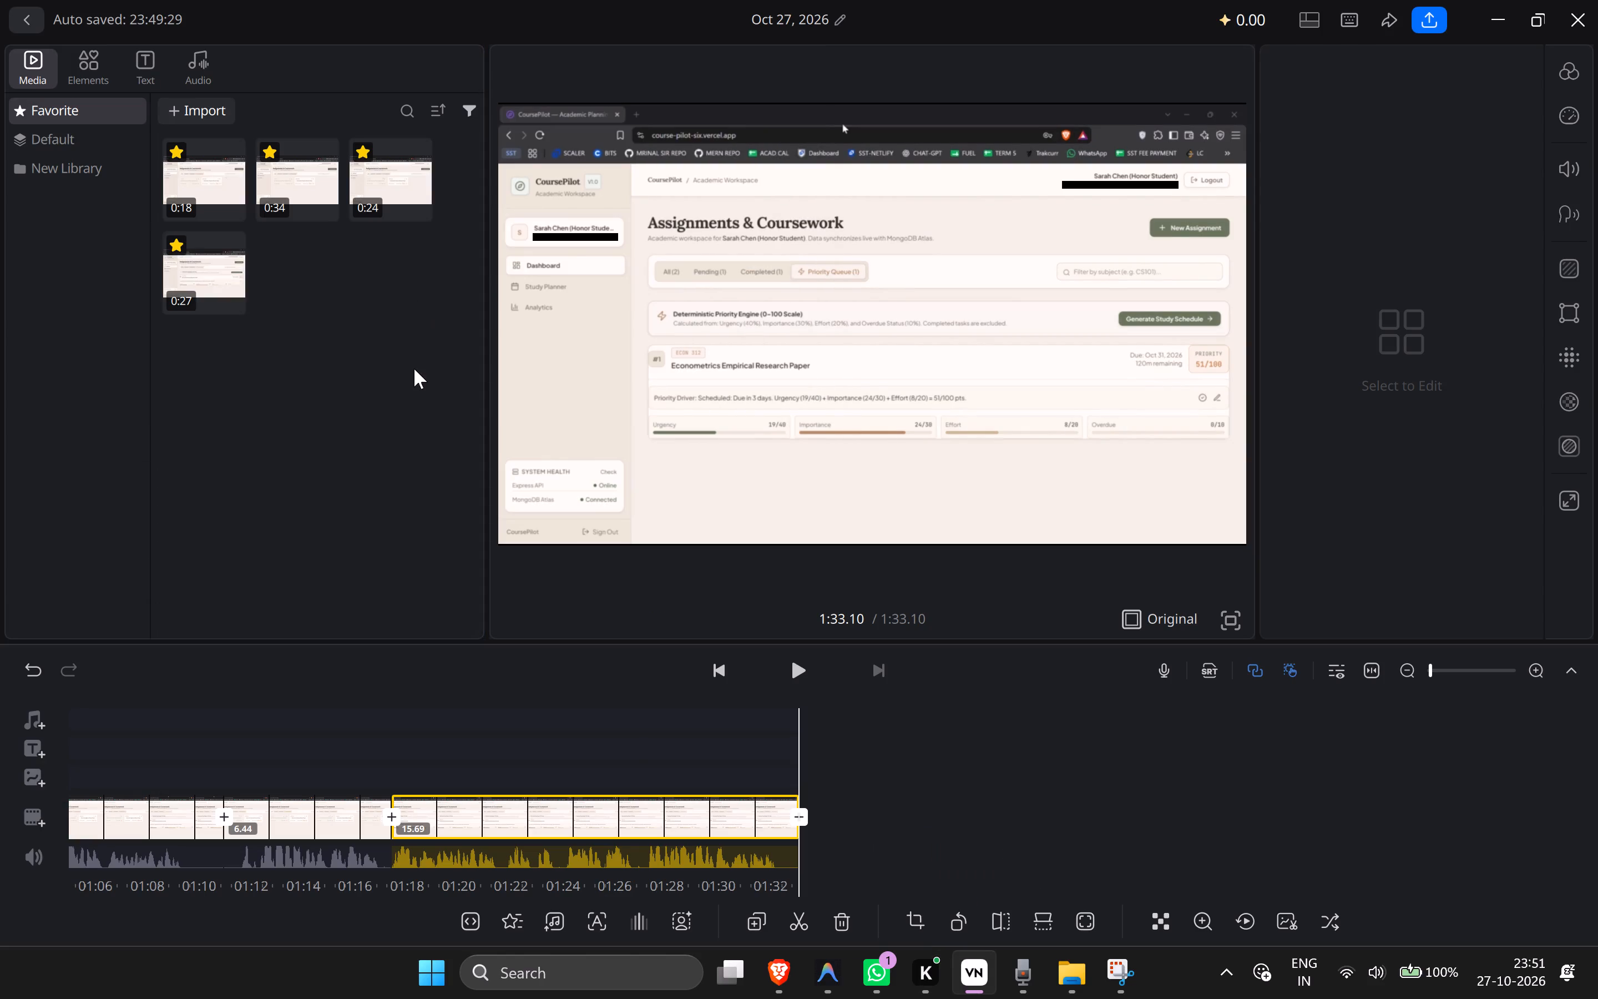
Append the imported 0:27 clip to the end of the main video track.
left_click_drag(209, 270, 890, 835)
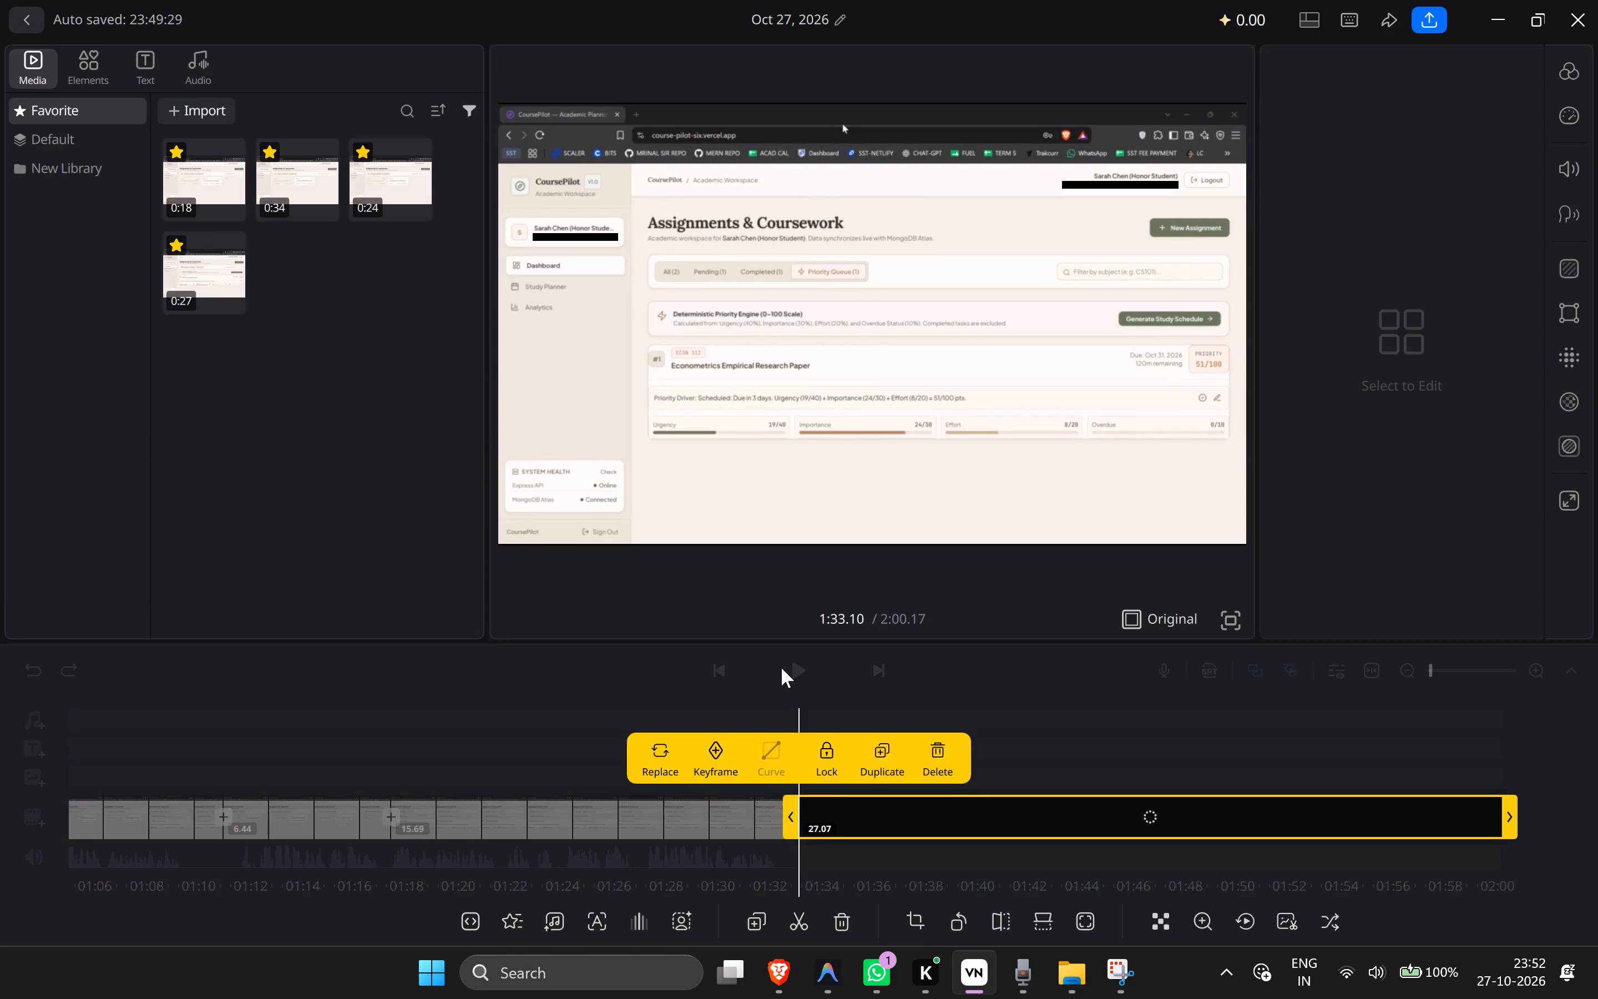
Play the appended clip from its start at 1:33.10 to about 1:45.
left_click(806, 668)
left_click(805, 672)
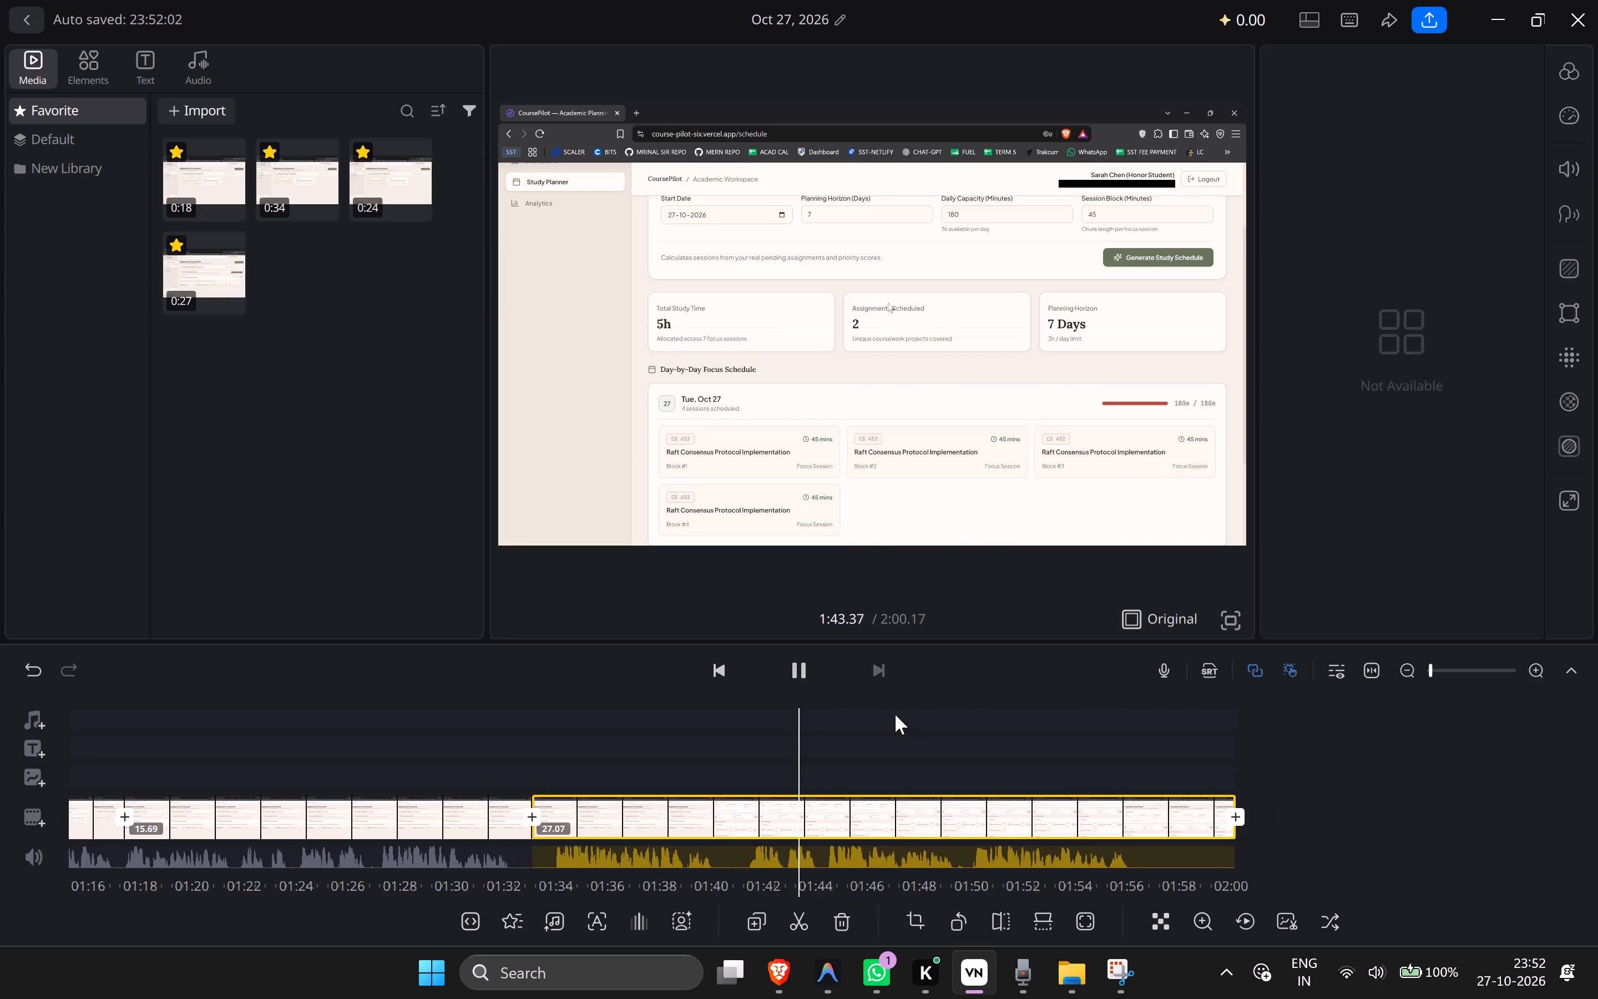
left_click(801, 683)
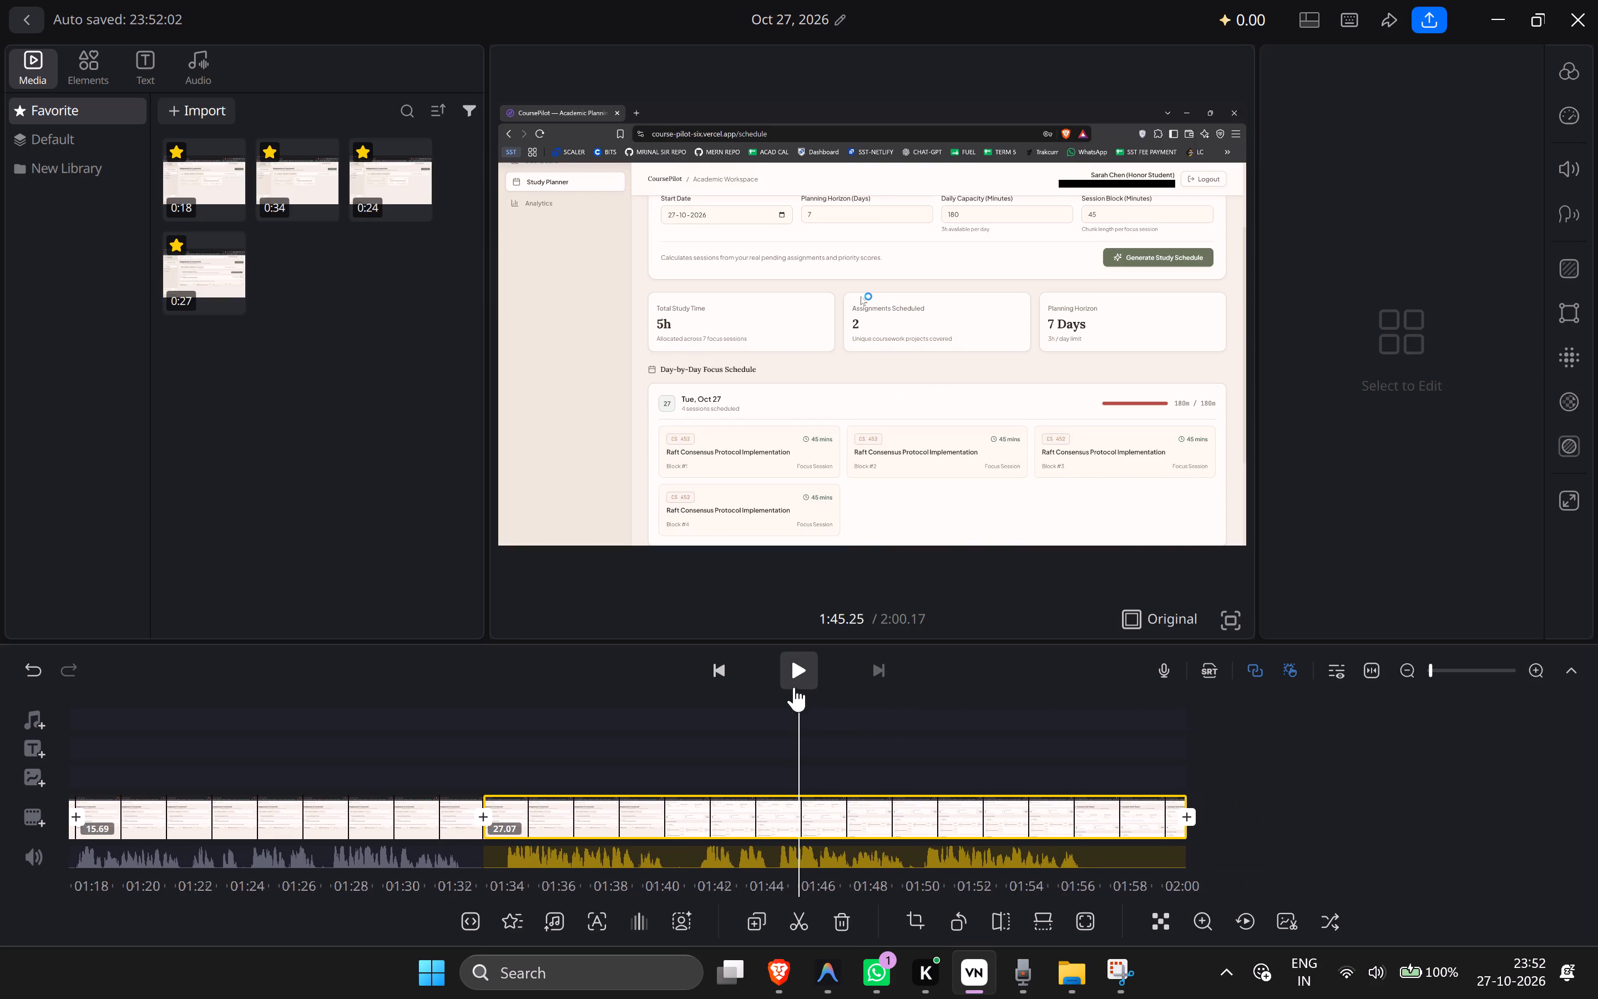
Find the pause in the appended study schedule clip's narration and split the clip at 1:42.25.
left_click_drag(846, 783, 989, 816)
key("space")
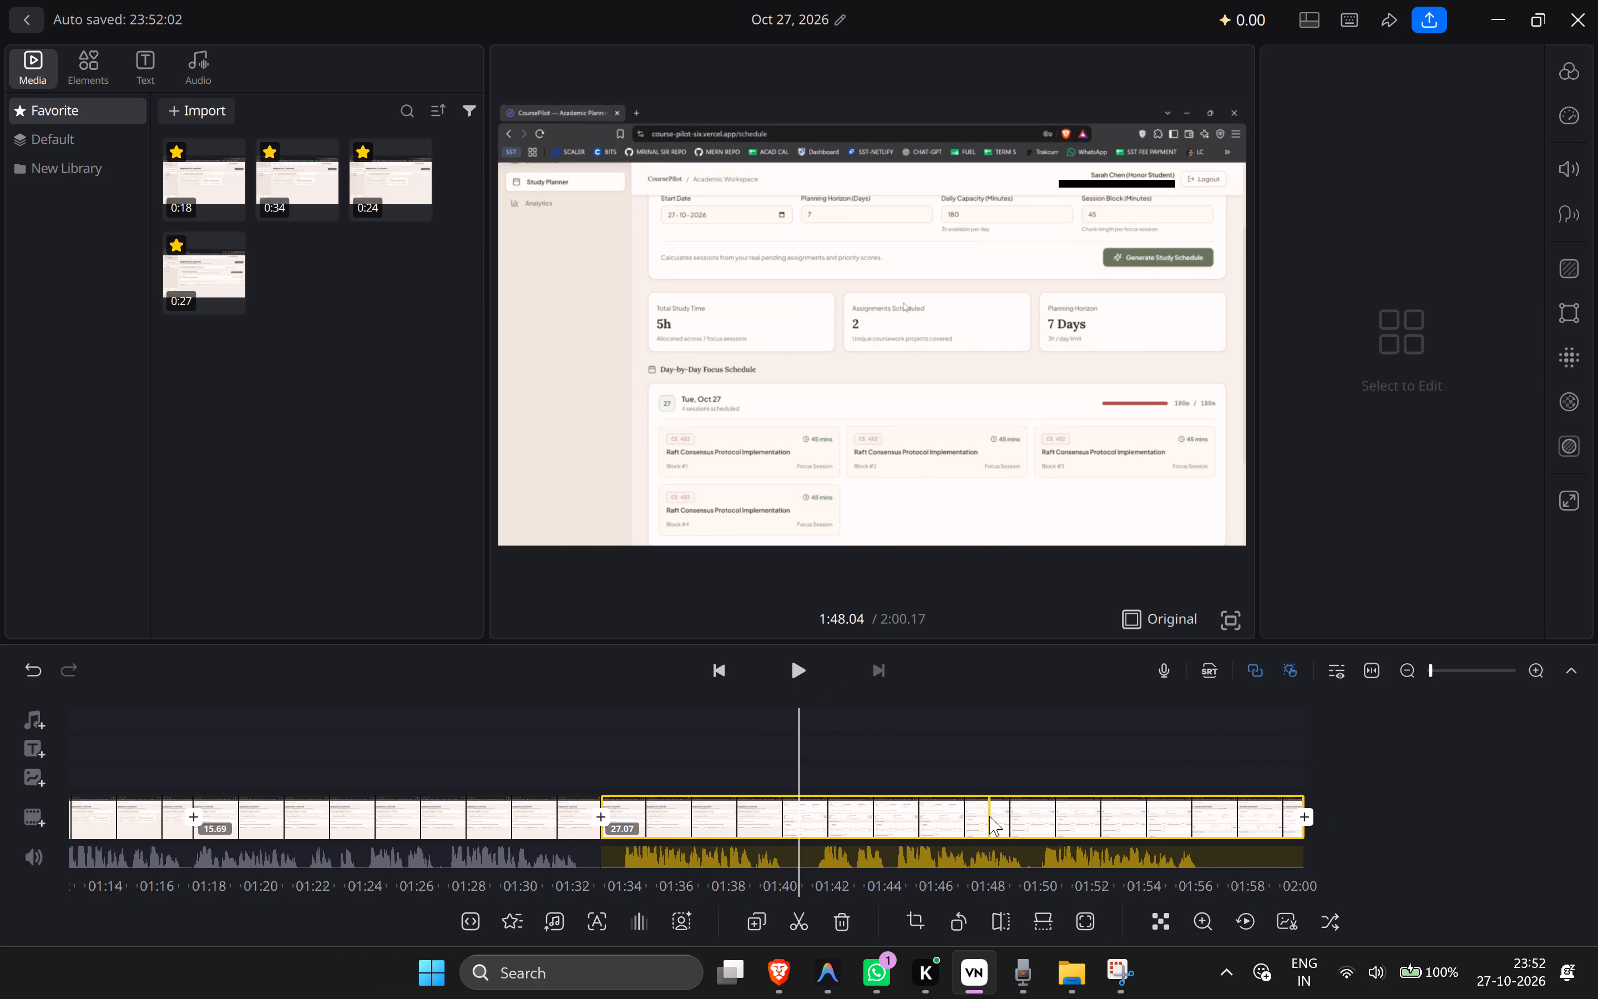
key("space")
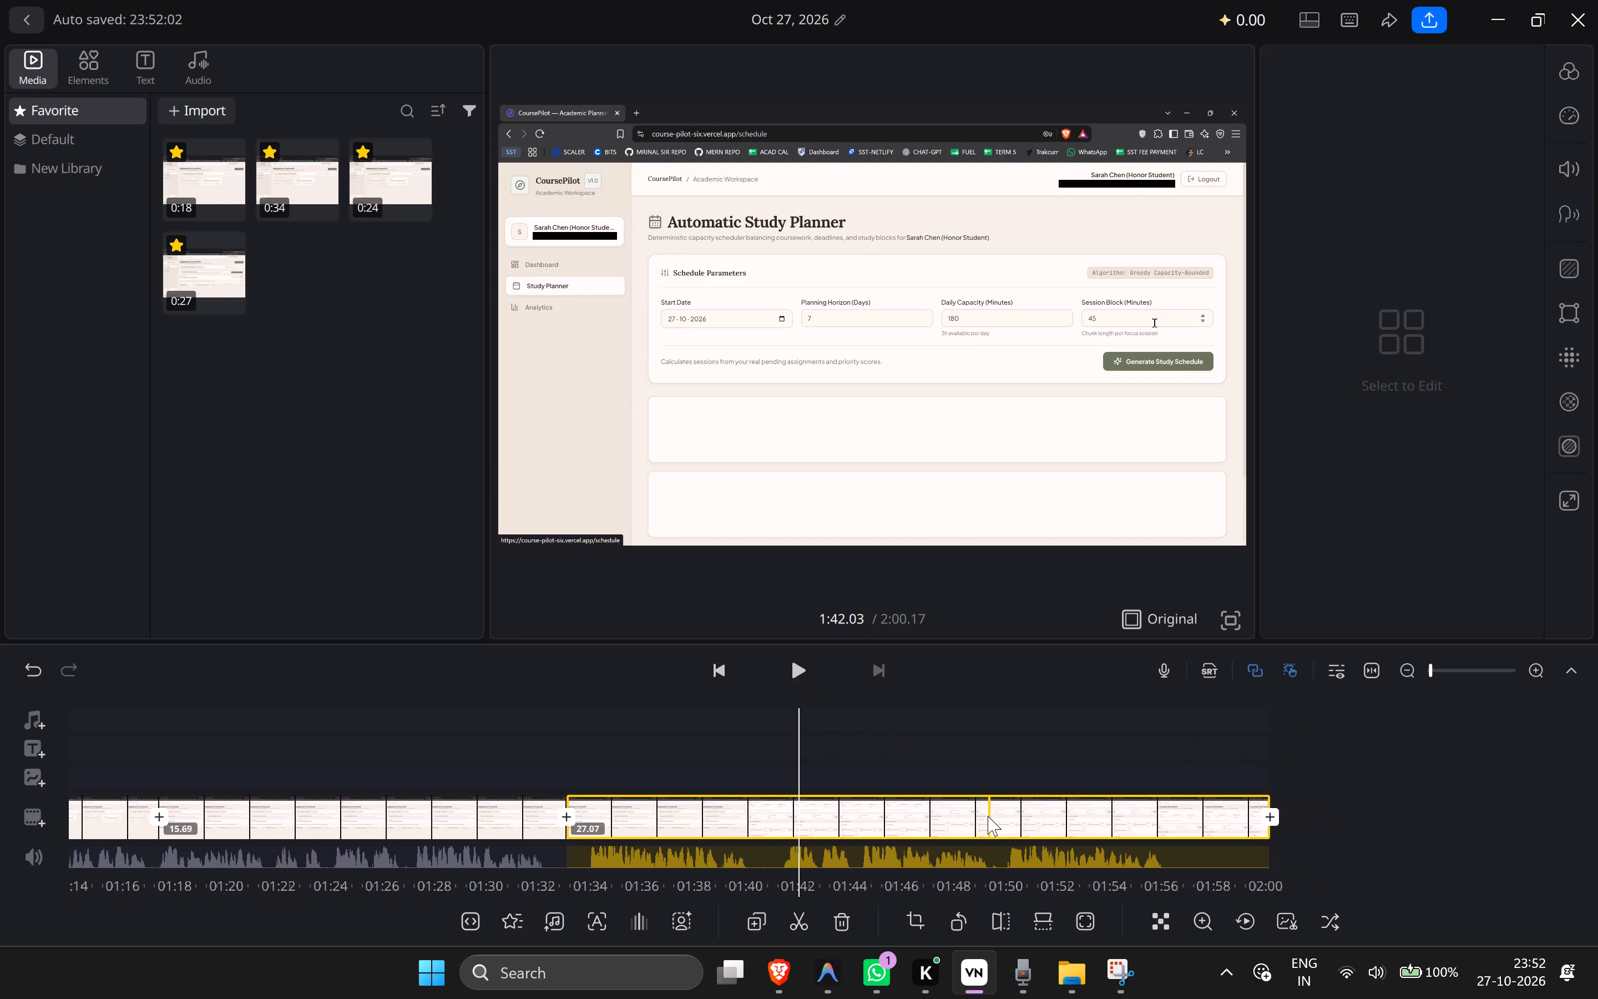
left_click_drag(973, 816, 982, 819)
left_click_drag(871, 824, 902, 831)
key("space")
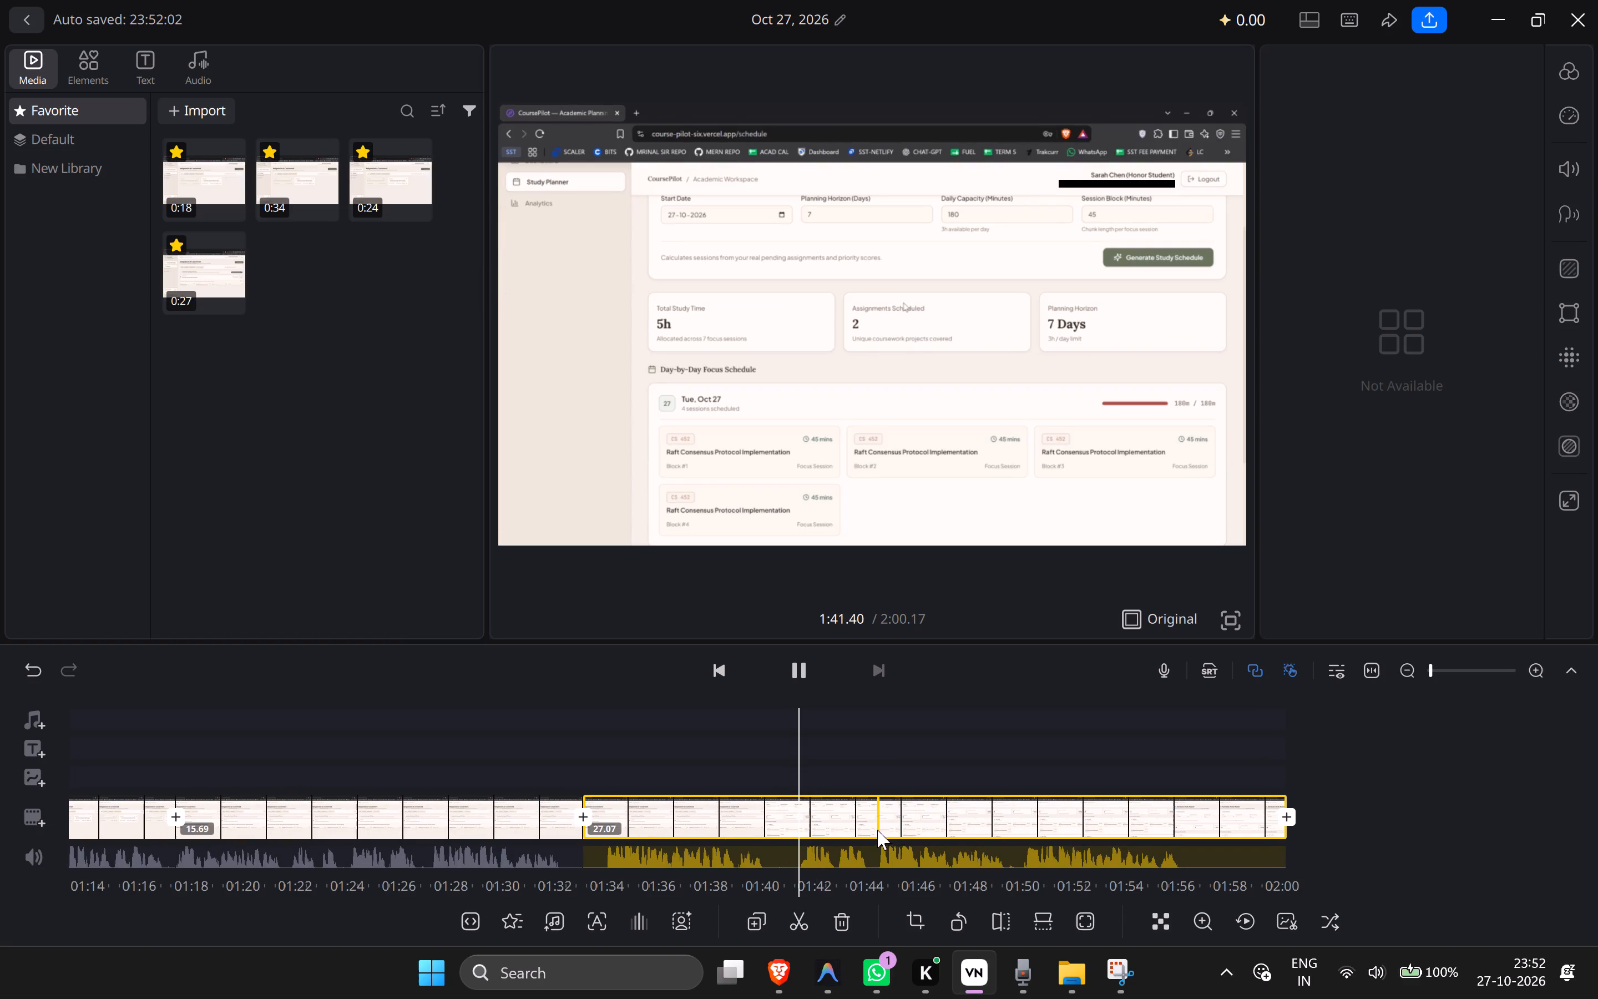
key("space")
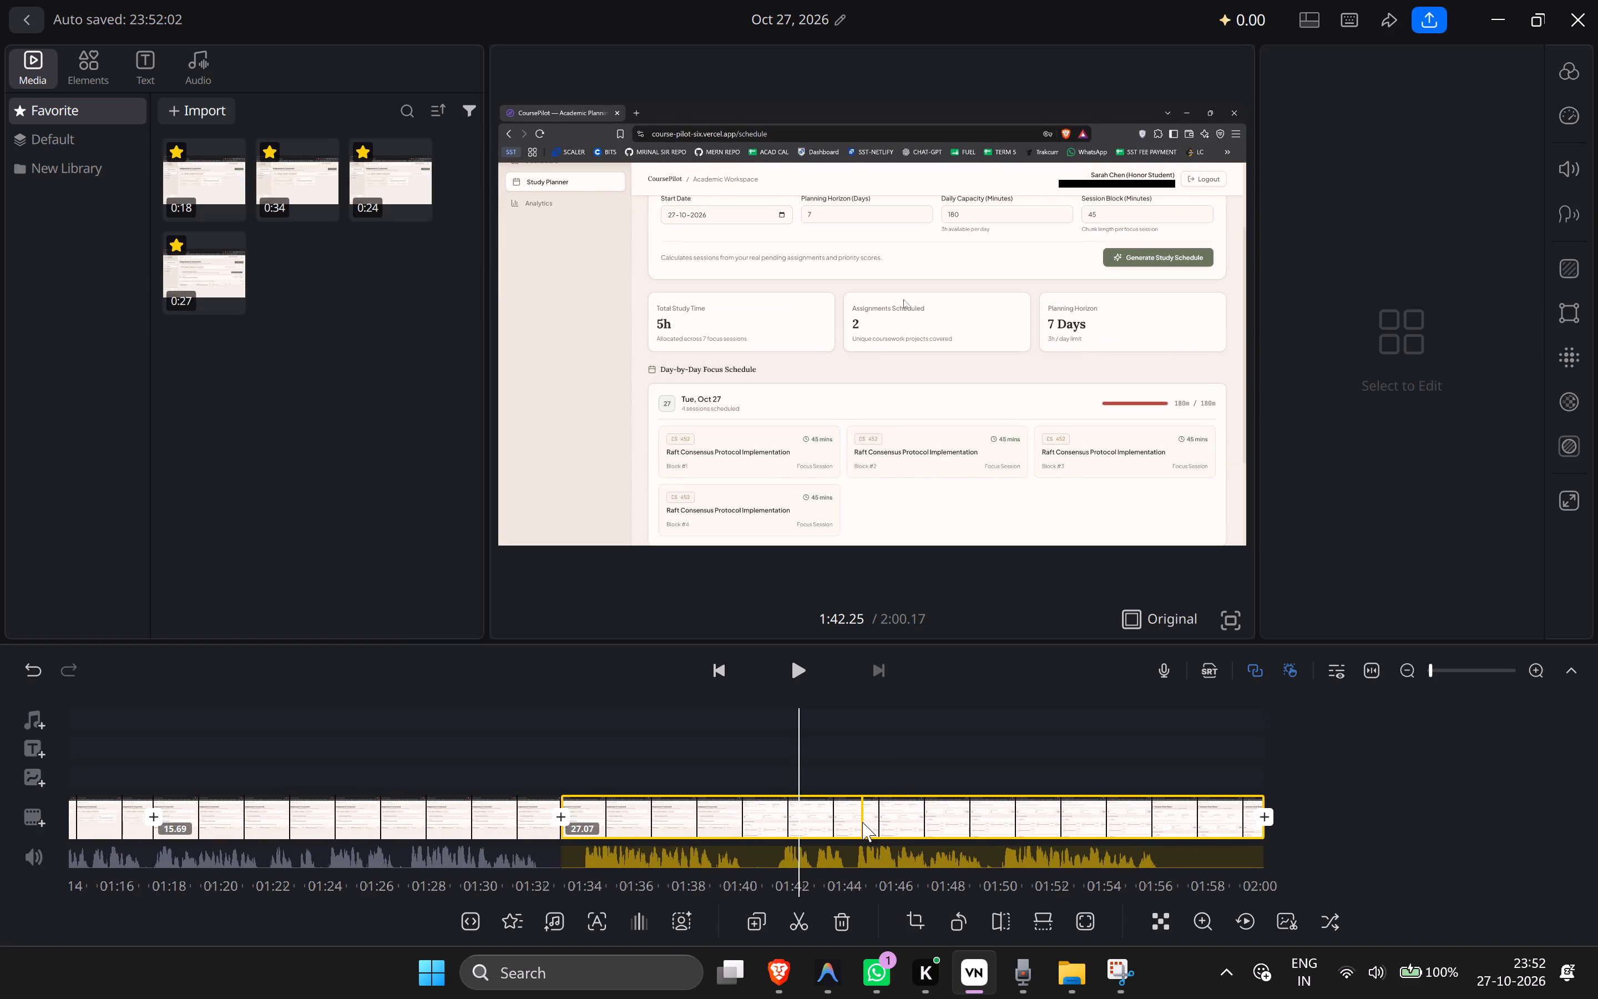
key("space")
key("space")
left_click_drag(862, 822, 883, 822)
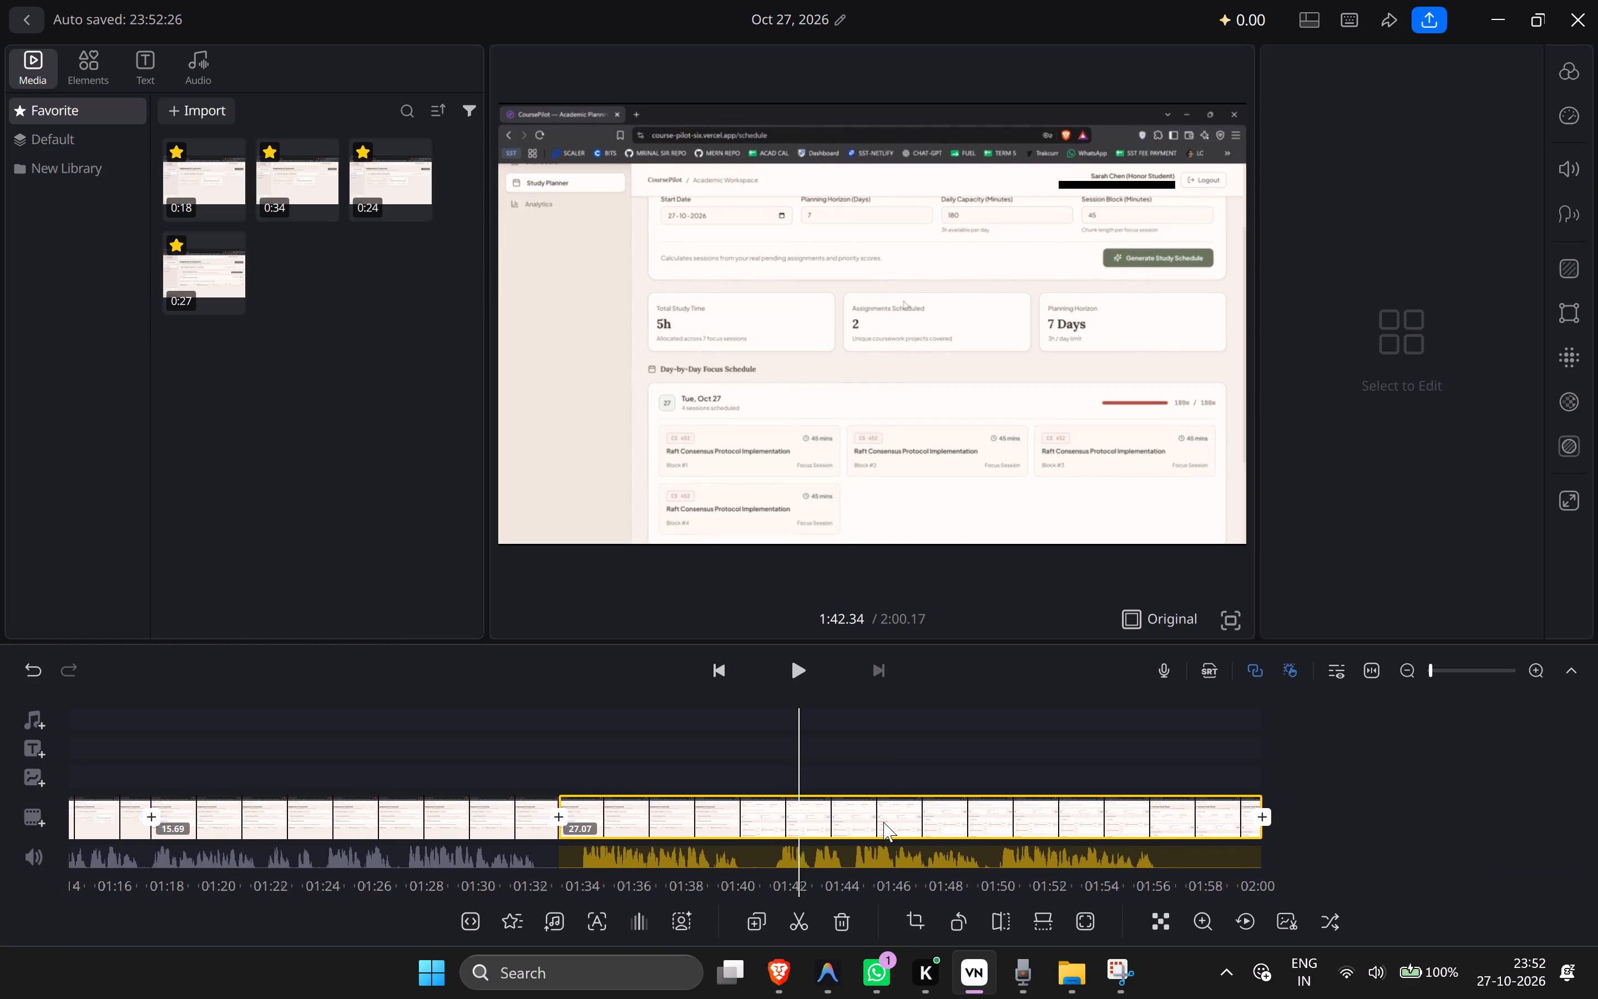
left_click_drag(883, 822, 885, 822)
key("space")
key("space")
left_click_drag(885, 822, 901, 822)
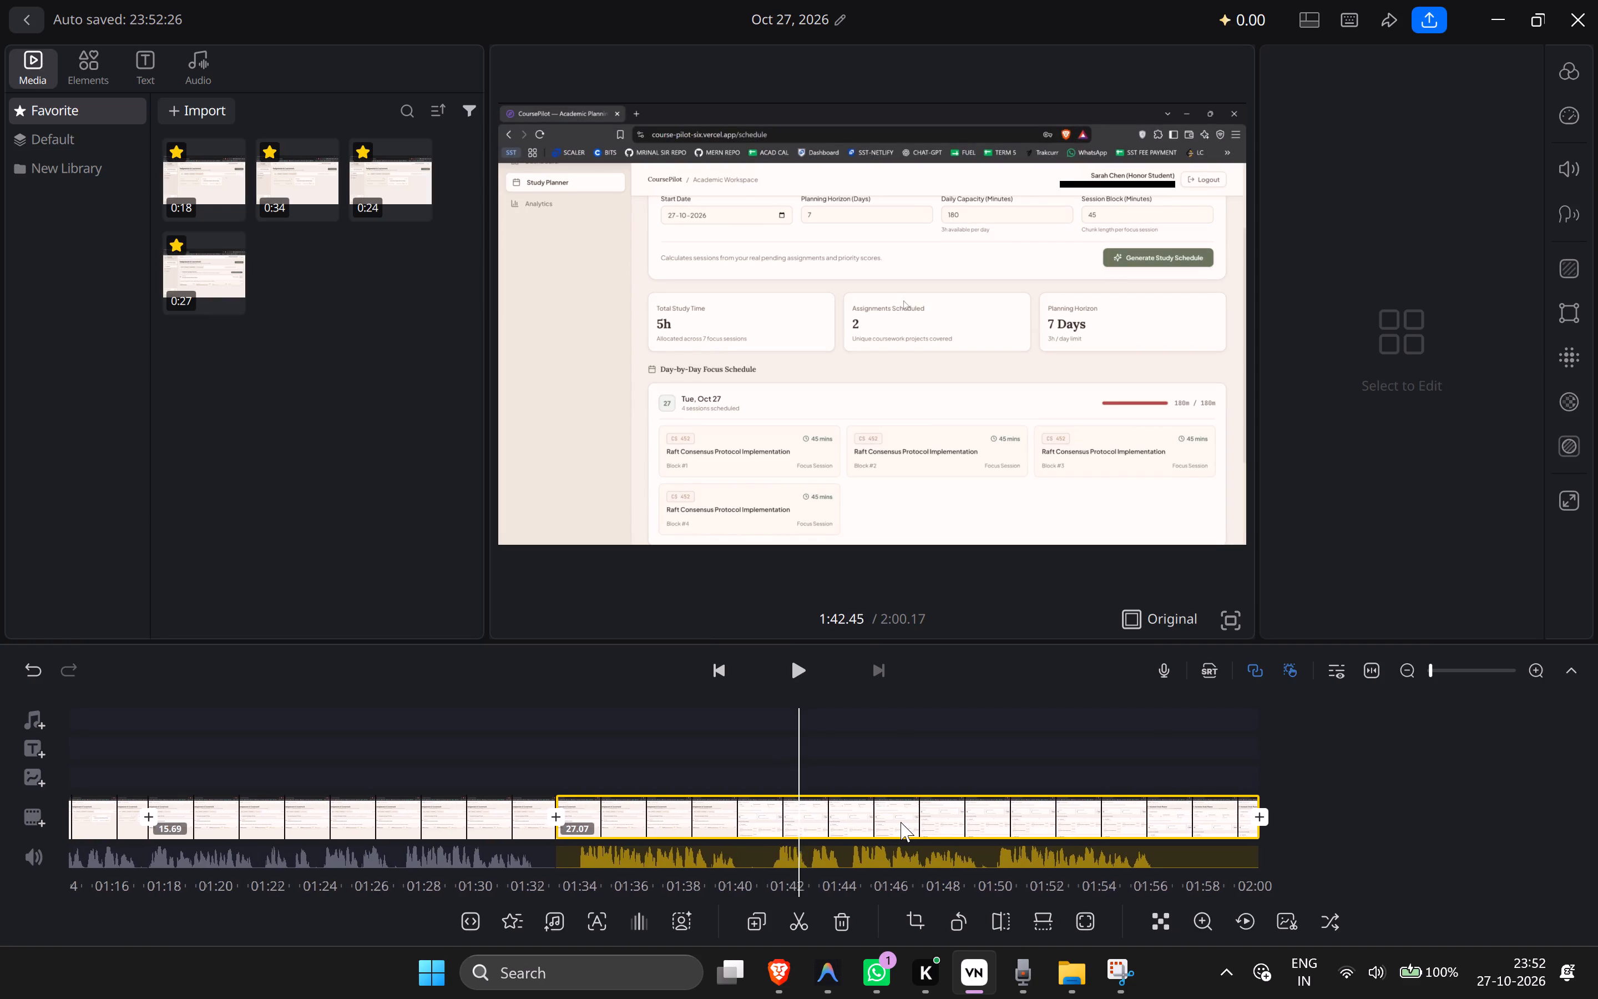
left_click_drag(901, 822, 907, 822)
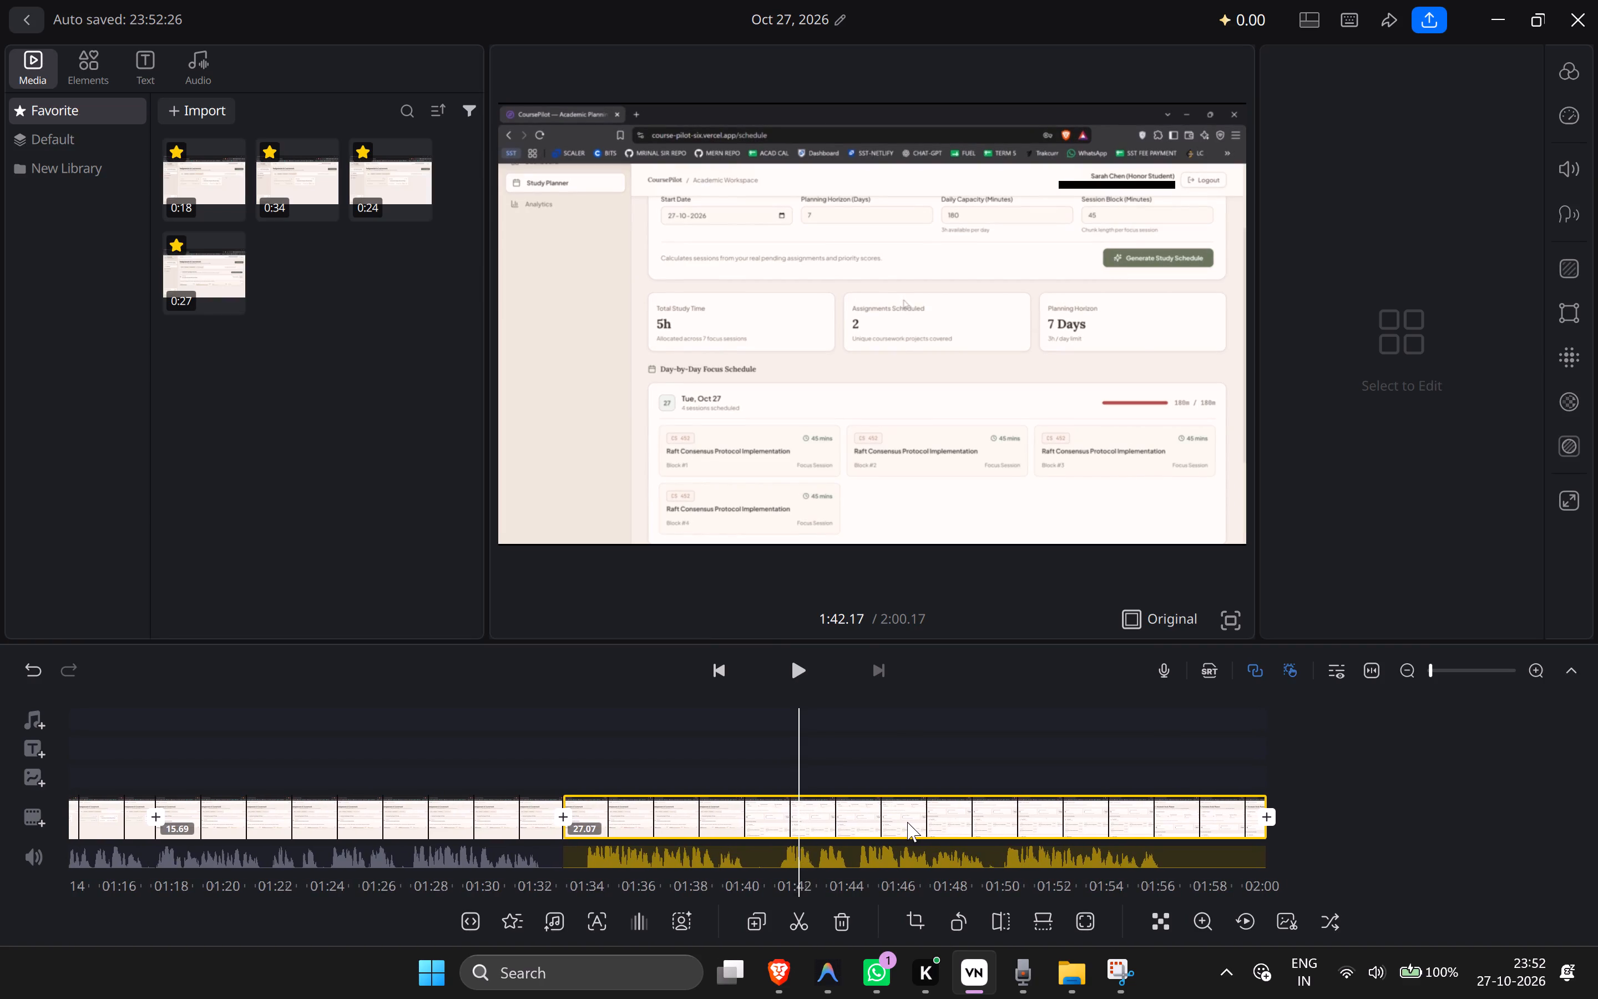
left_click_drag(907, 822, 905, 822)
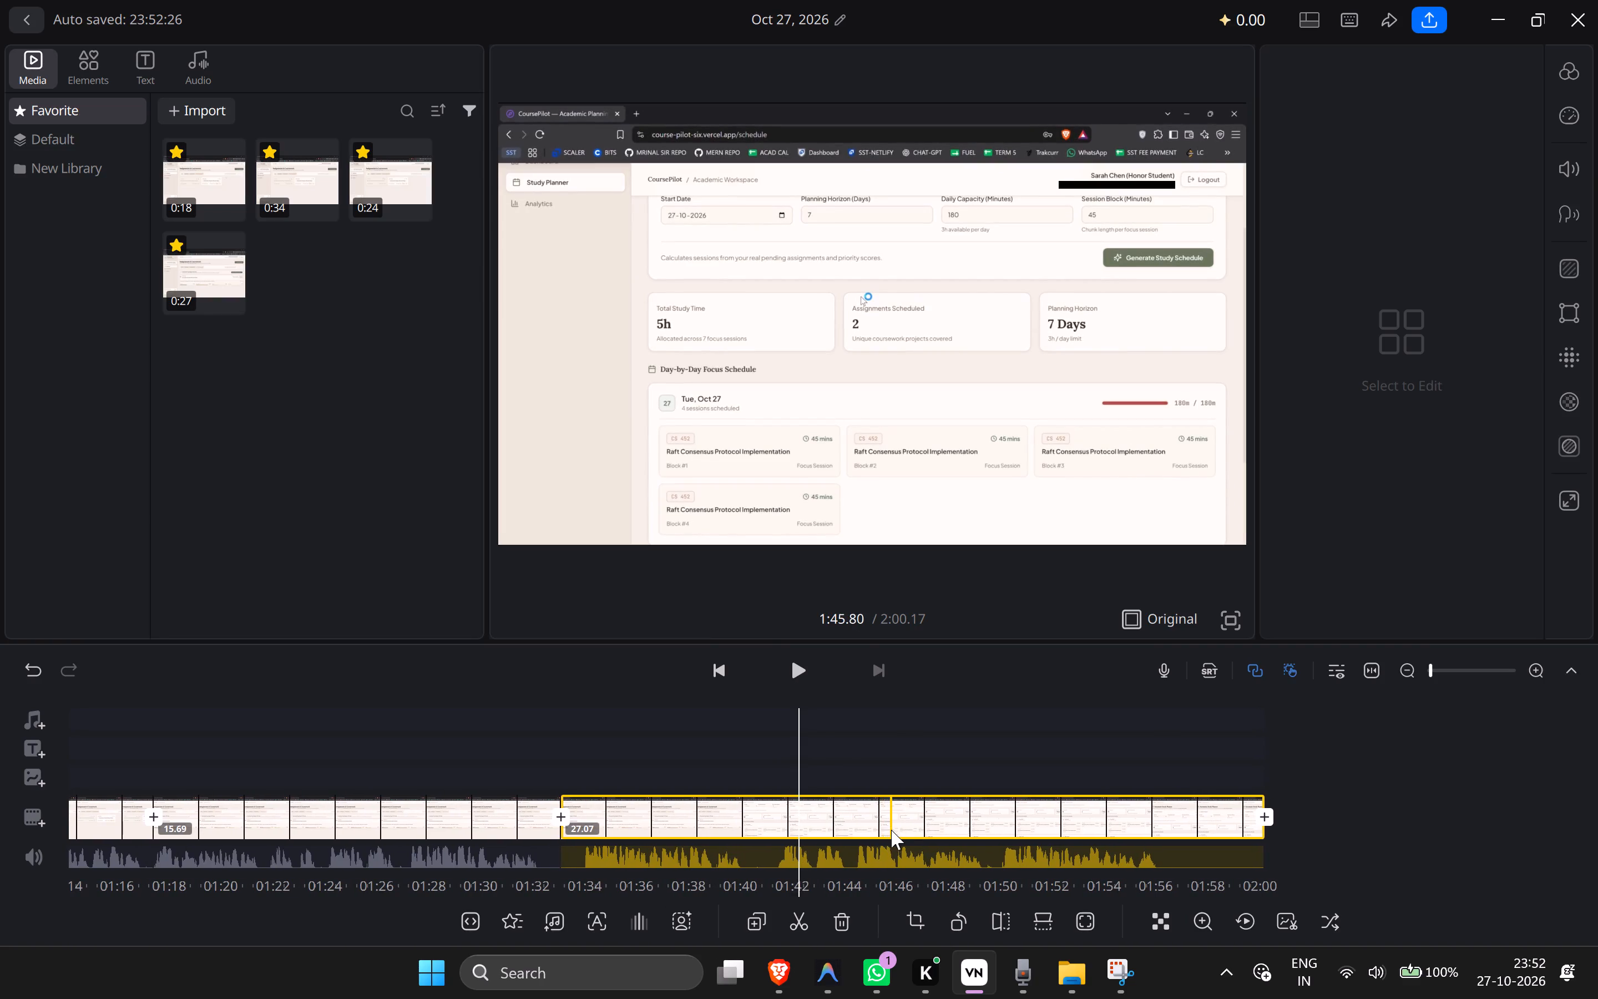
left_click(796, 915)
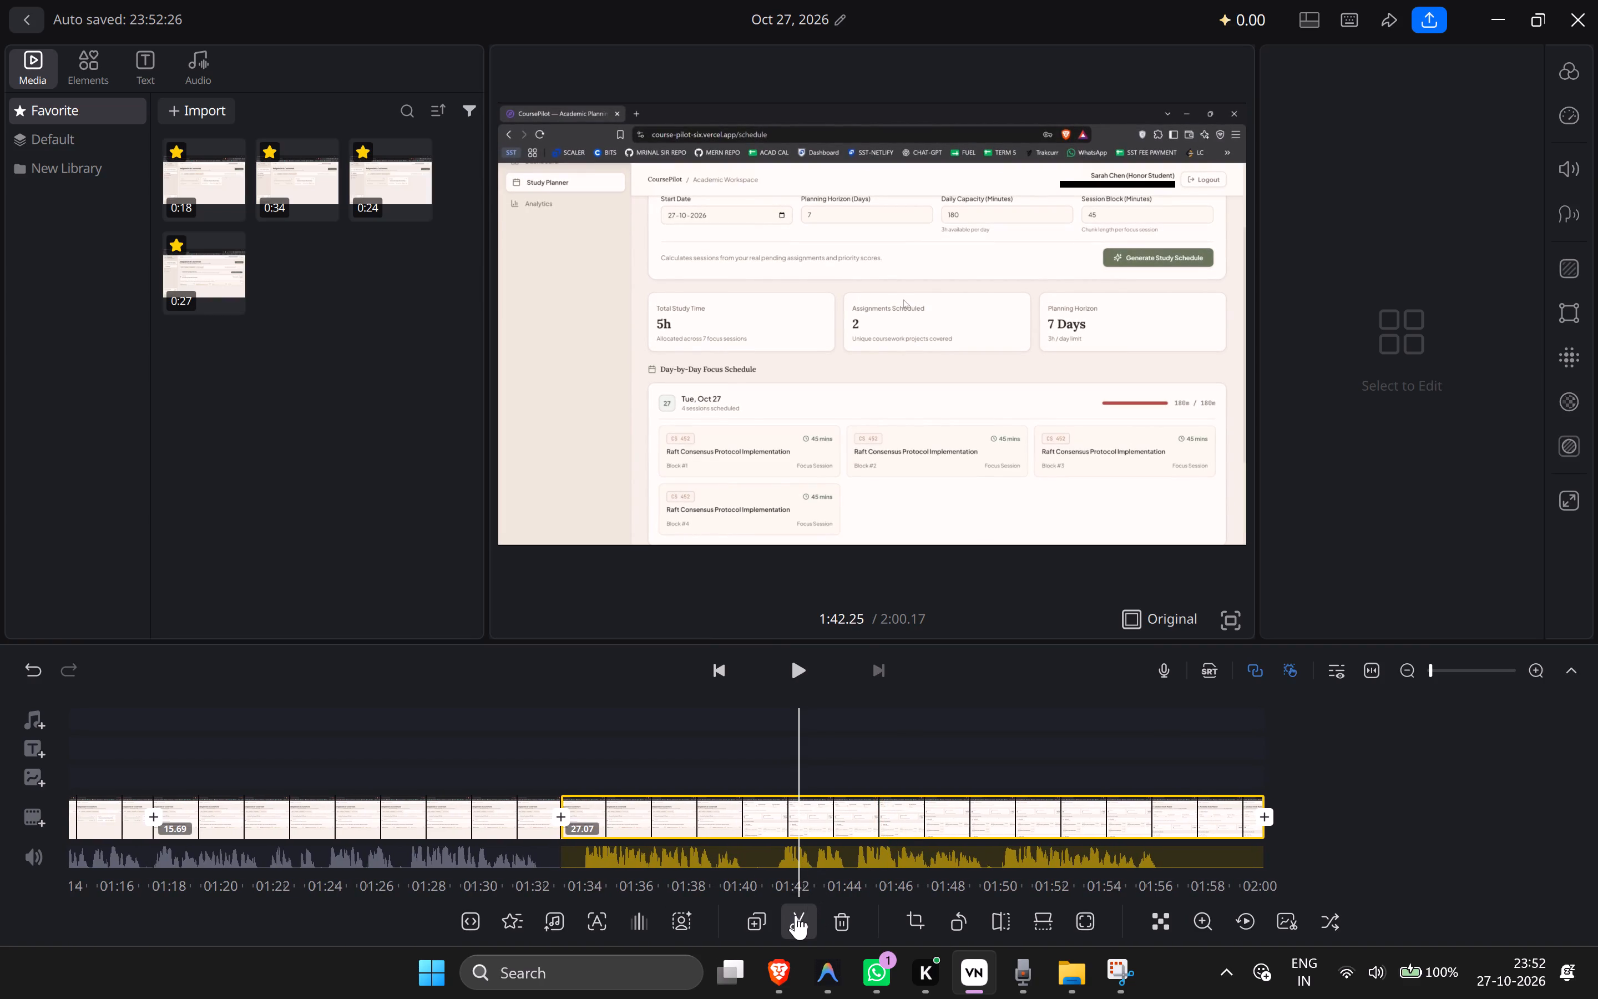
Split the second part of the clip at 1:42.92 and delete the short segment between 1:42.25 and 1:42.92.
key("space")
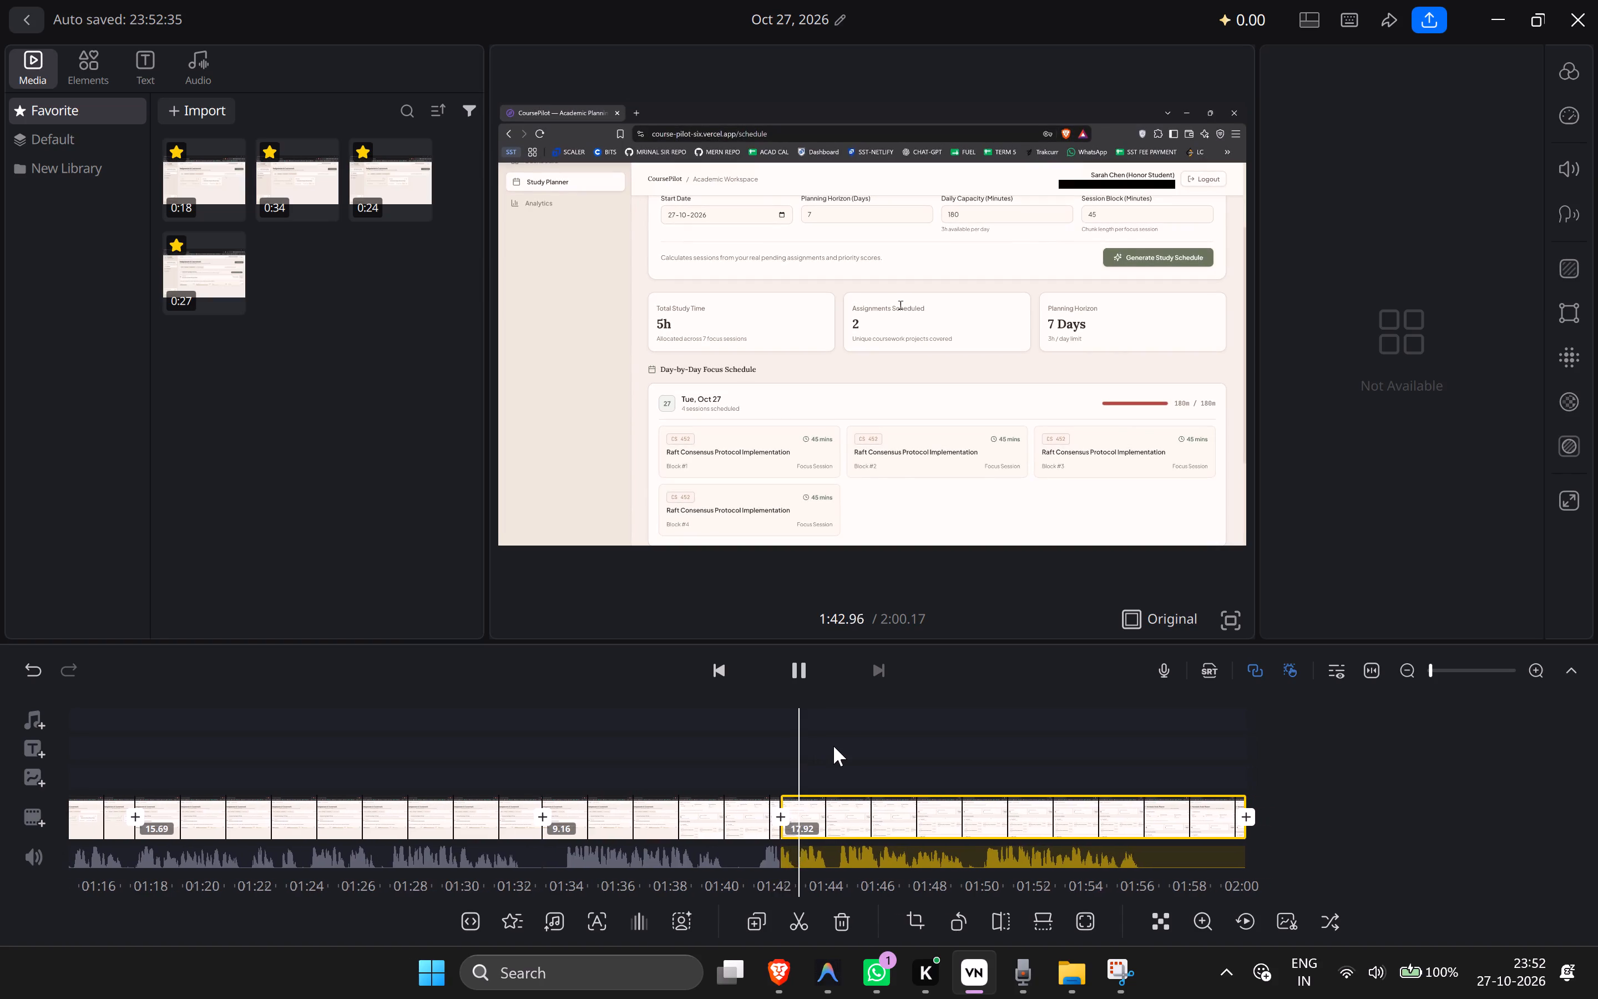
key("space")
key("space")
key("space")
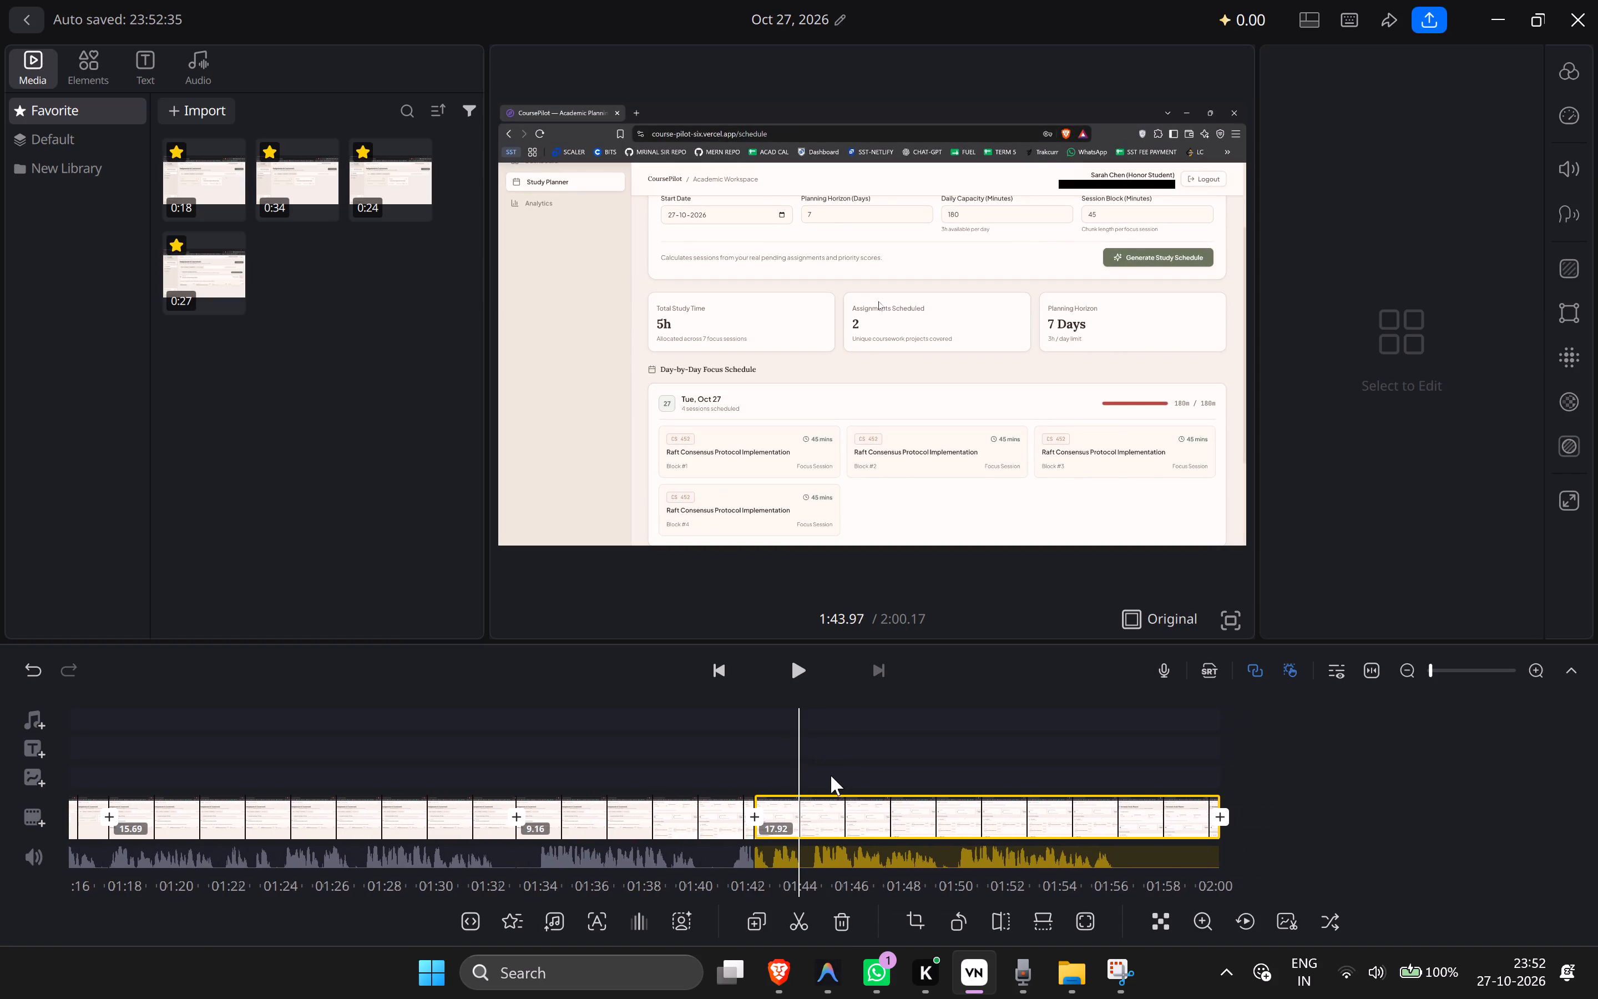
left_click_drag(832, 775, 872, 785)
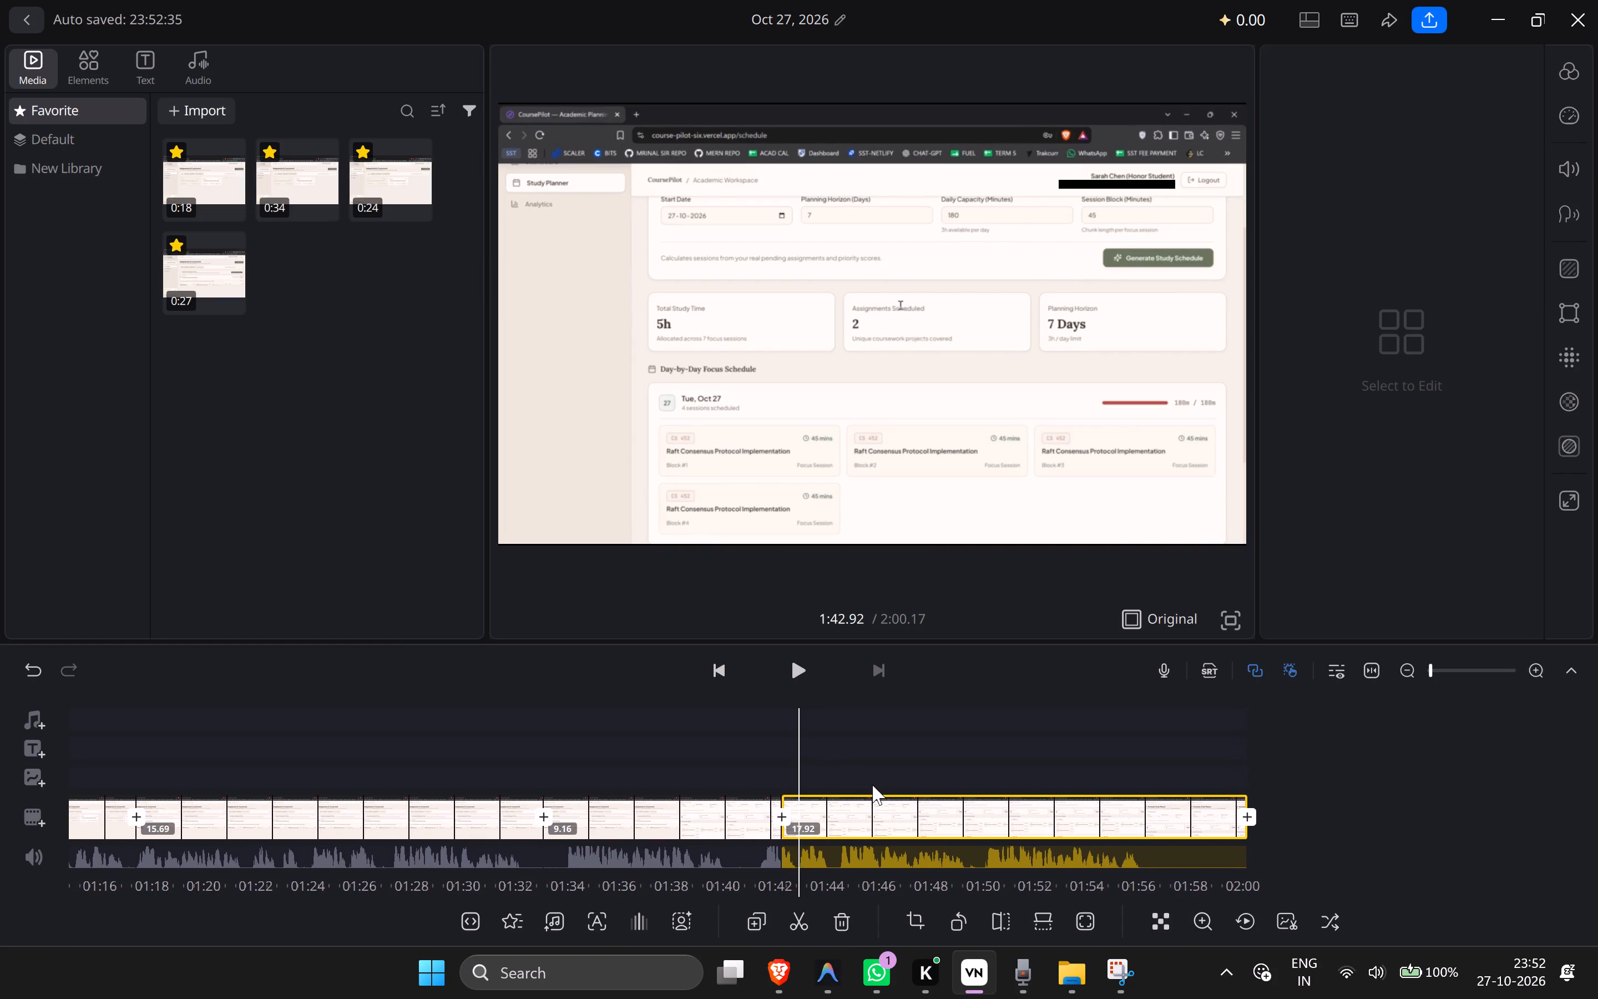
left_click_drag(872, 785, 873, 785)
key("c")
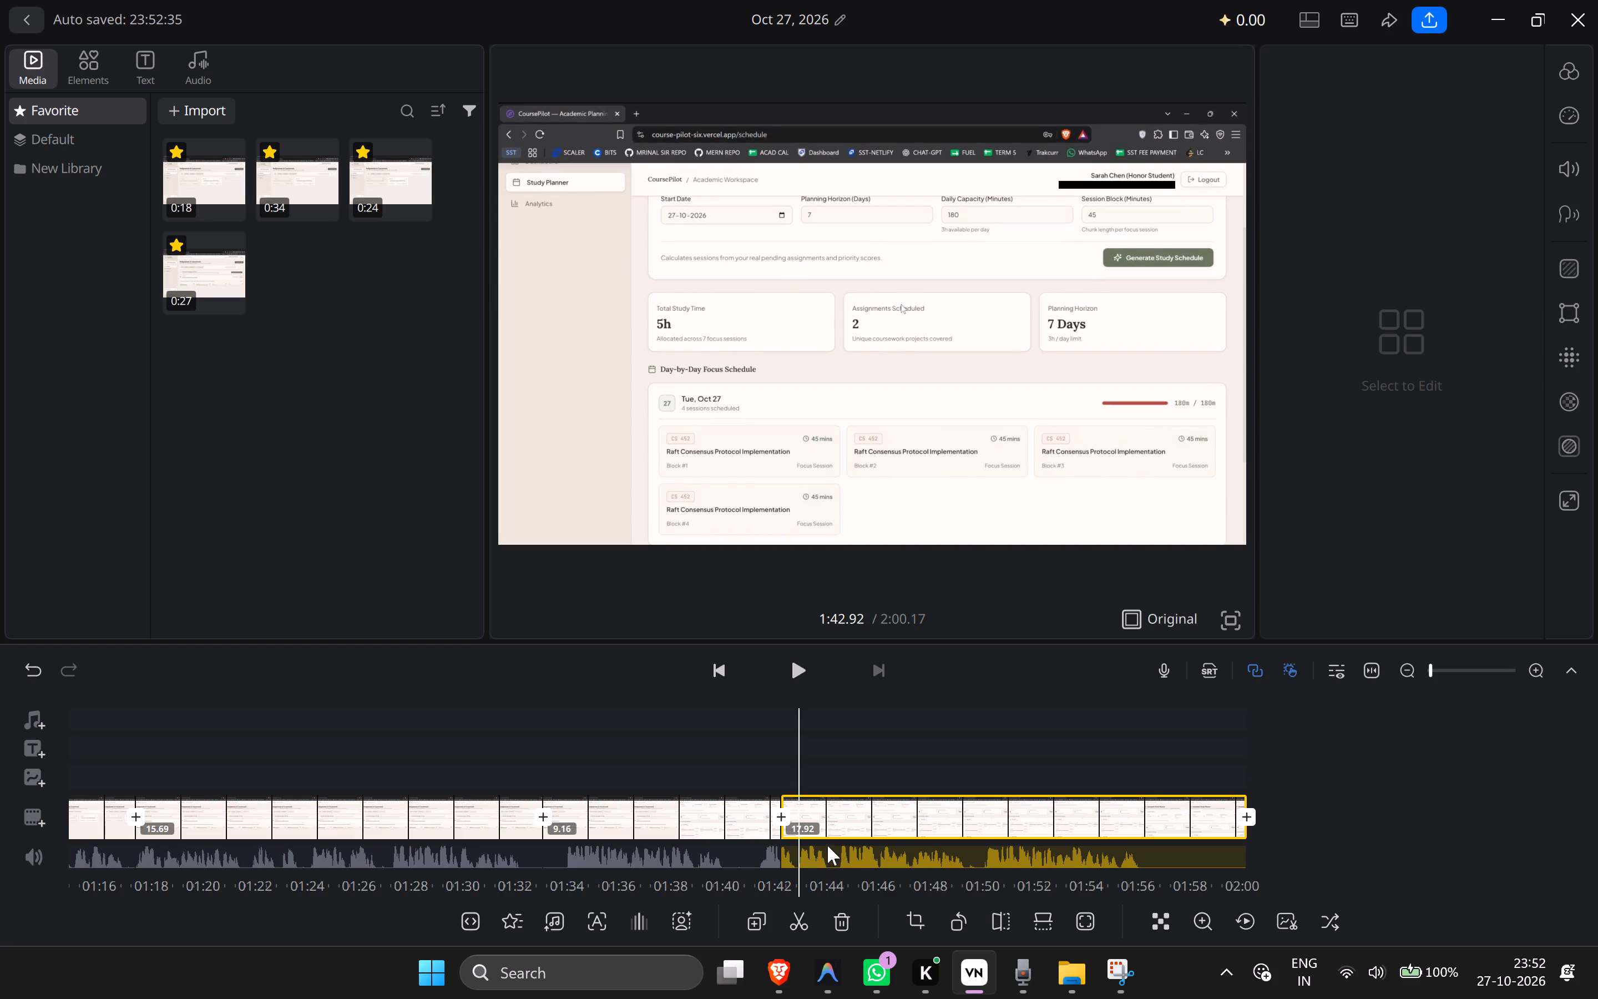
left_click(806, 917)
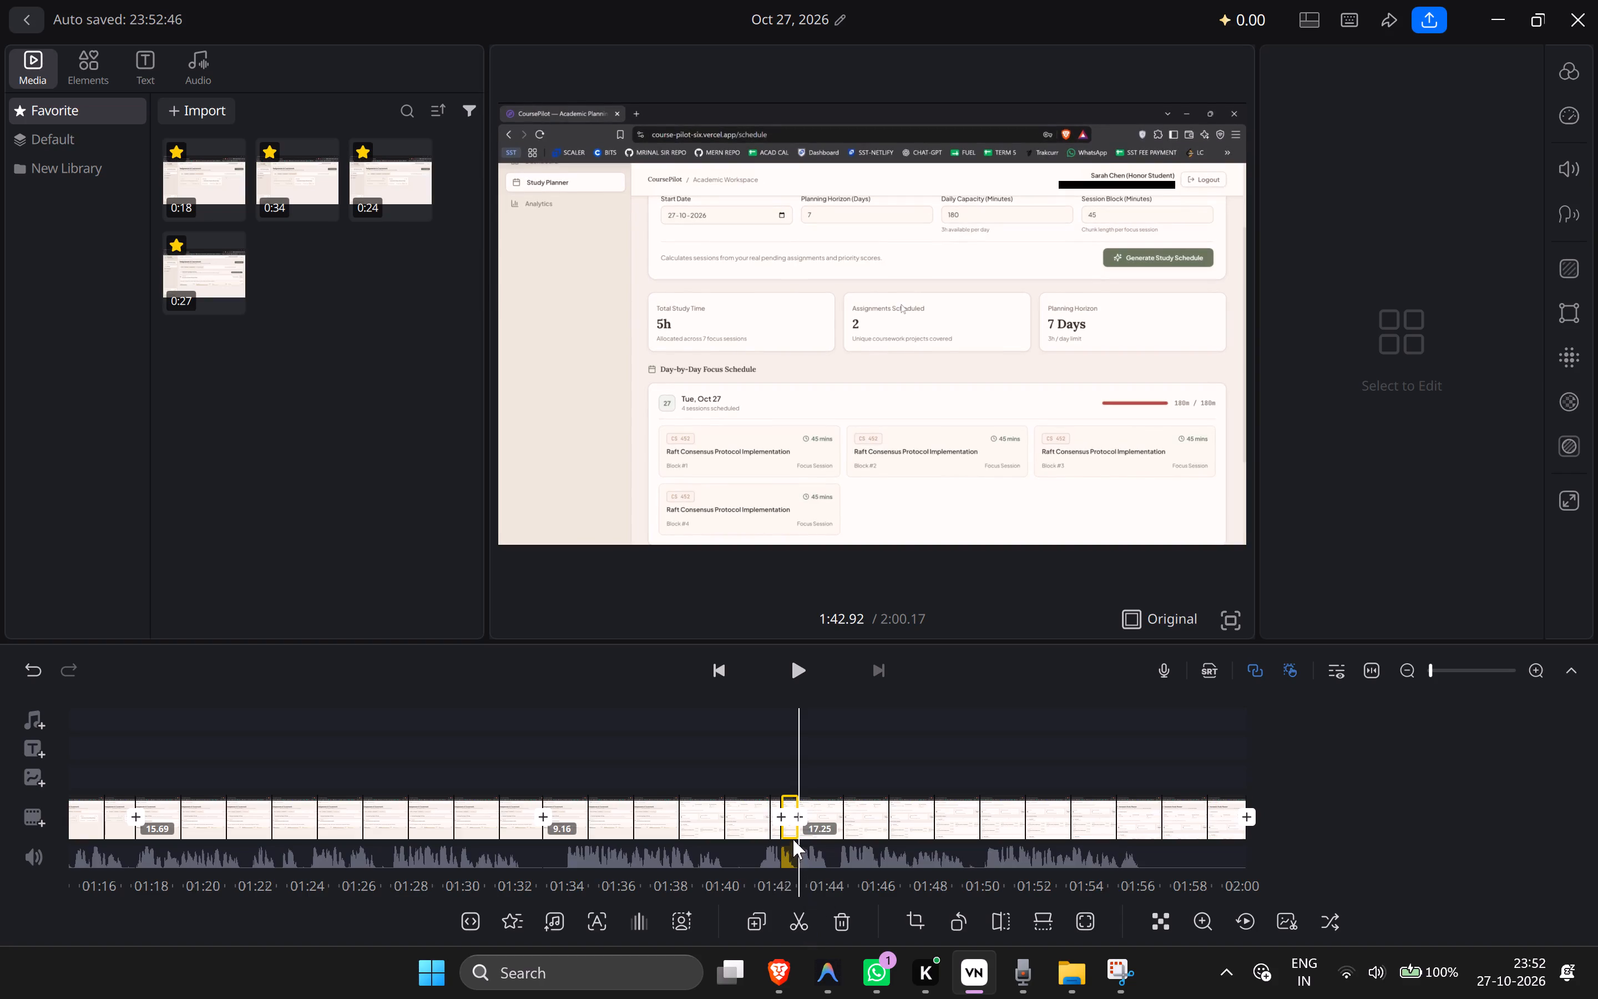
key("Delete")
Review the join, split the following clip at 1:42.31 and delete the sliver between 1:42.25 and 1:42.31.
left_click_drag(847, 703, 904, 726)
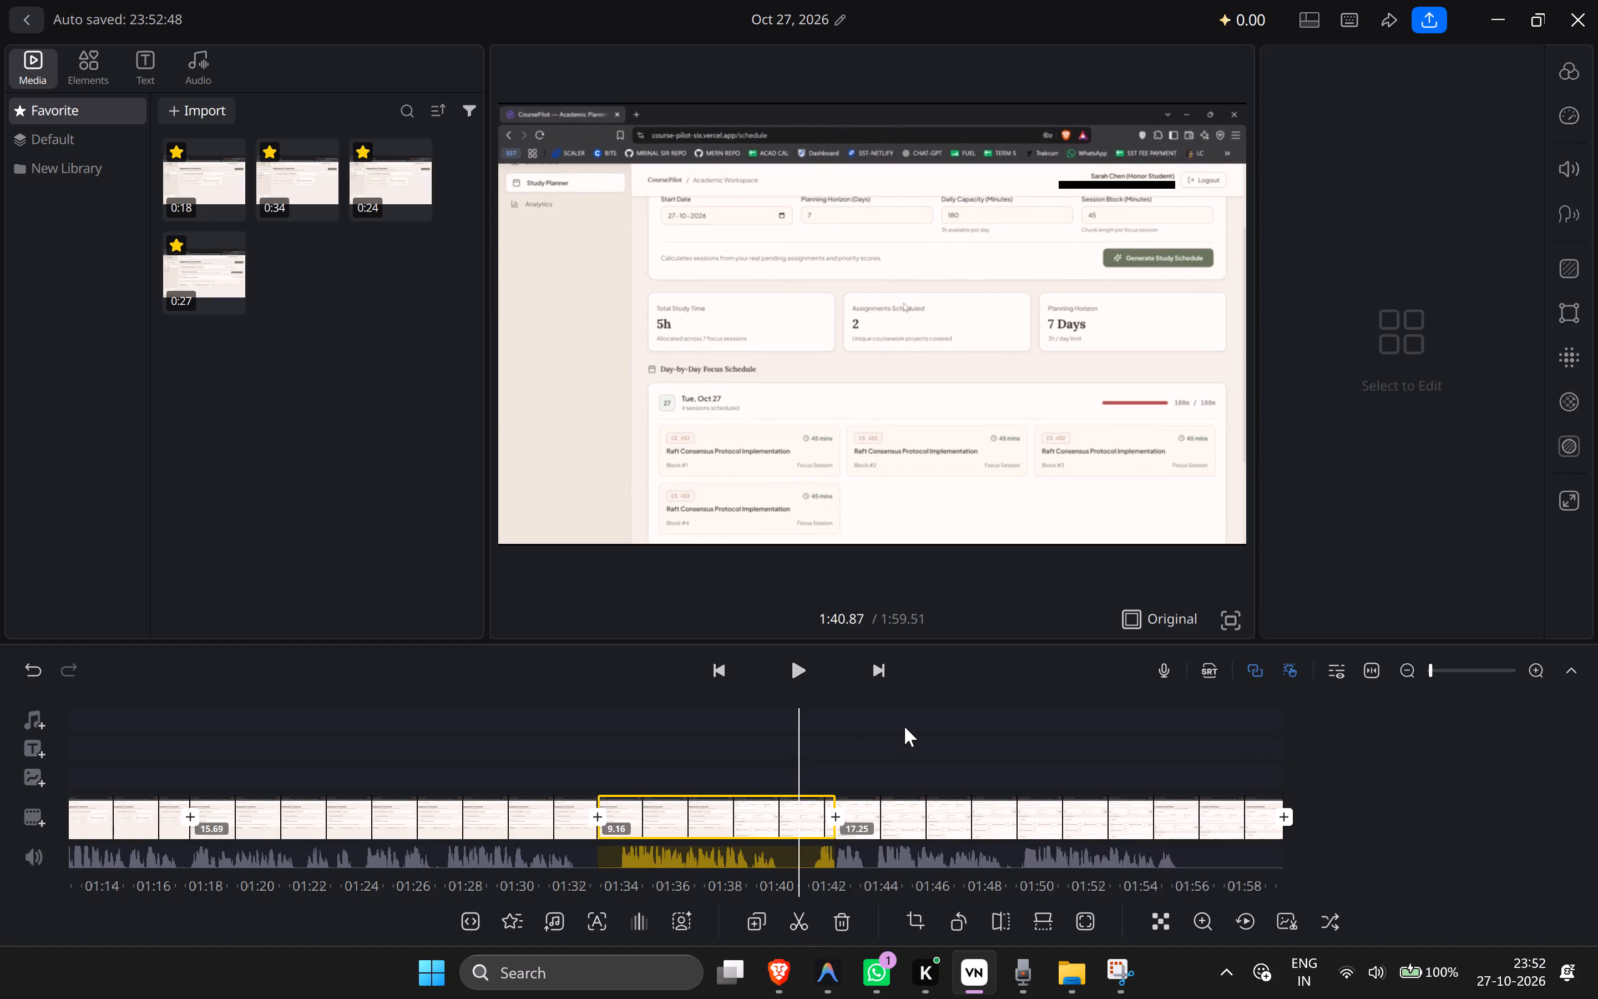
left_click_drag(904, 726, 906, 726)
key("space")
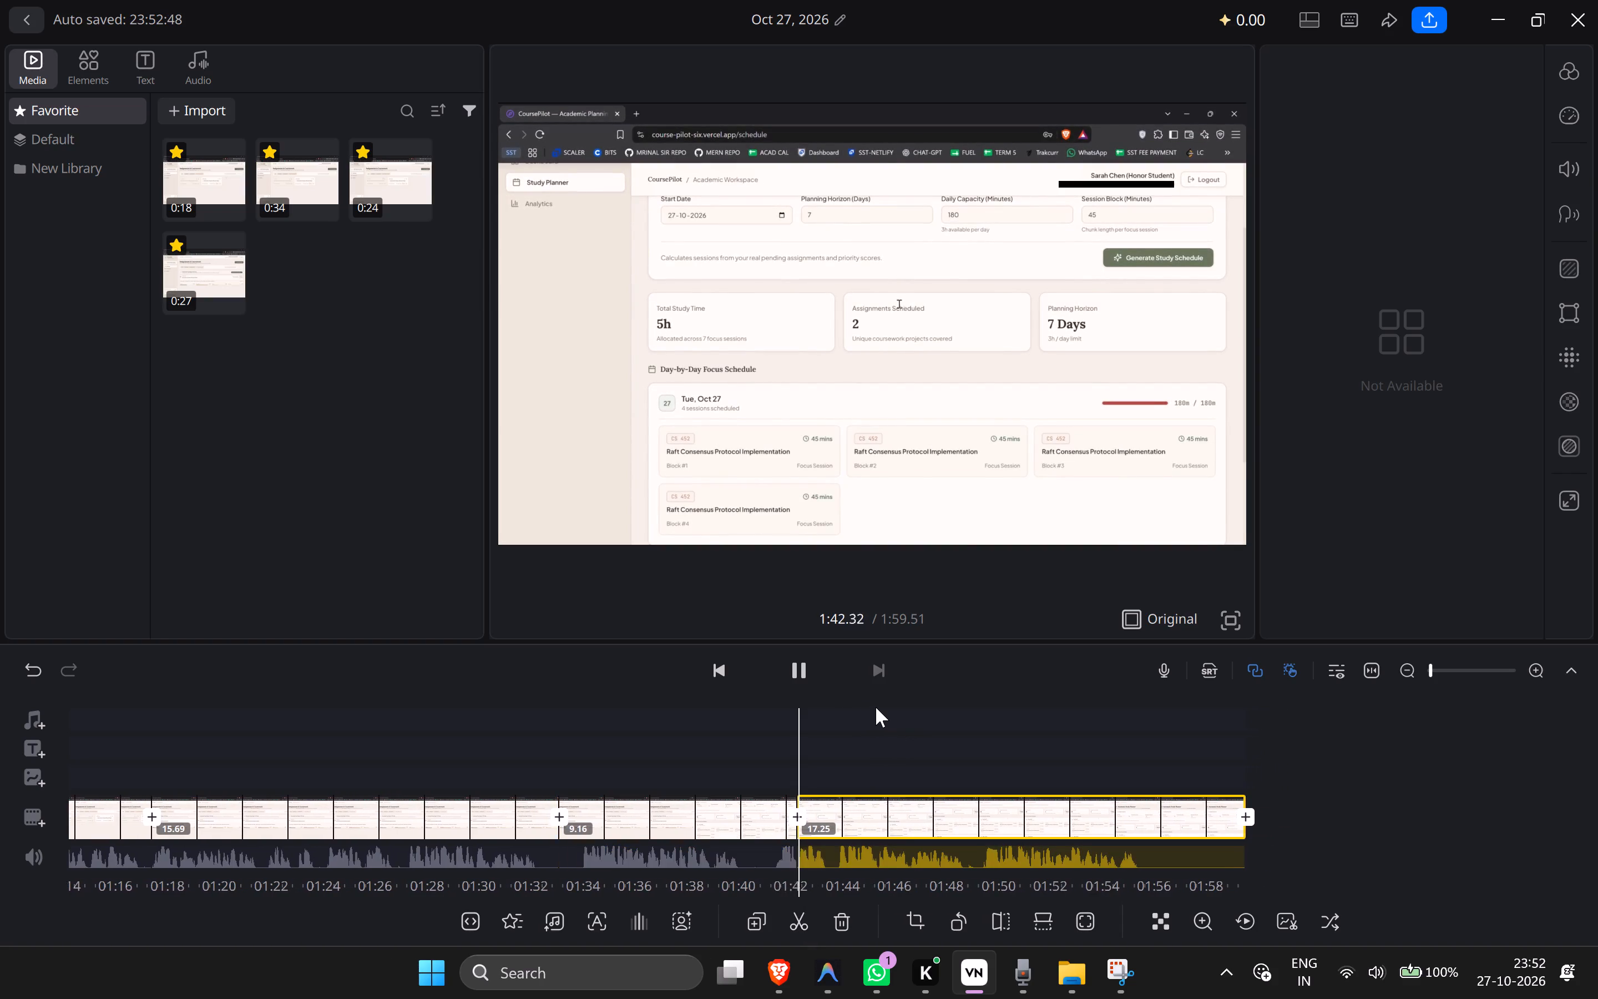
left_click_drag(918, 833, 952, 837)
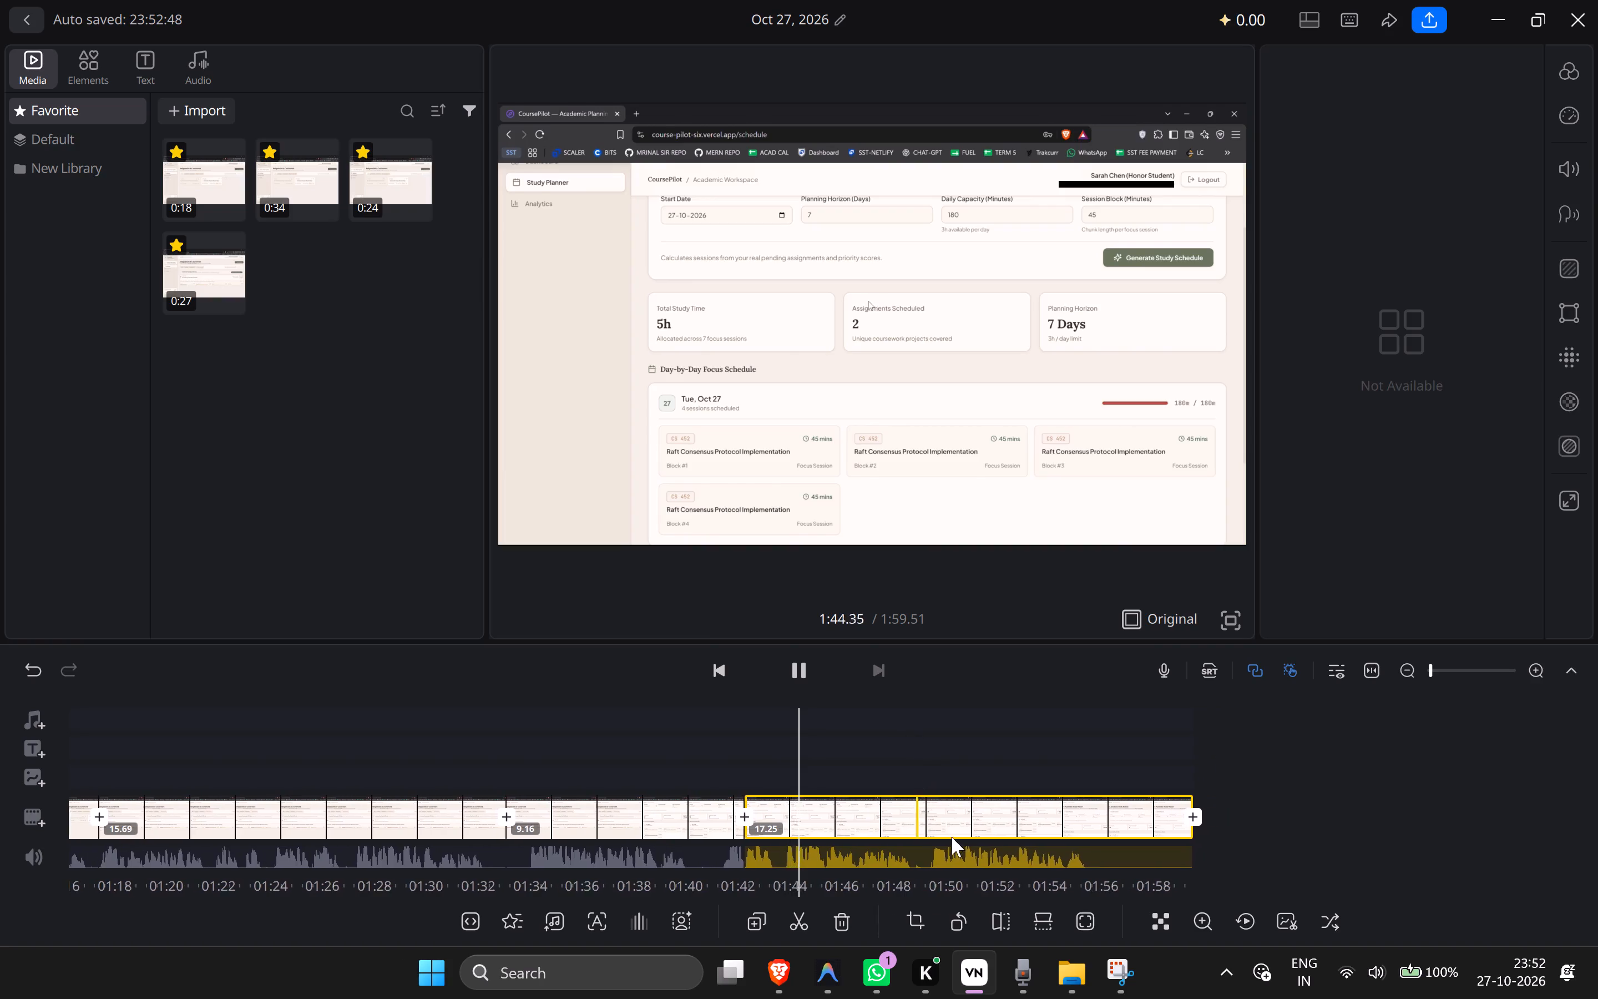
left_click_drag(952, 837, 1011, 846)
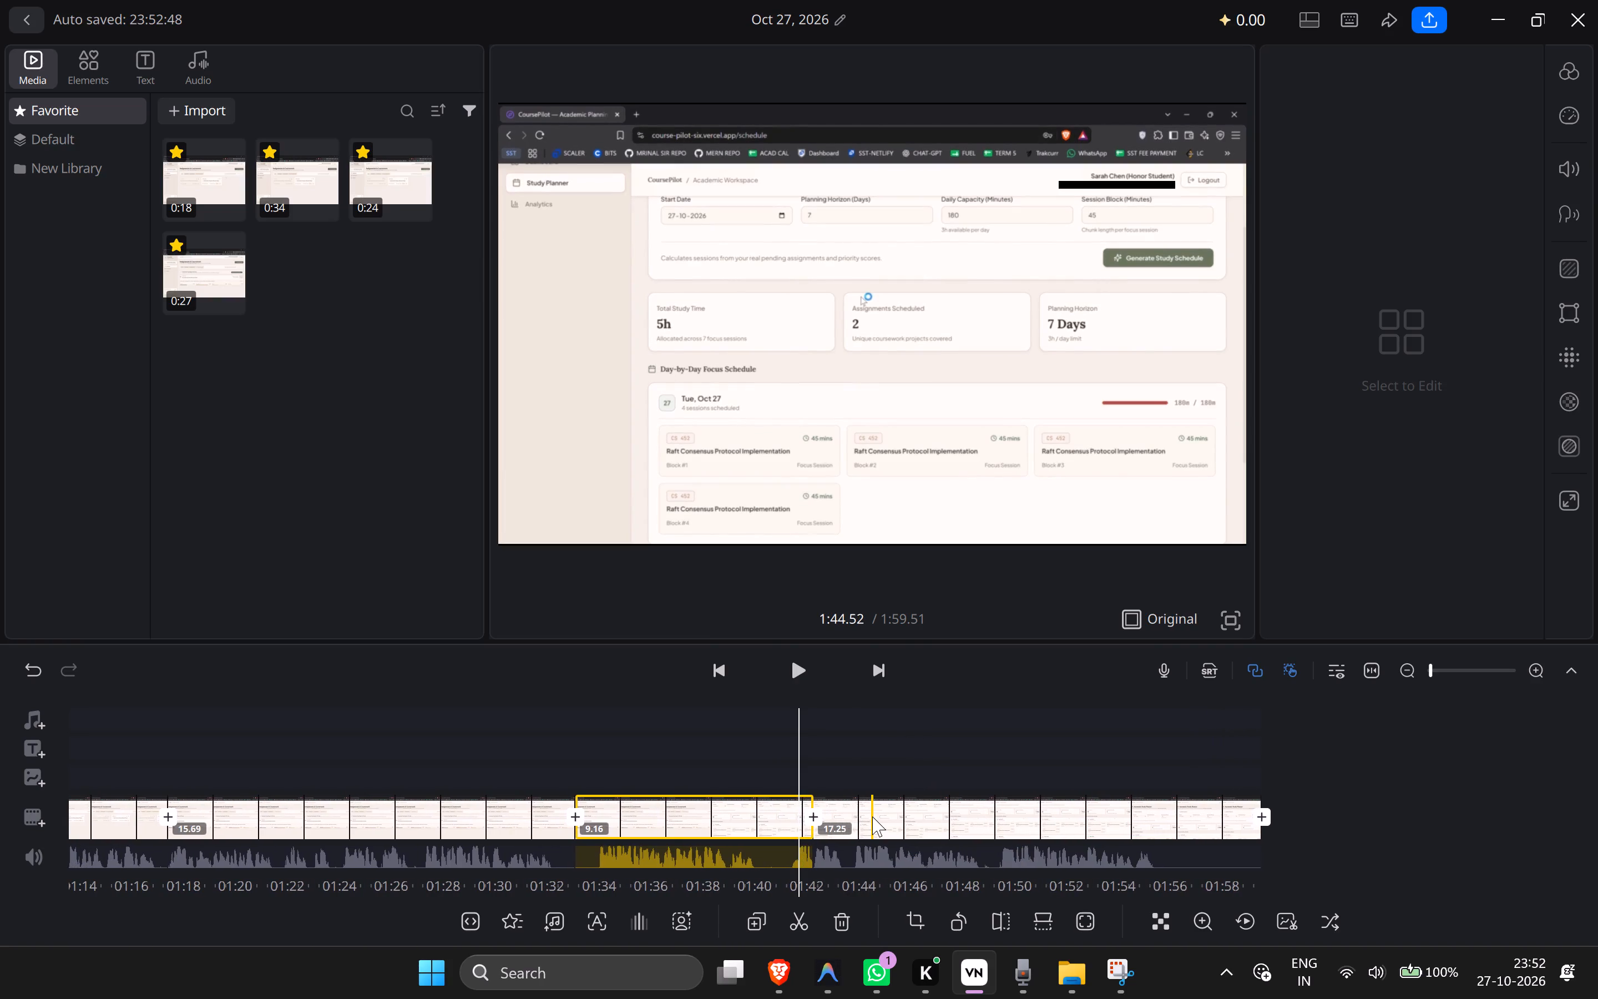
key("ctrl+equal")
key("ctrl+equal")
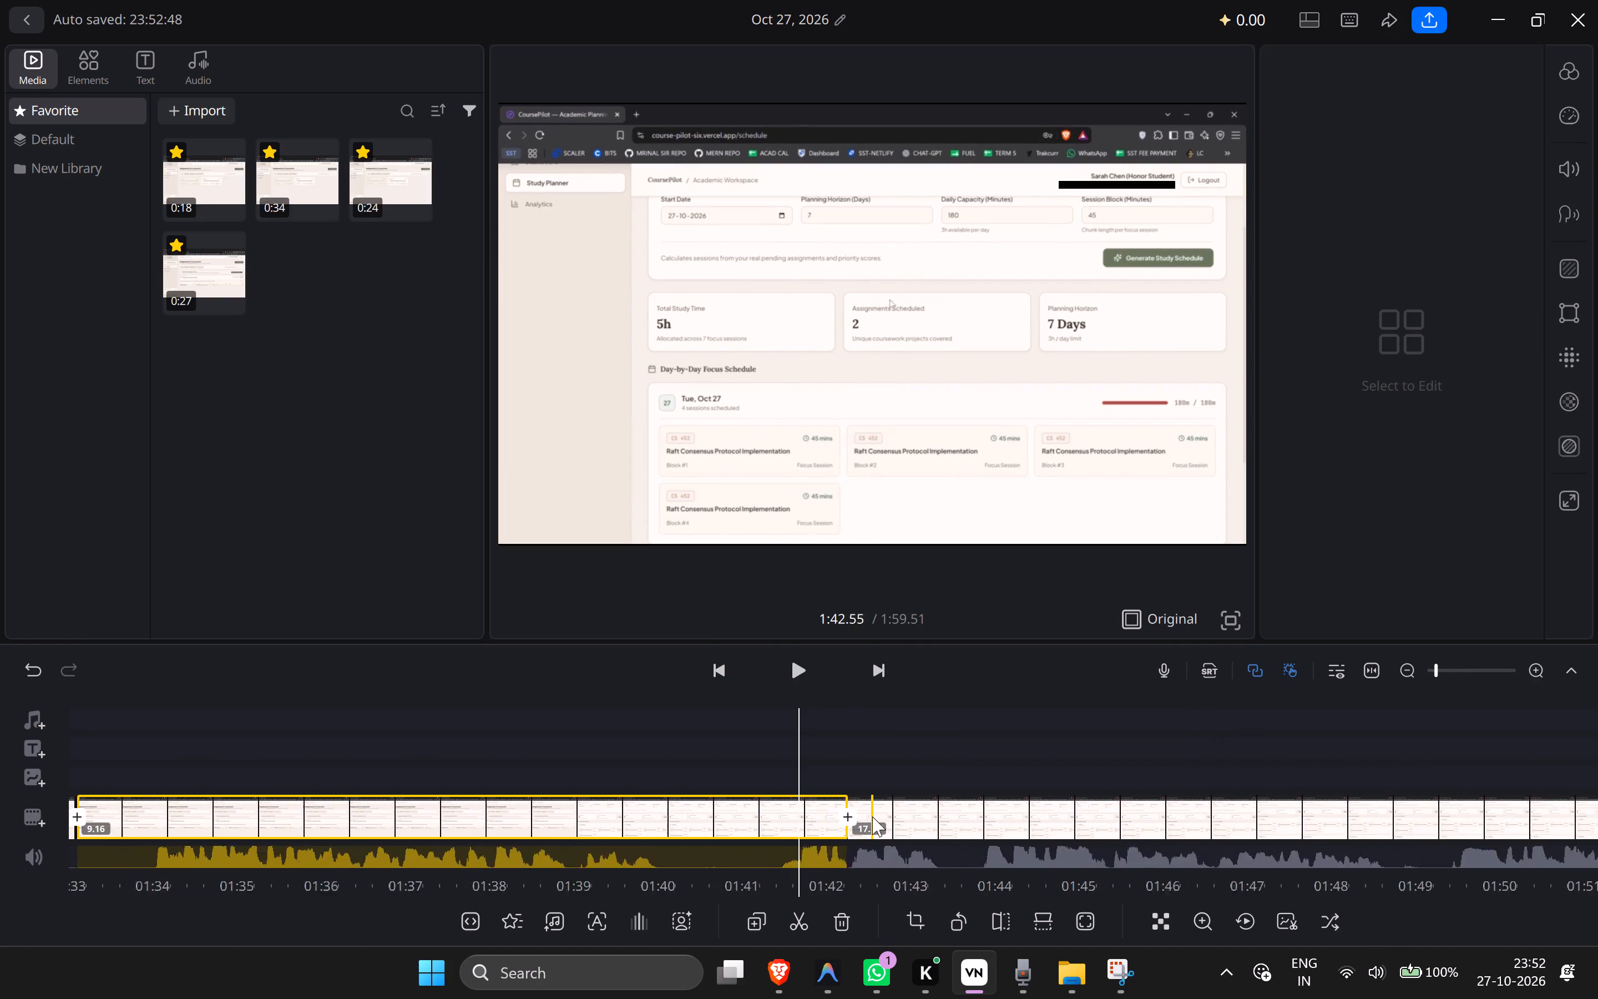
key("ctrl+equal")
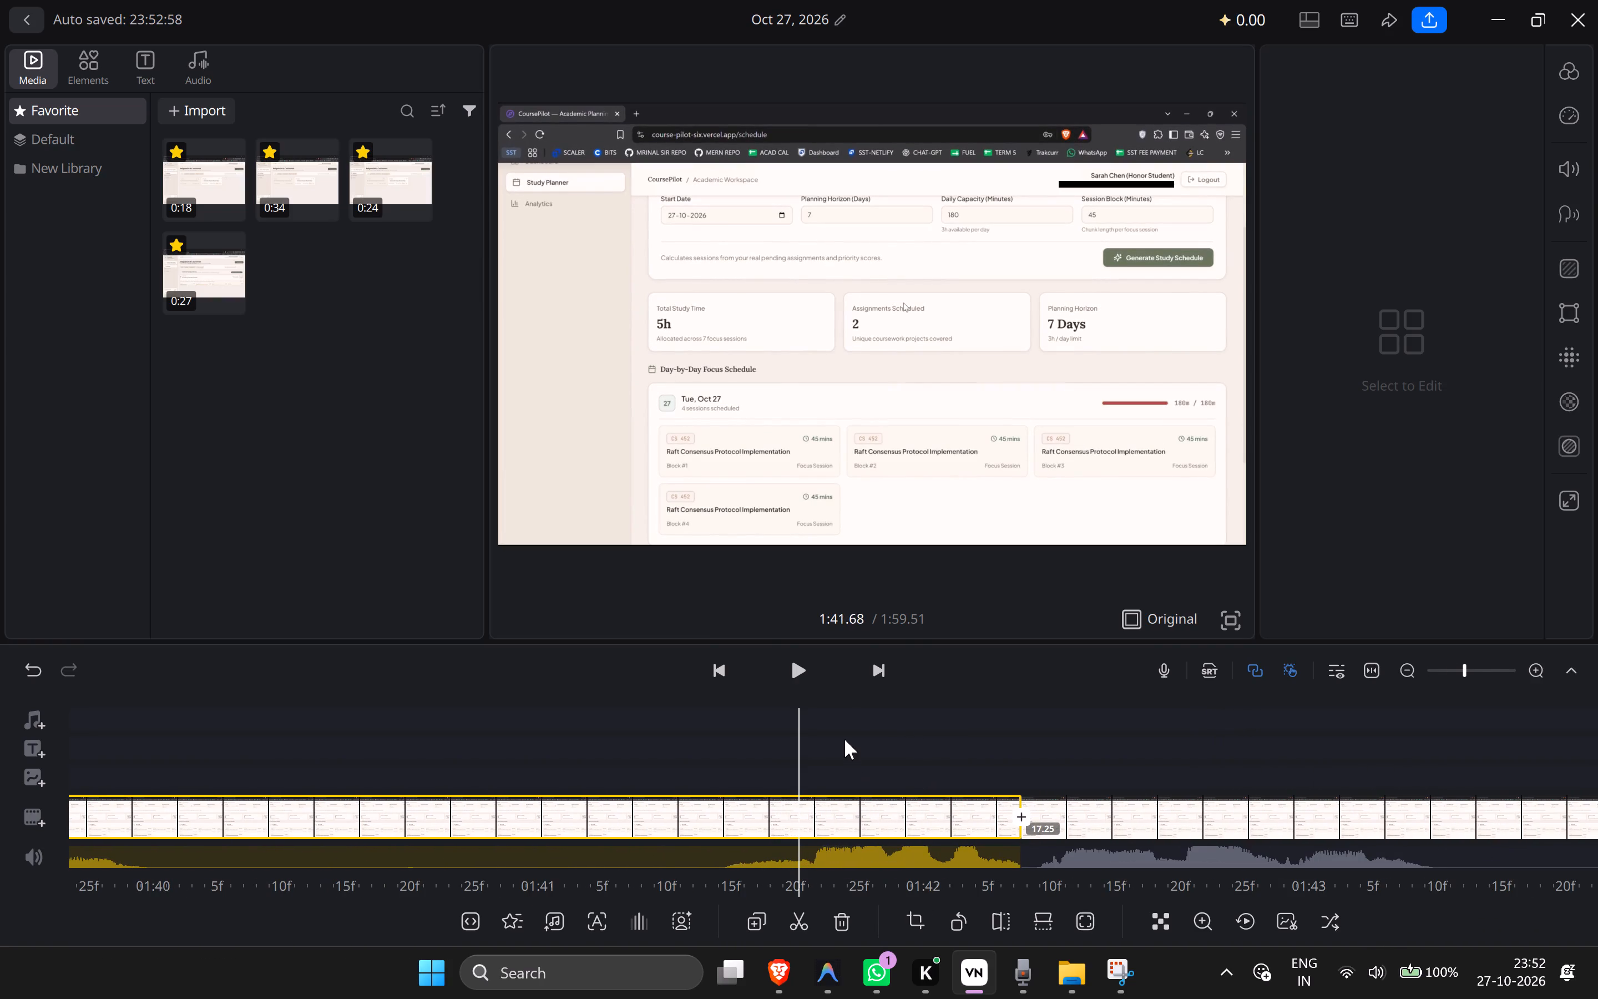
key("space")
key("space")
key("space")
key("space")
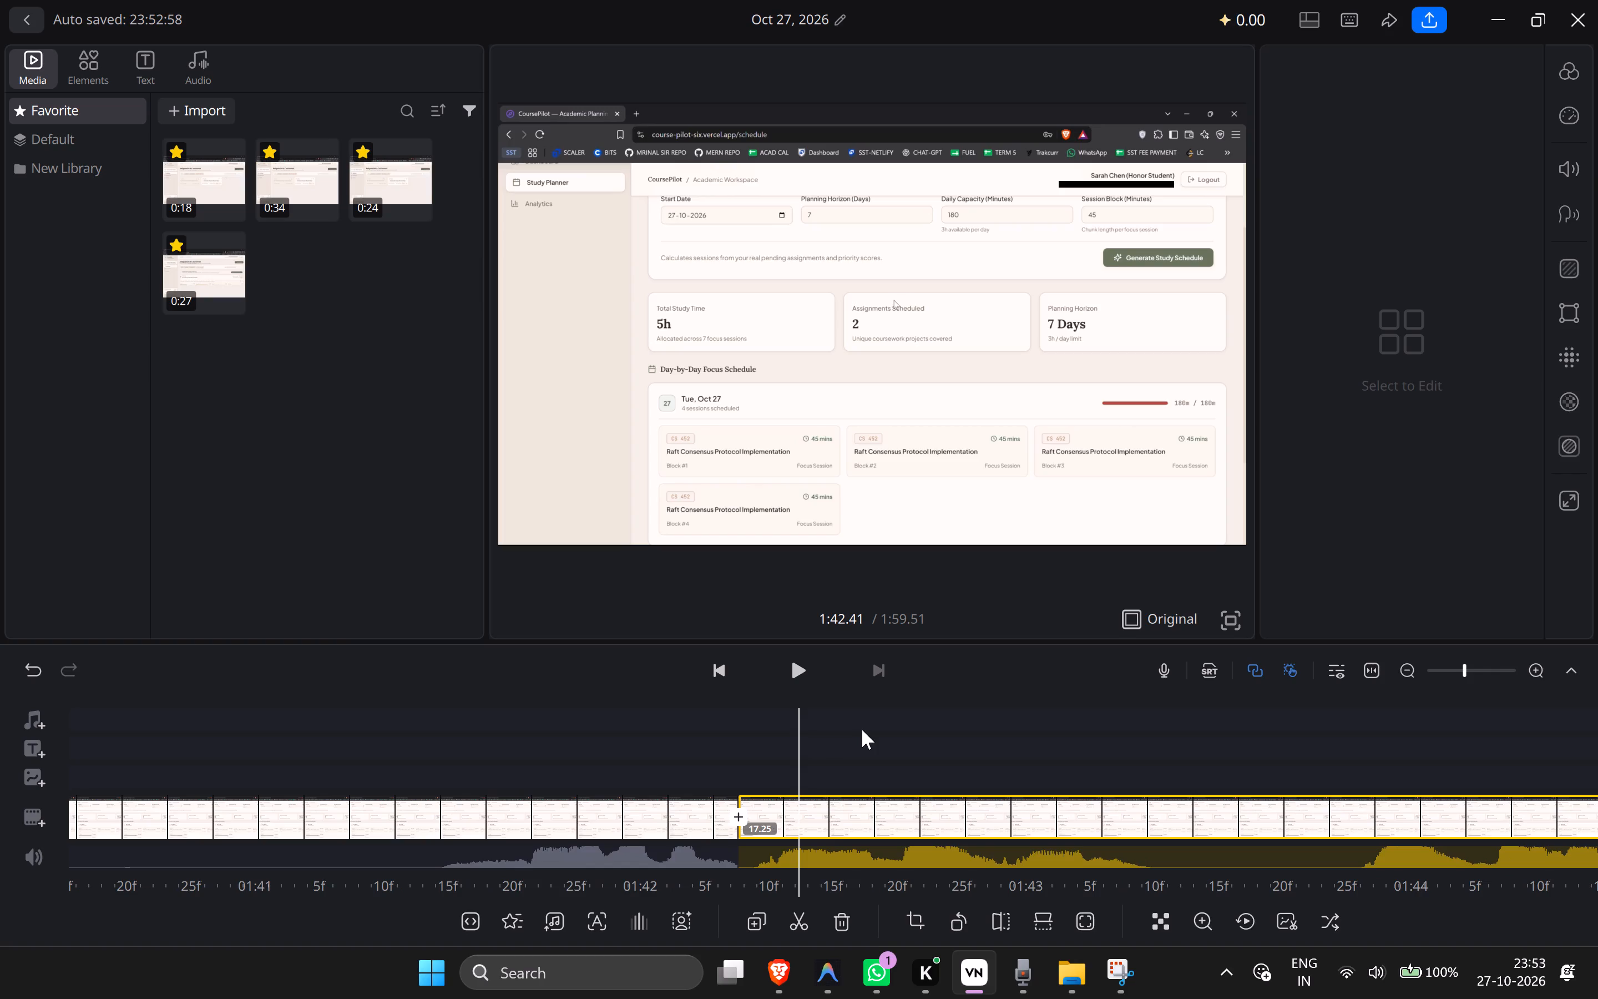
left_click_drag(896, 741, 948, 746)
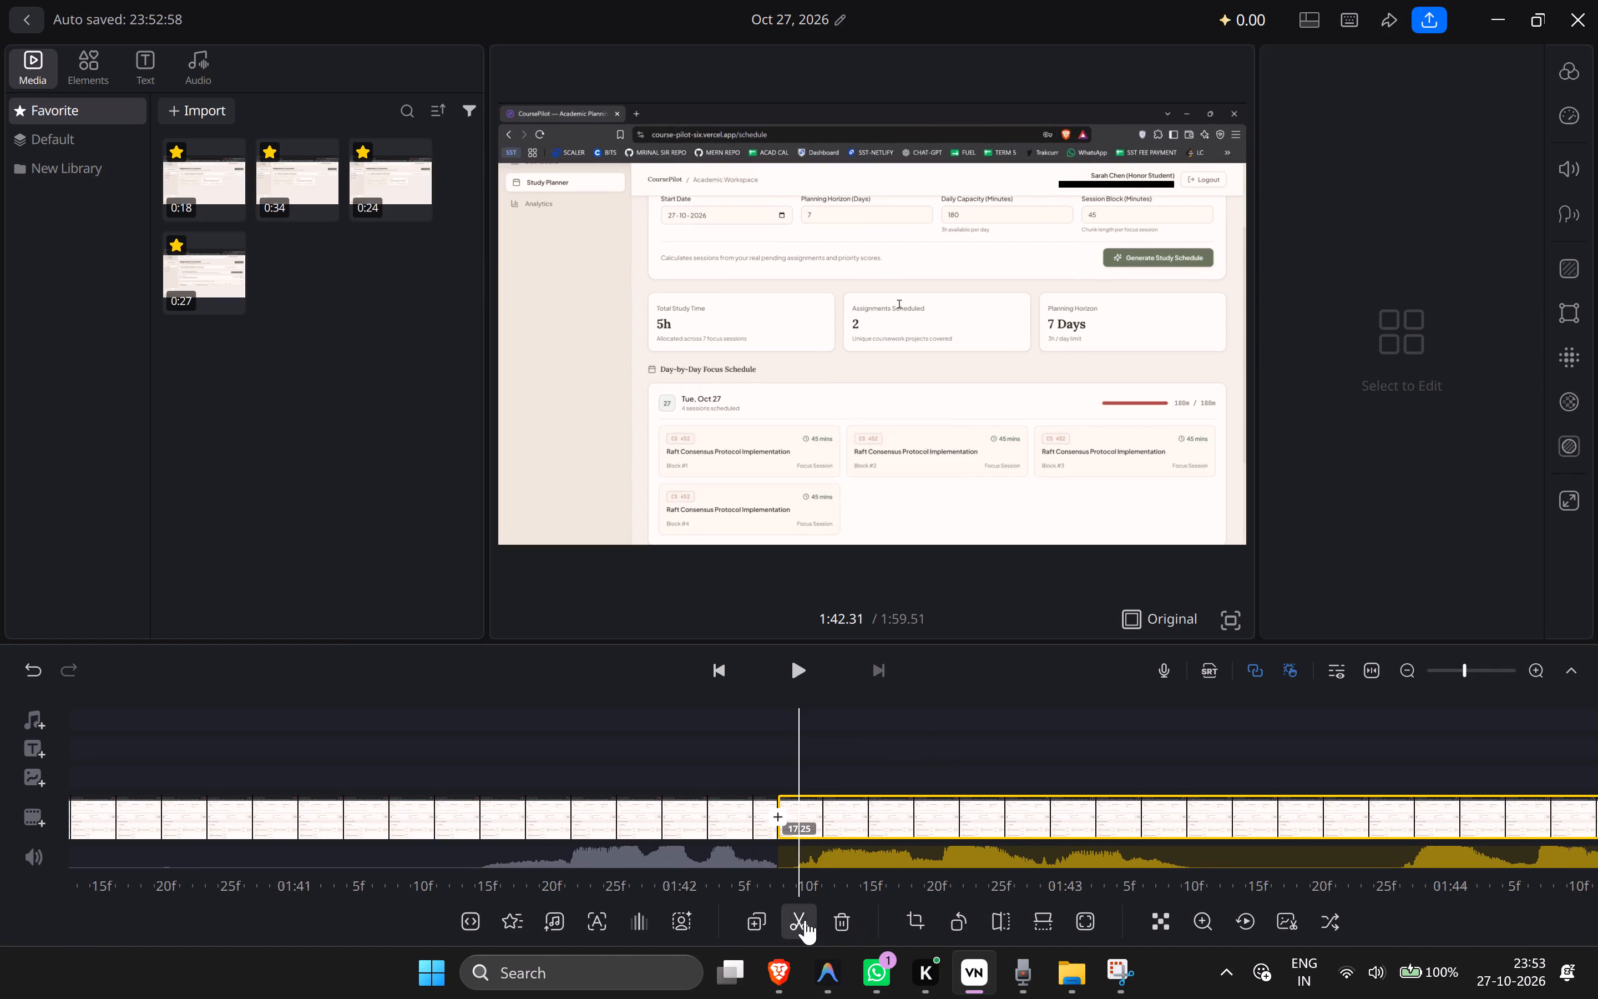
left_click(803, 920)
key("Delete")
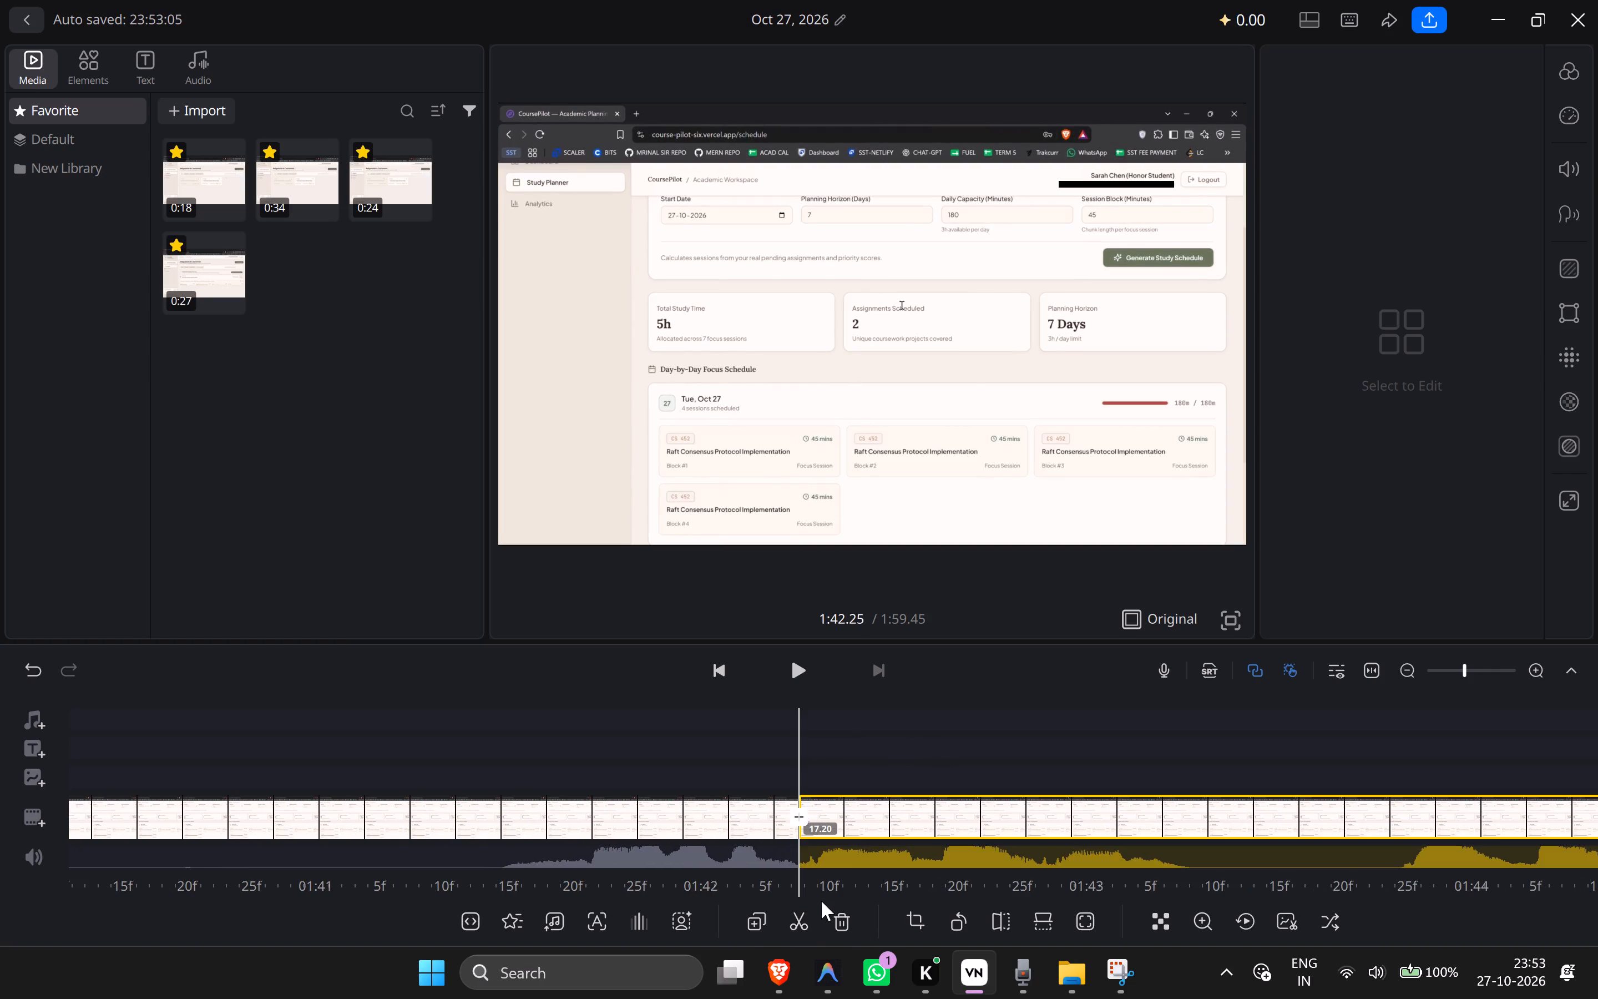
Replay the join, split the following clip at 1:42.58 and delete the 0.33-second piece before the split.
left_click_drag(868, 714, 919, 714)
key("space")
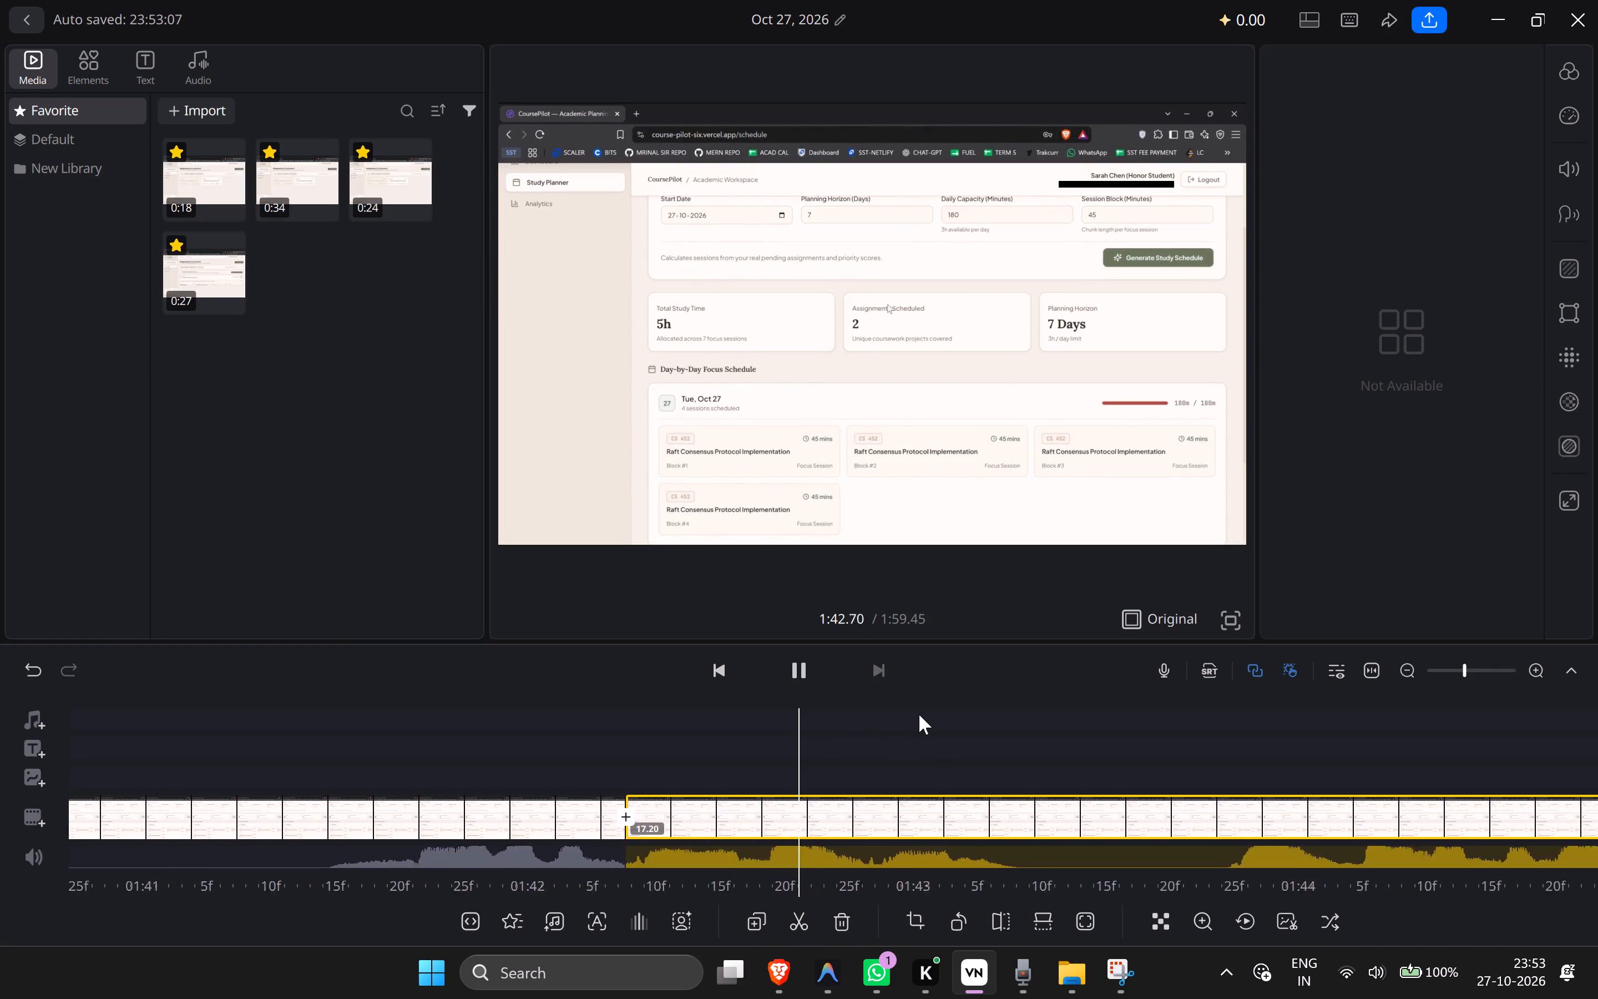
left_click_drag(926, 747, 1280, 749)
key("space")
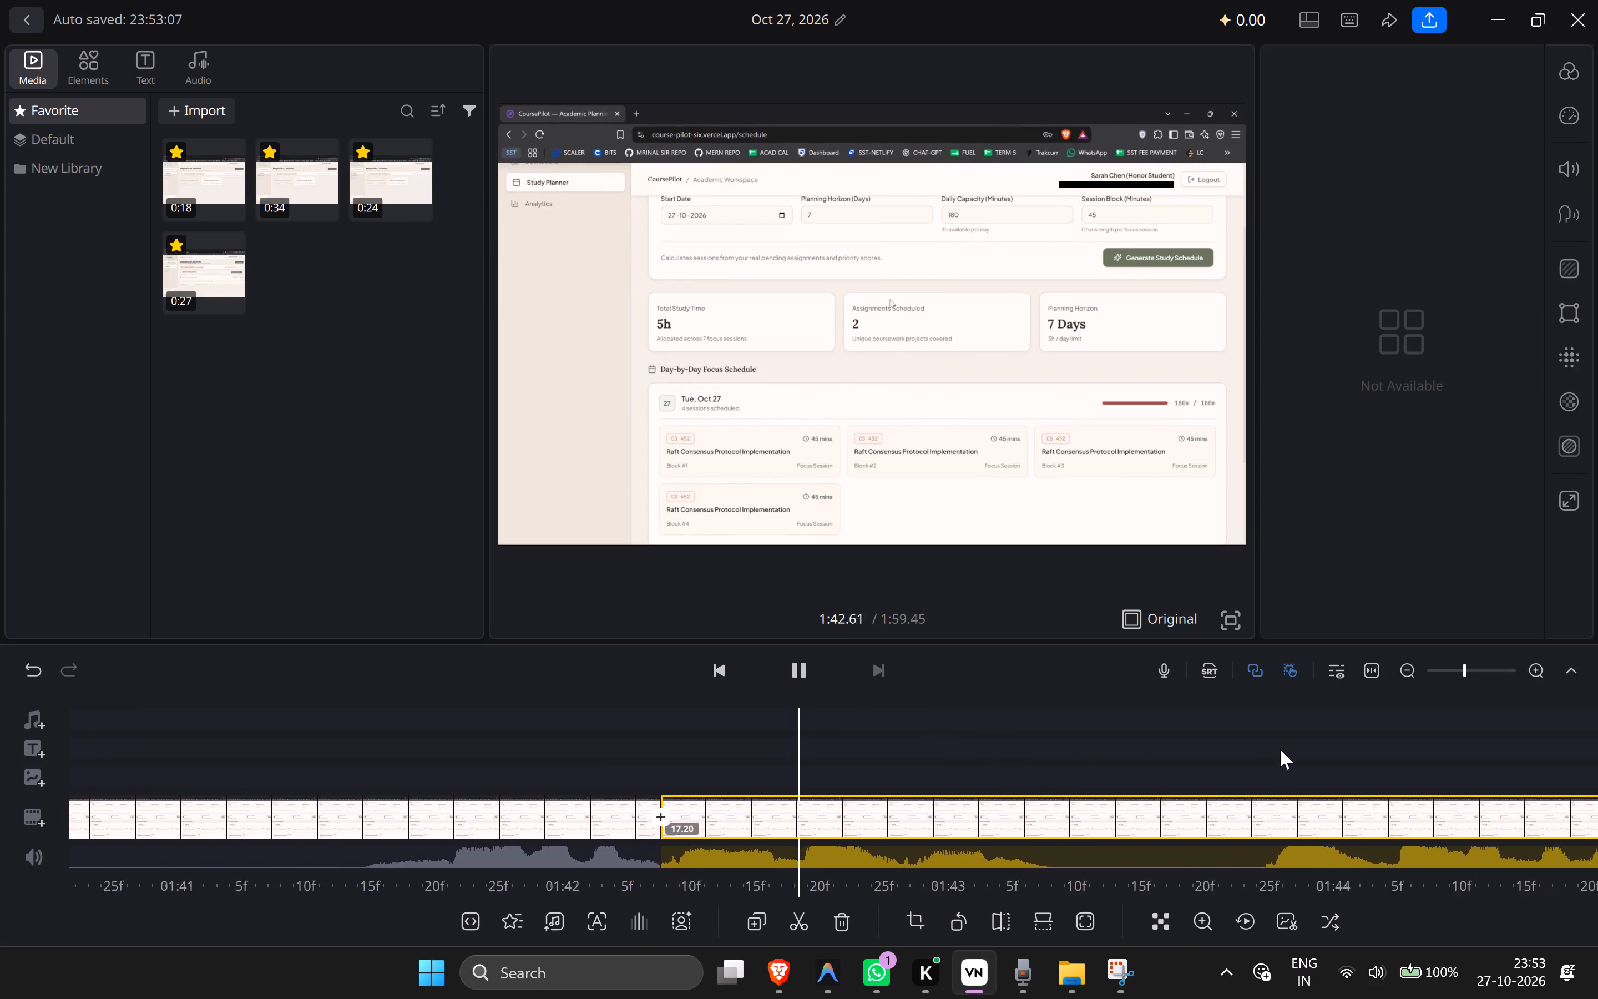
key("space")
left_click_drag(1212, 758, 1368, 750)
key("space")
key("space")
left_click_drag(1245, 748, 1340, 747)
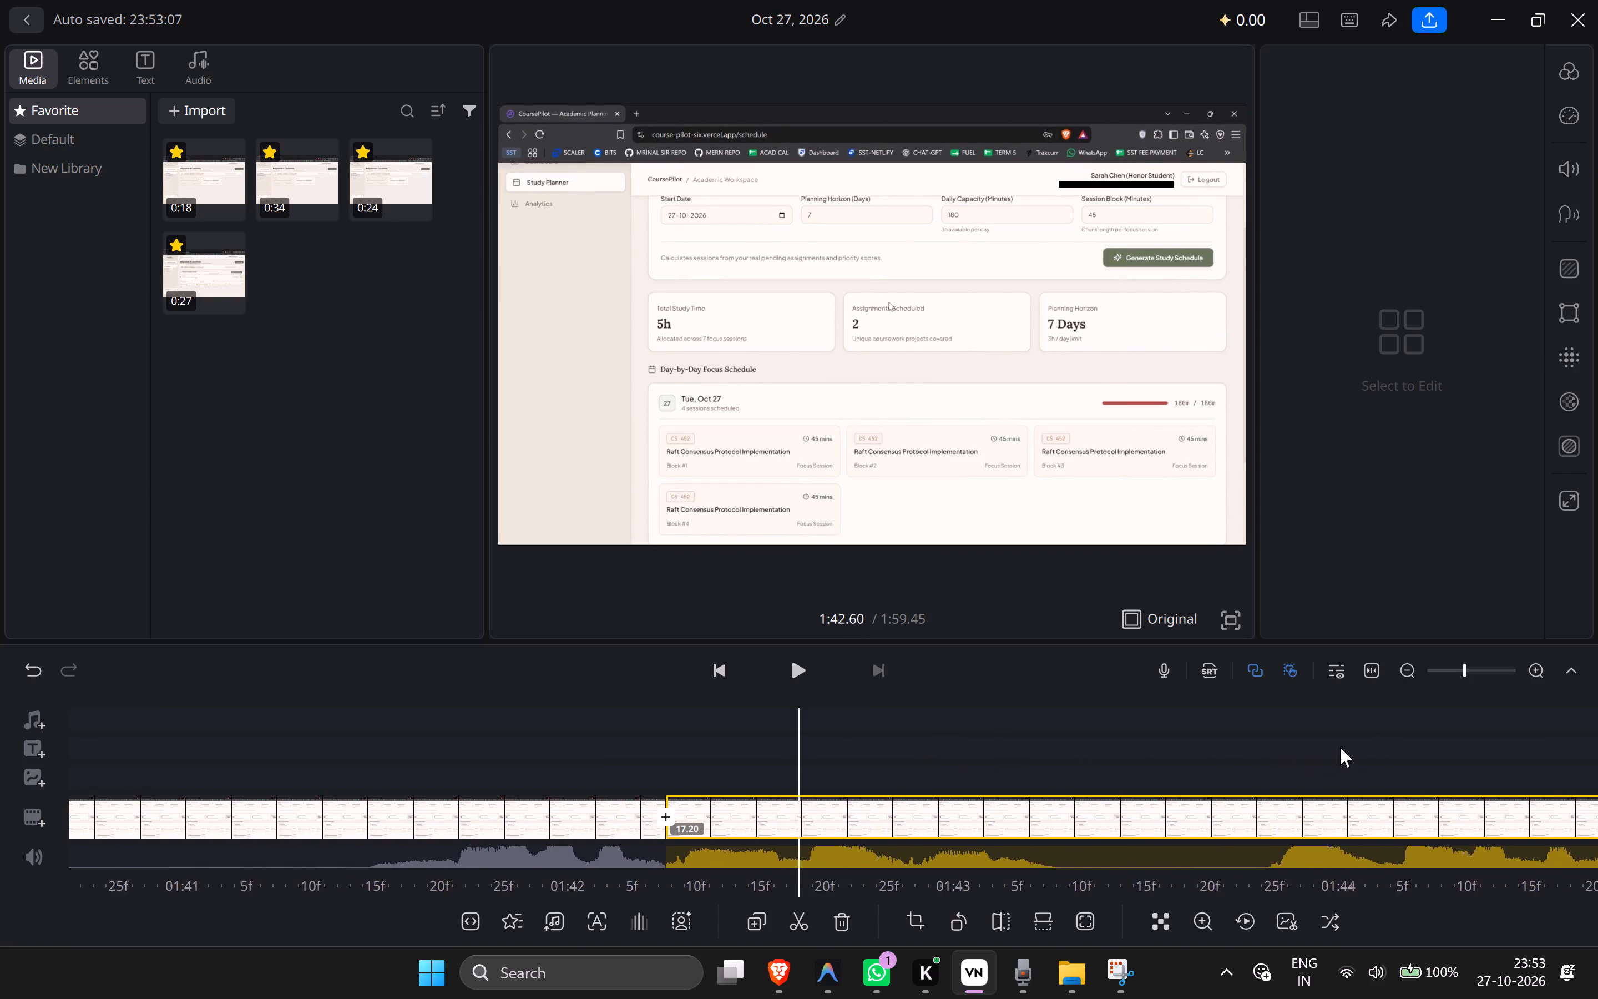
left_click_drag(1340, 747, 1337, 749)
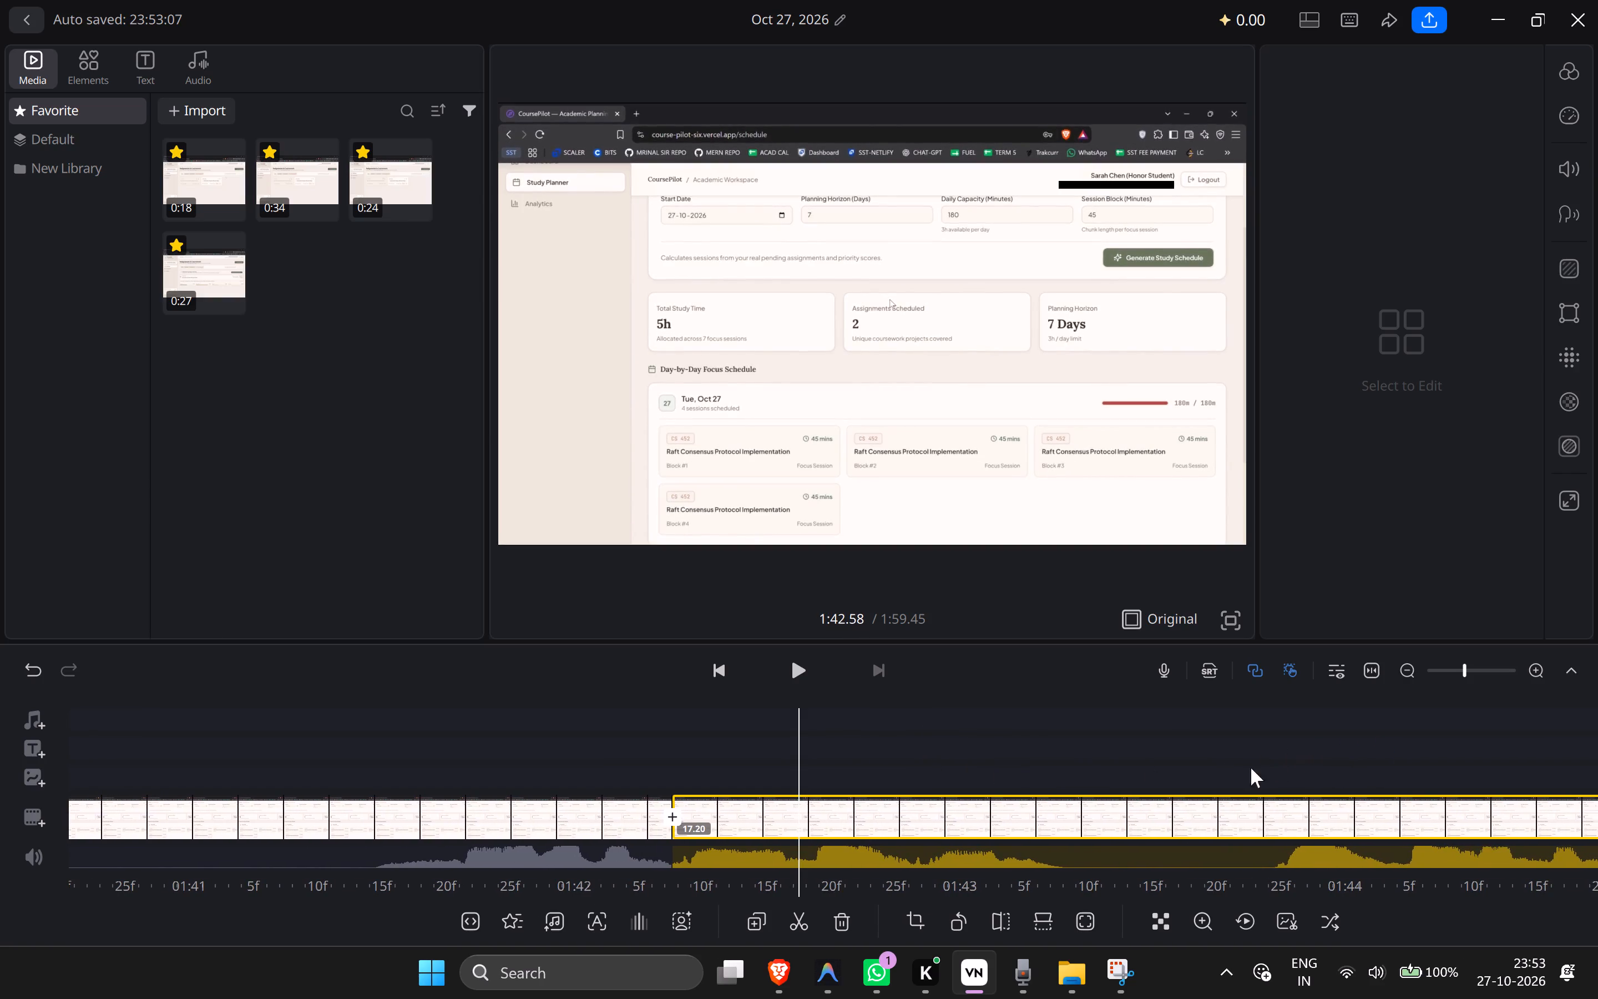
left_click(802, 916)
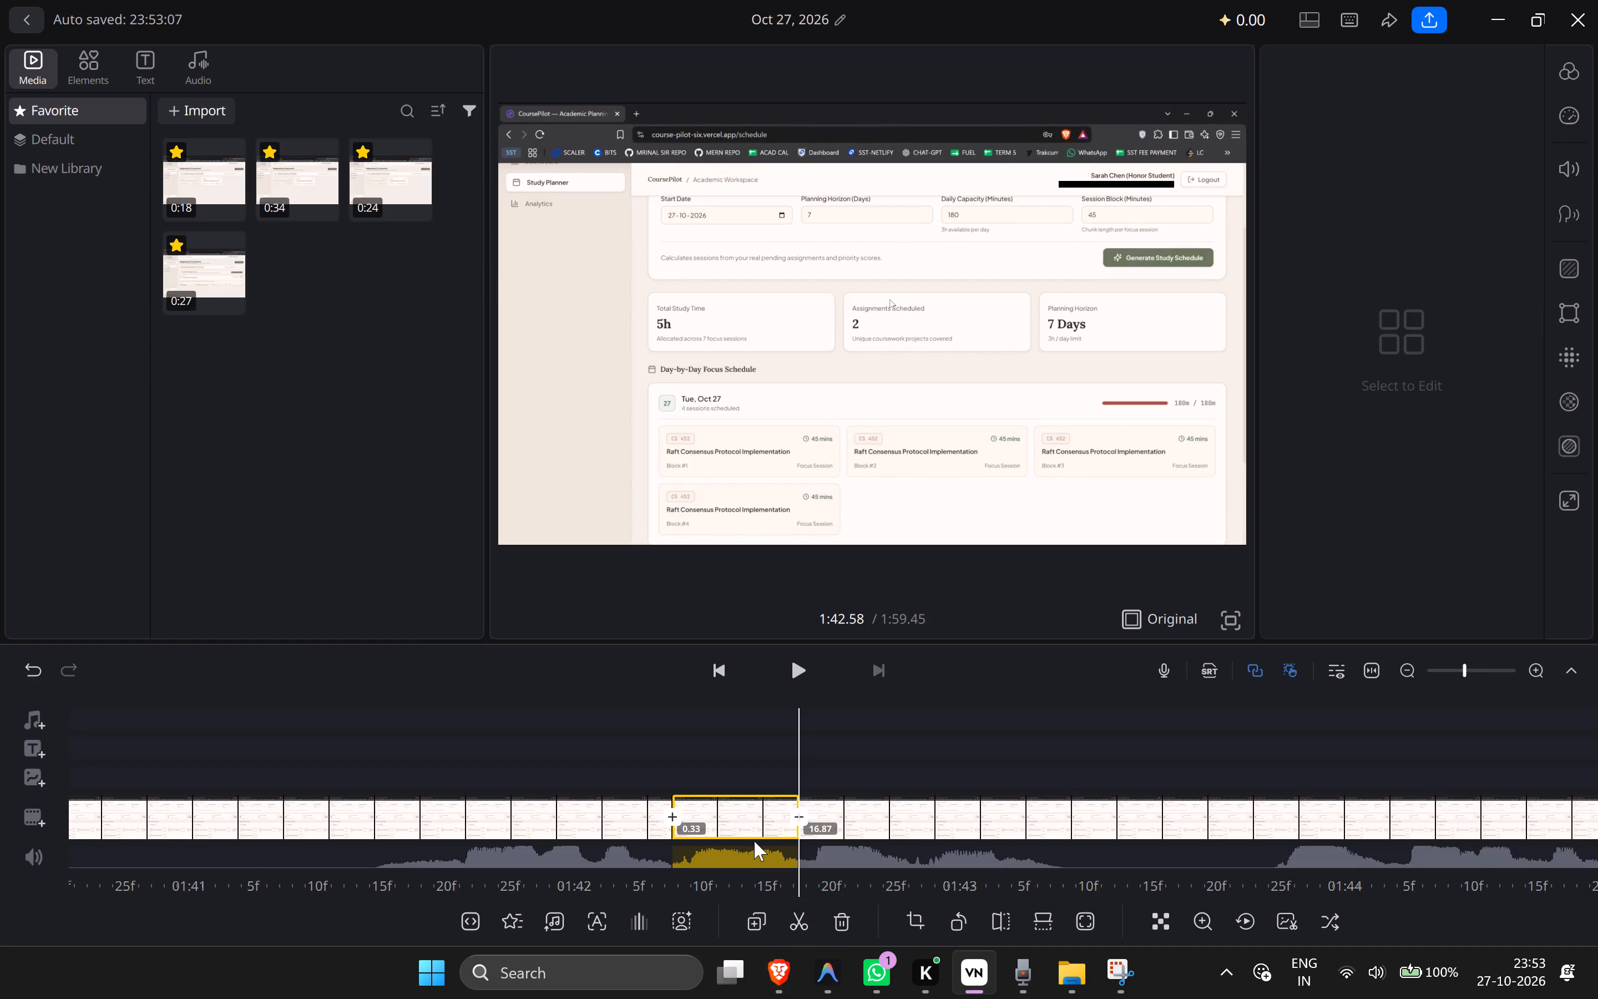
key("Delete")
Replay the join, split the following clip at 1:42.30 and delete the sliver between 1:42.25 and 1:42.30.
left_click_drag(952, 780, 1290, 772)
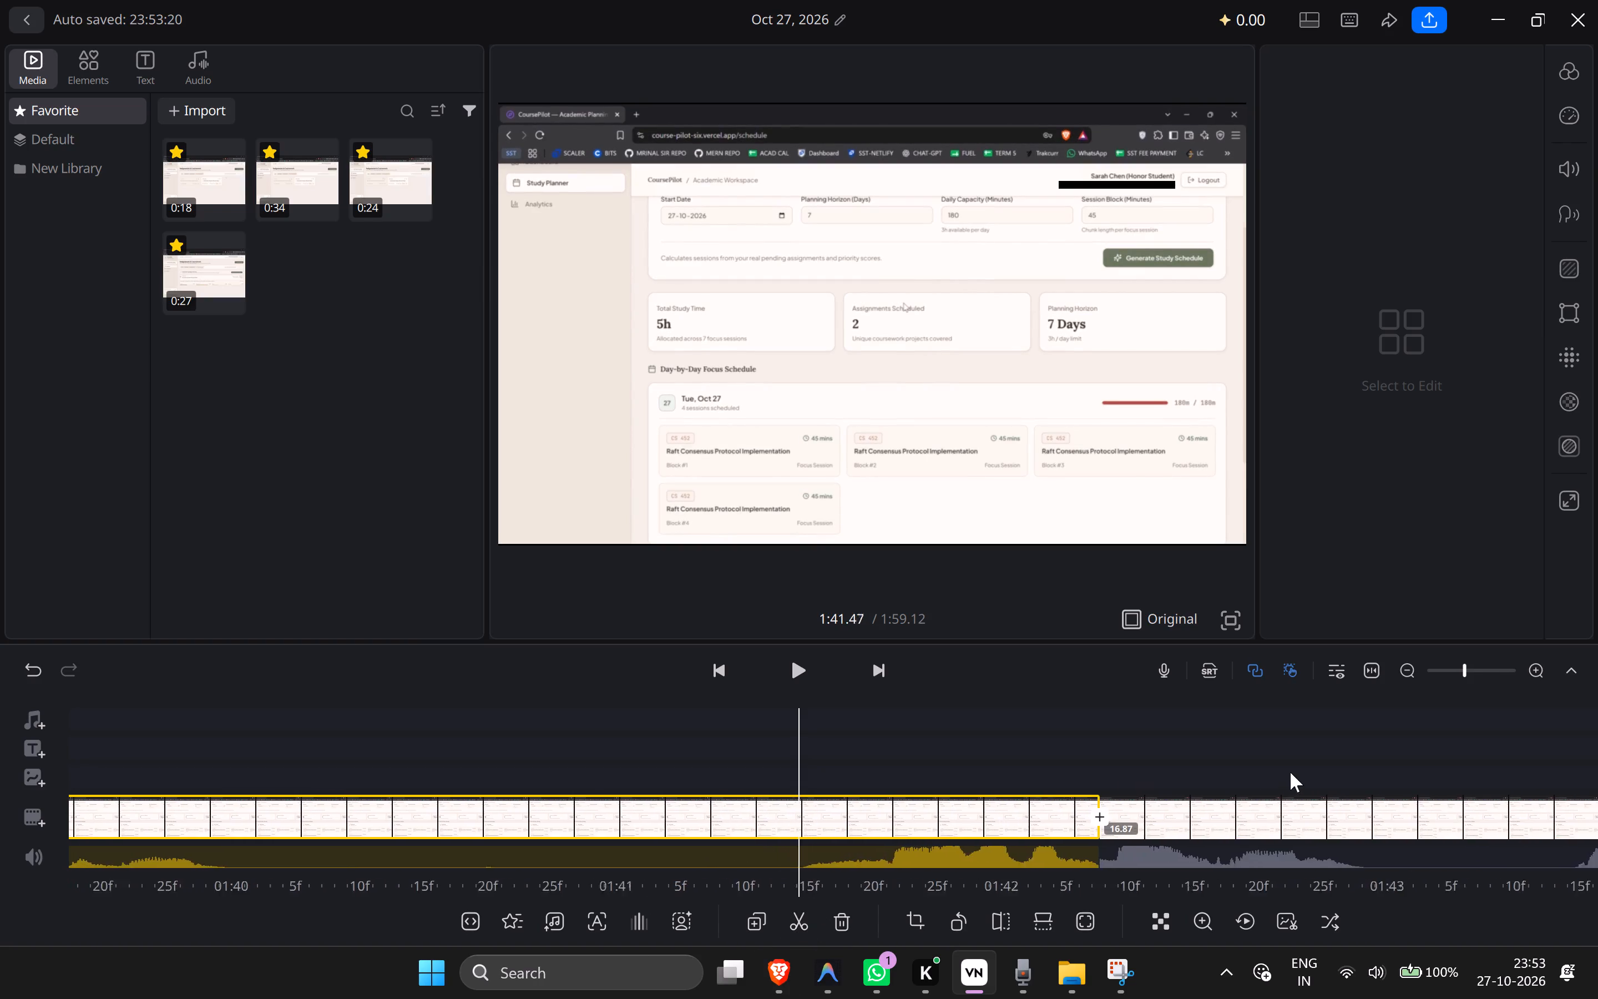
left_click_drag(1290, 772, 1296, 772)
key("space")
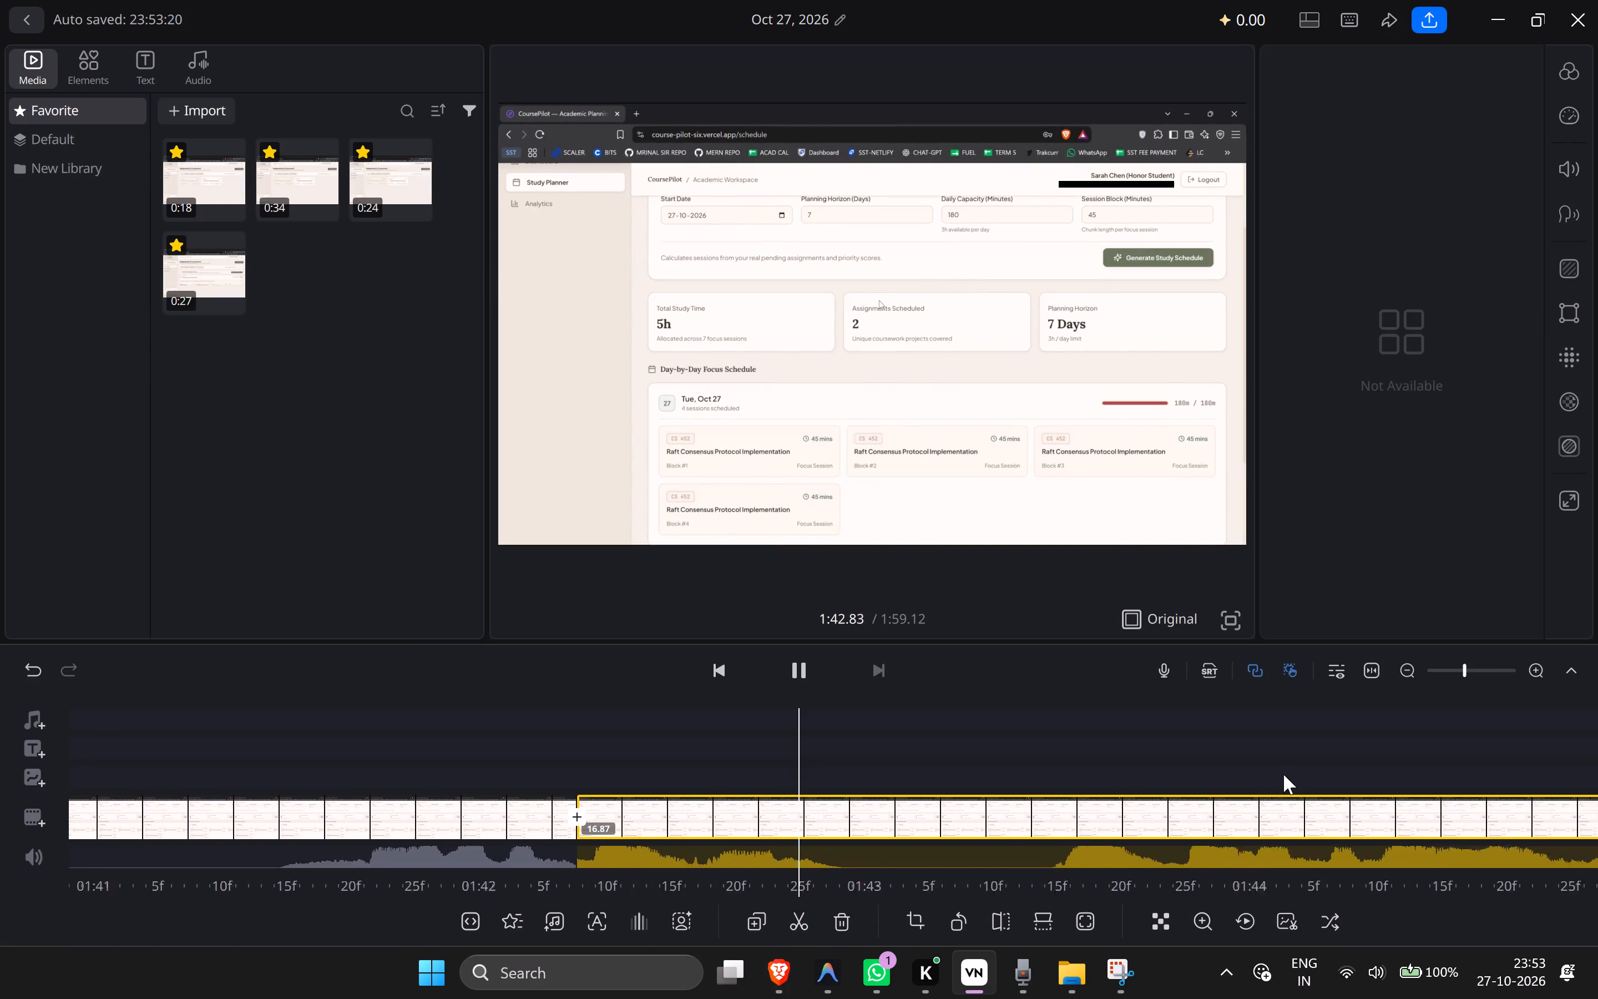
key("space")
left_click_drag(1215, 779, 1597, 784)
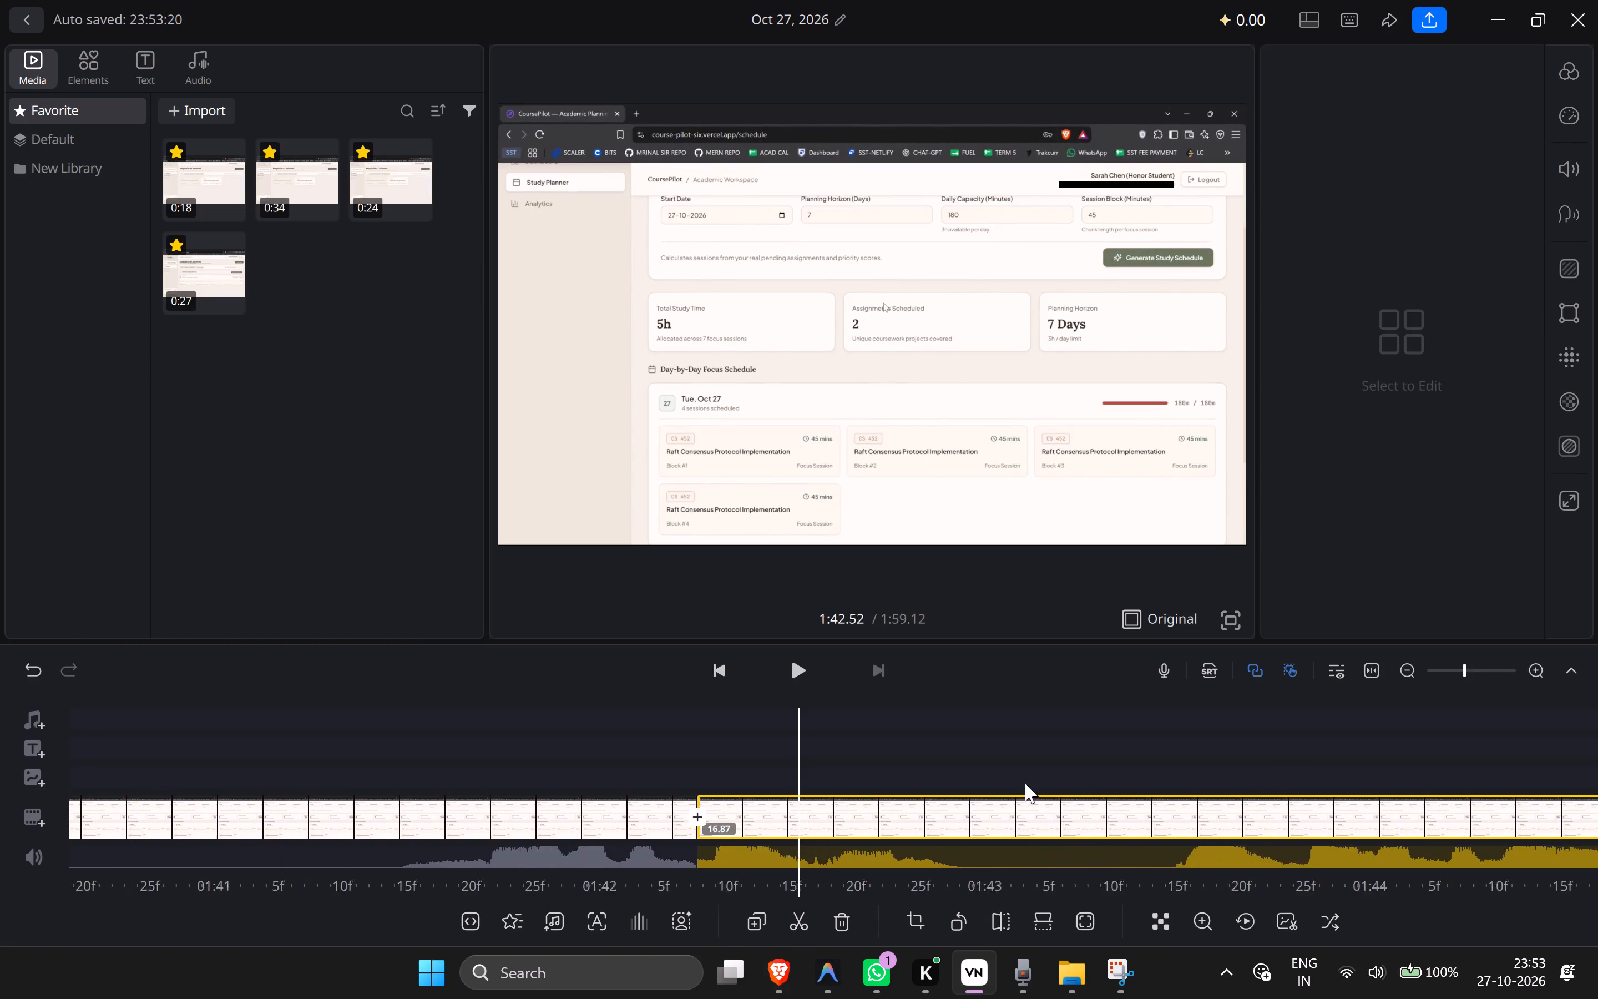
left_click_drag(1025, 784, 1109, 820)
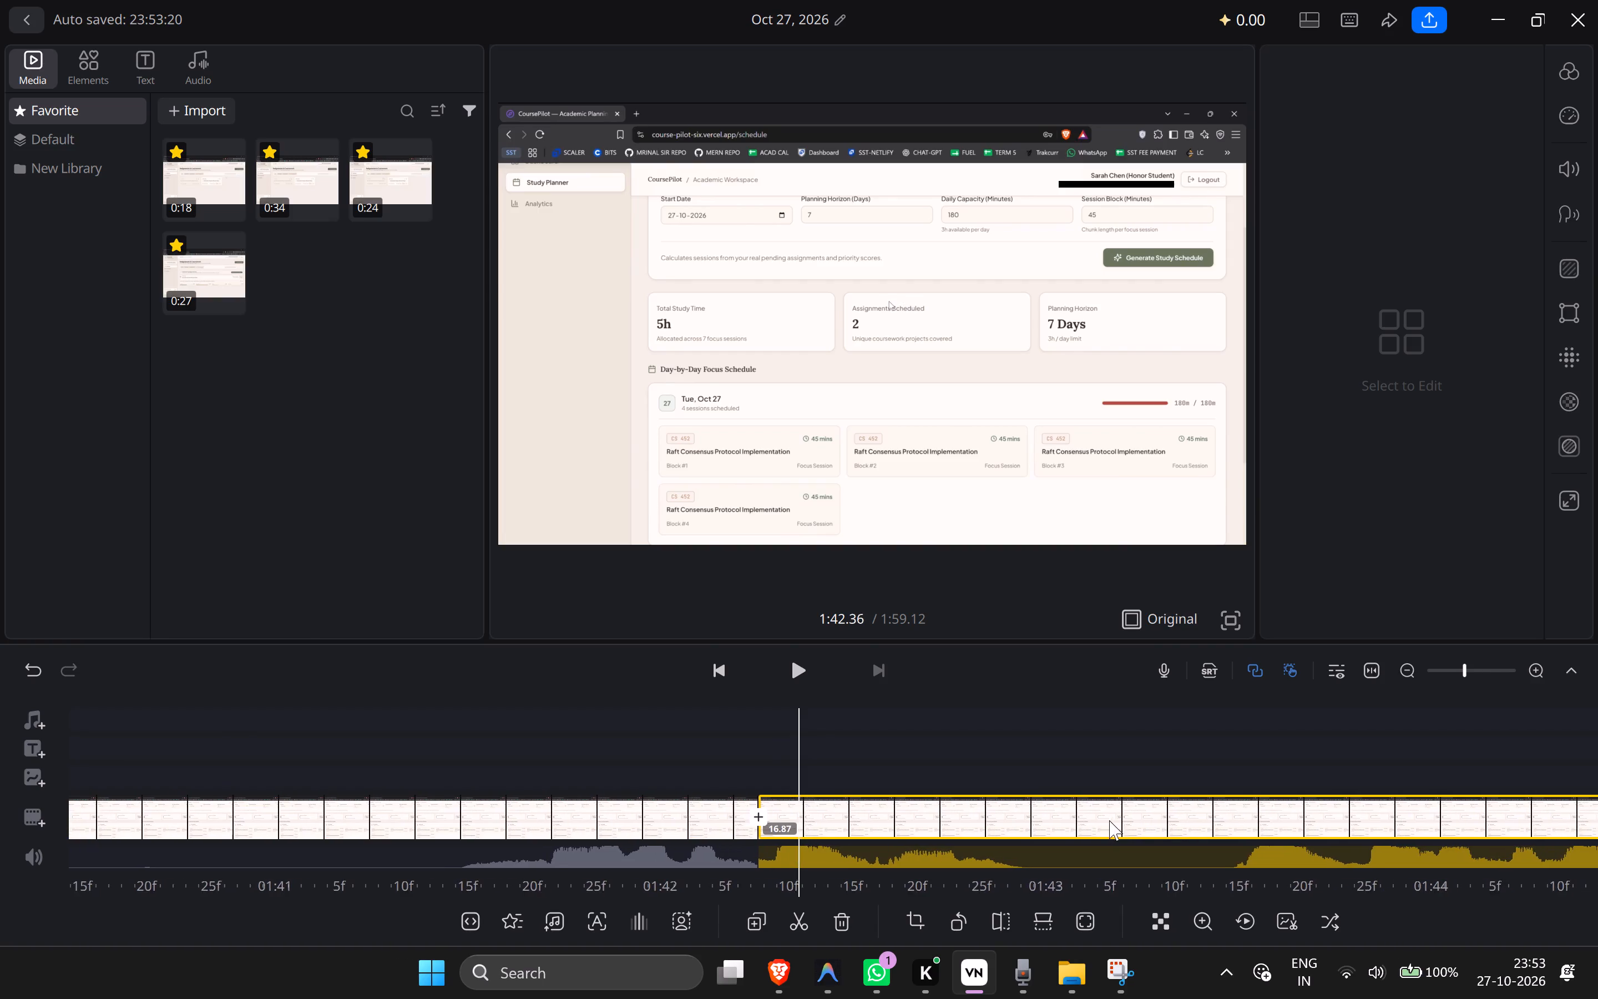
left_click_drag(1109, 820, 1131, 823)
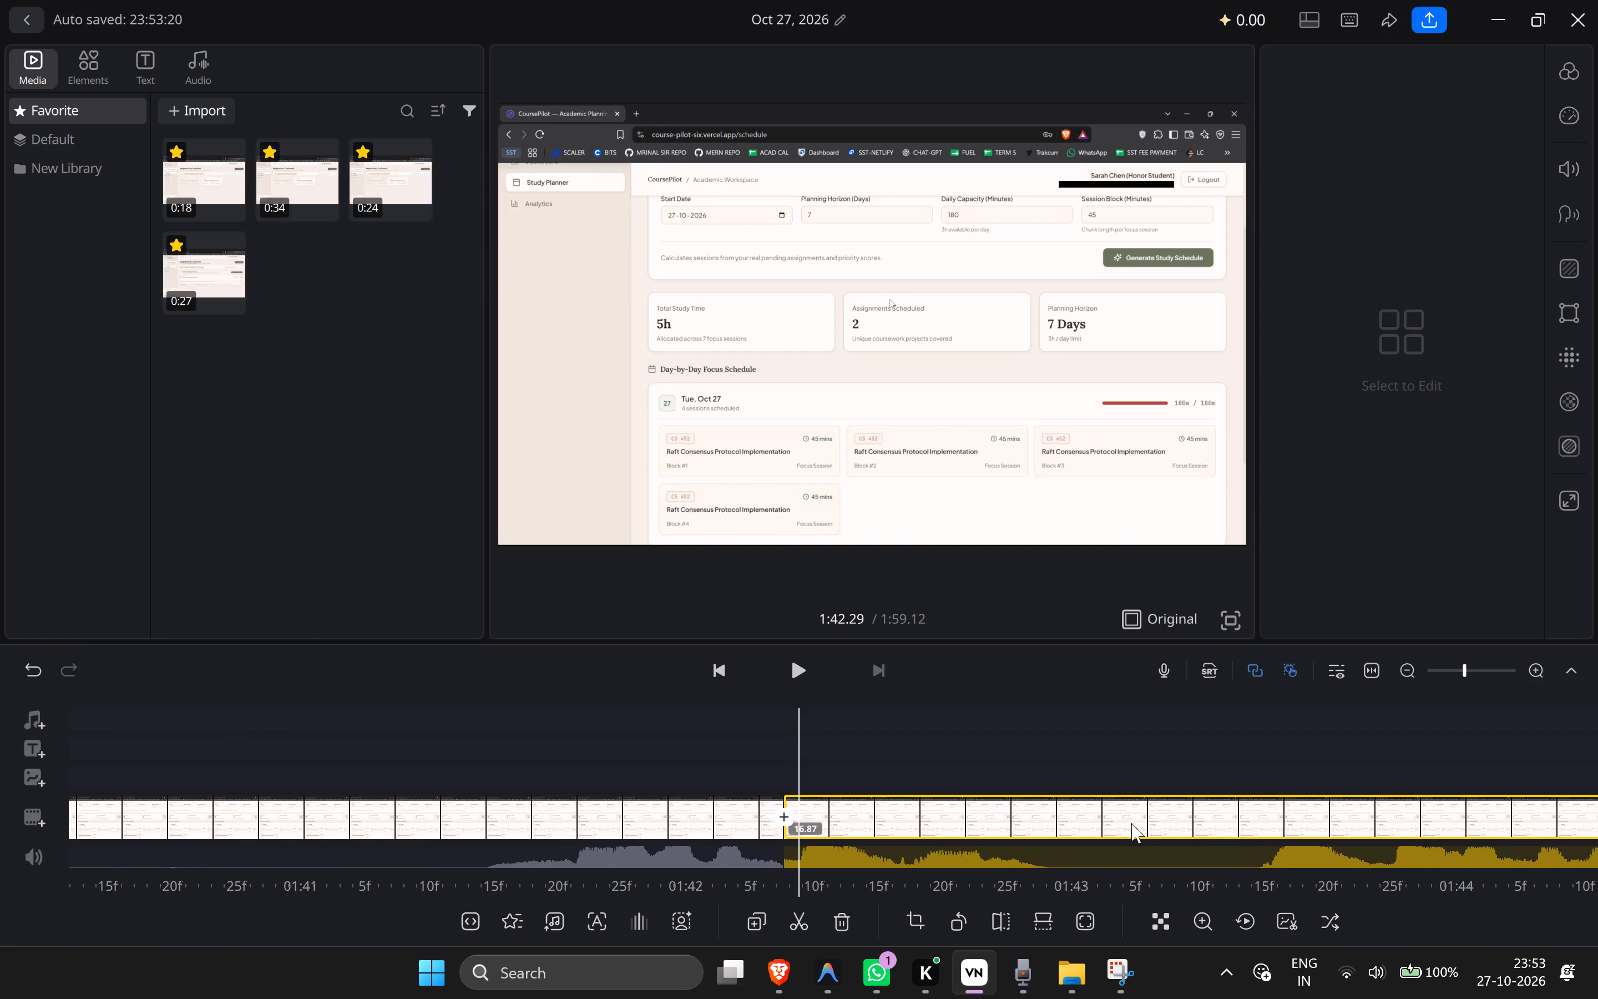
left_click_drag(1131, 823, 1129, 824)
left_click(791, 916)
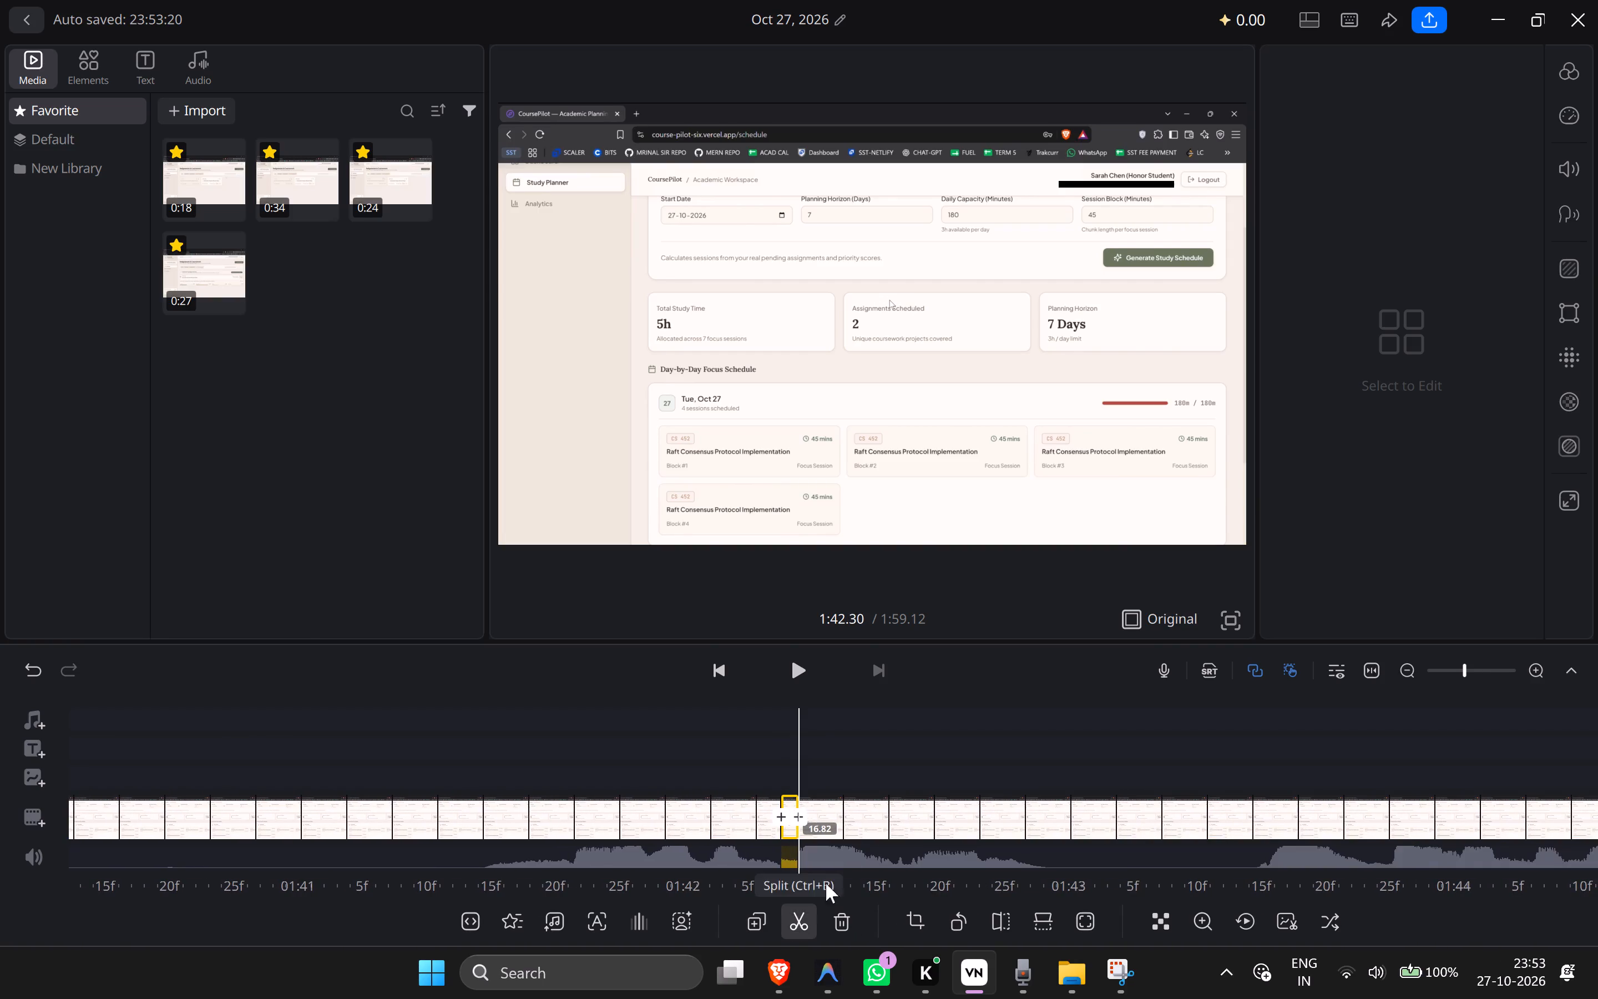
left_click_drag(889, 717, 995, 751)
left_click(875, 842)
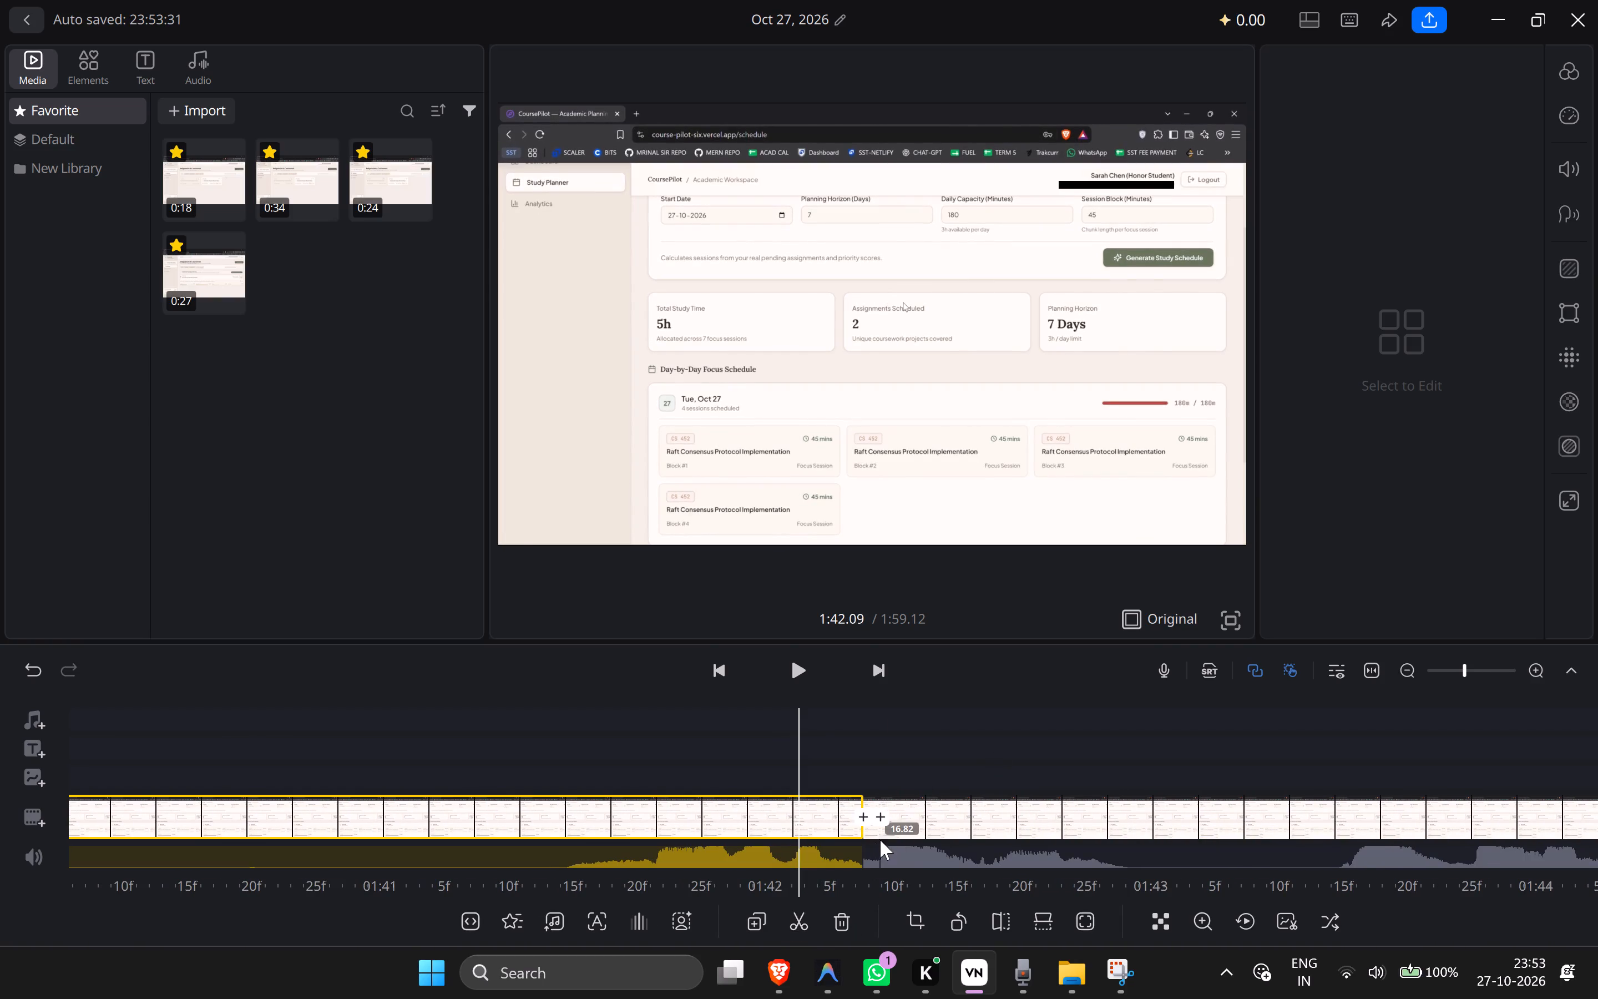
left_click_drag(960, 745, 852, 790)
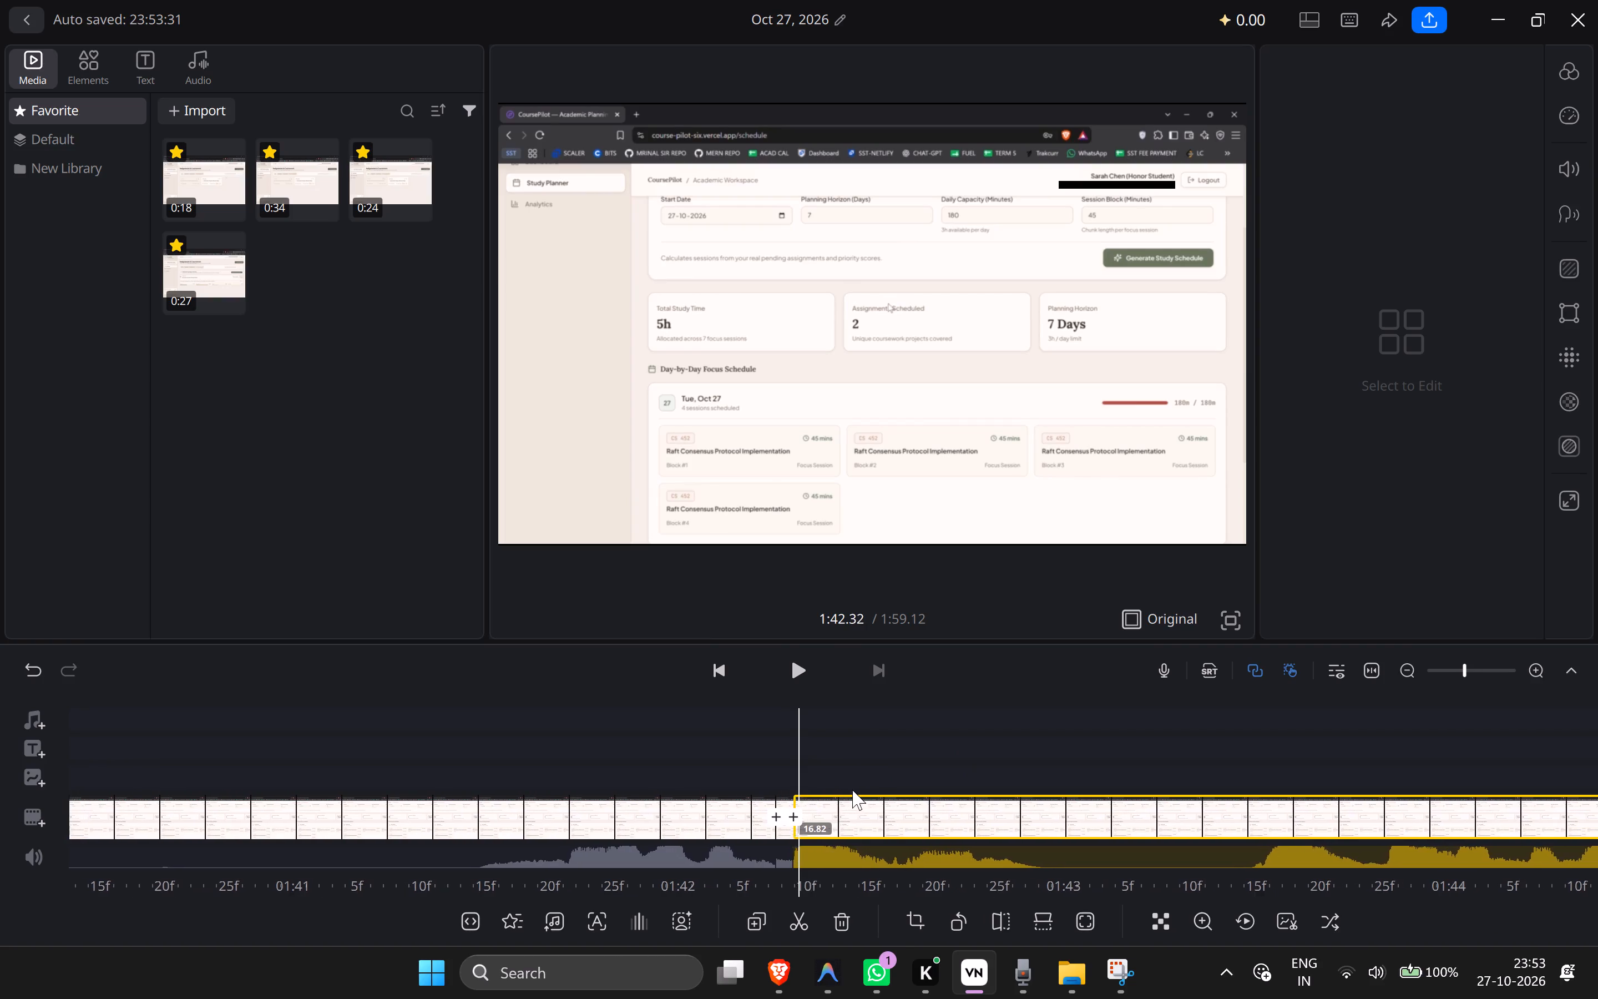
left_click_drag(852, 790, 857, 790)
key("Delete")
Play the study schedule clip from before the latest cut to about 1:52 to check the trimmed narration.
left_click_drag(877, 753, 952, 750)
key("space")
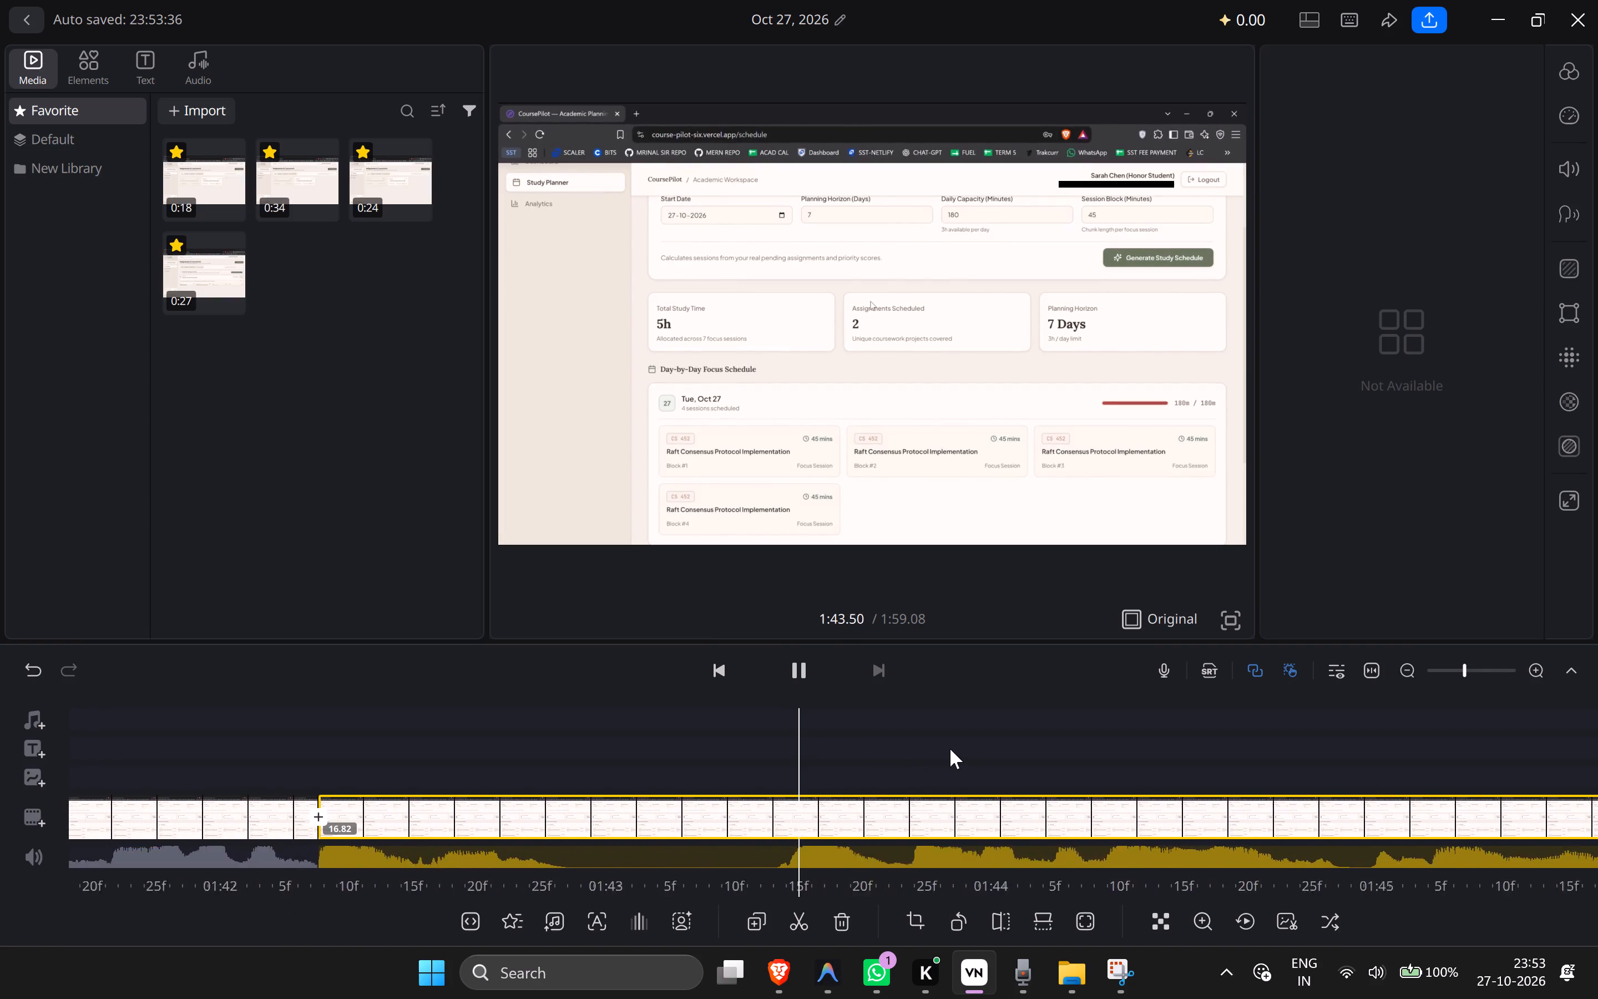
key("space")
scroll(955, 743, "down", 5, "ctrl")
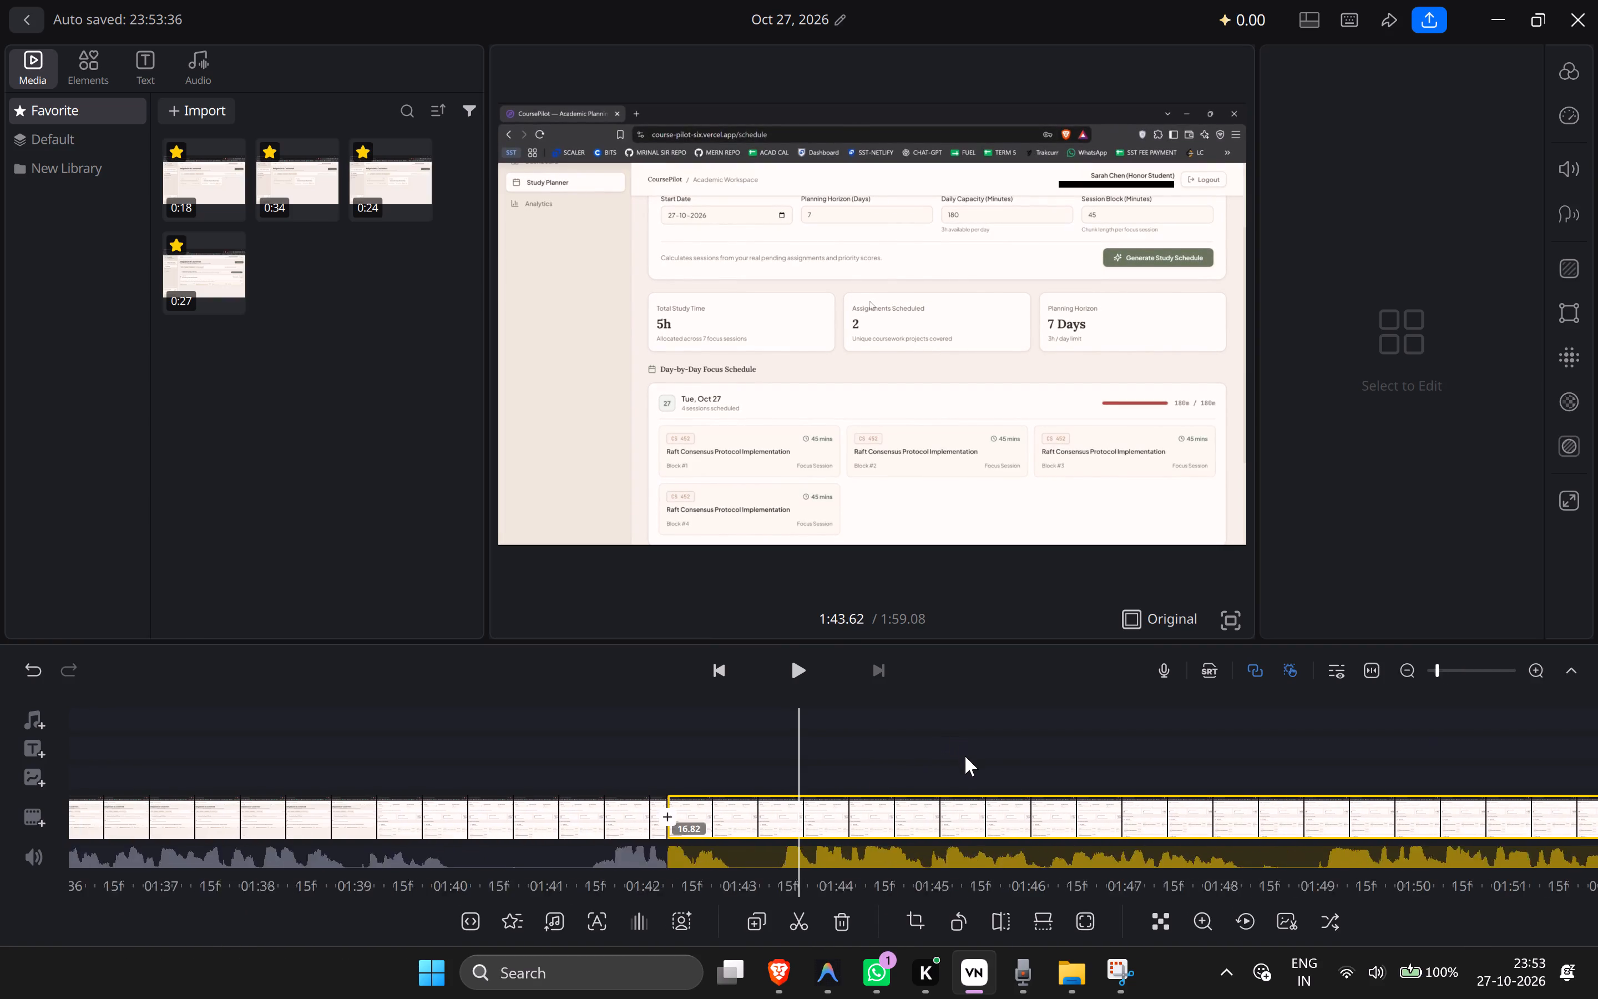
scroll(966, 755, "down", 2, "ctrl")
left_click_drag(995, 765, 1119, 775)
key("space")
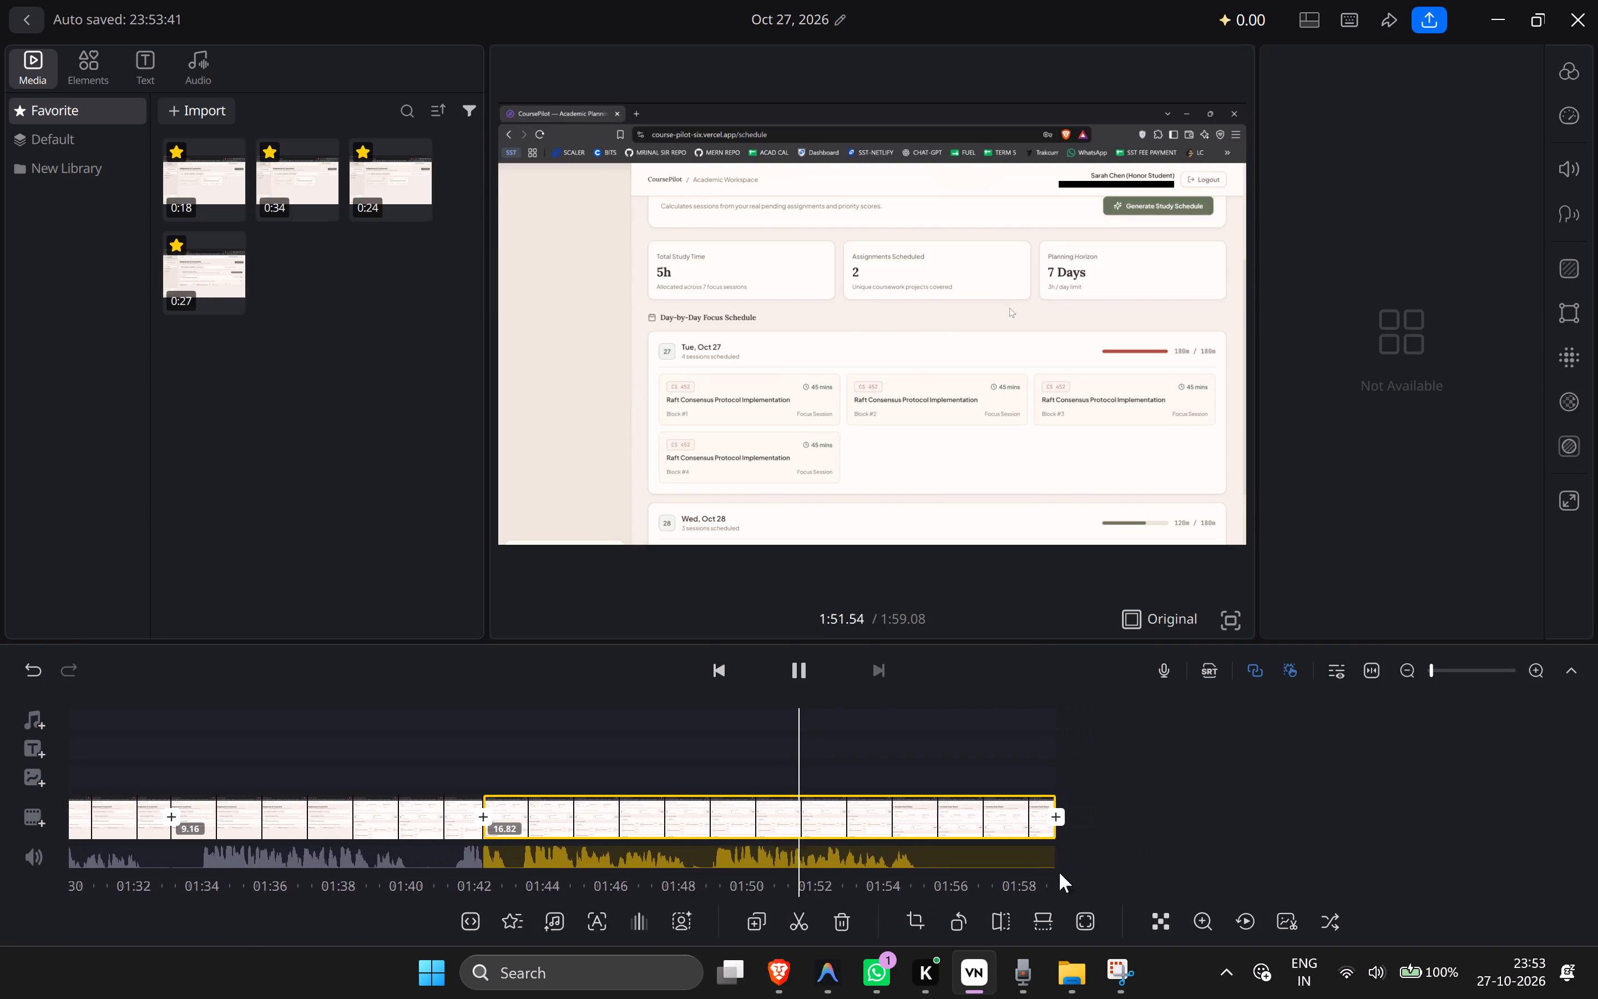
key("space")
Switch to the Brave window with the project submission form and check the entered GitHub repository URL.
left_click(797, 969)
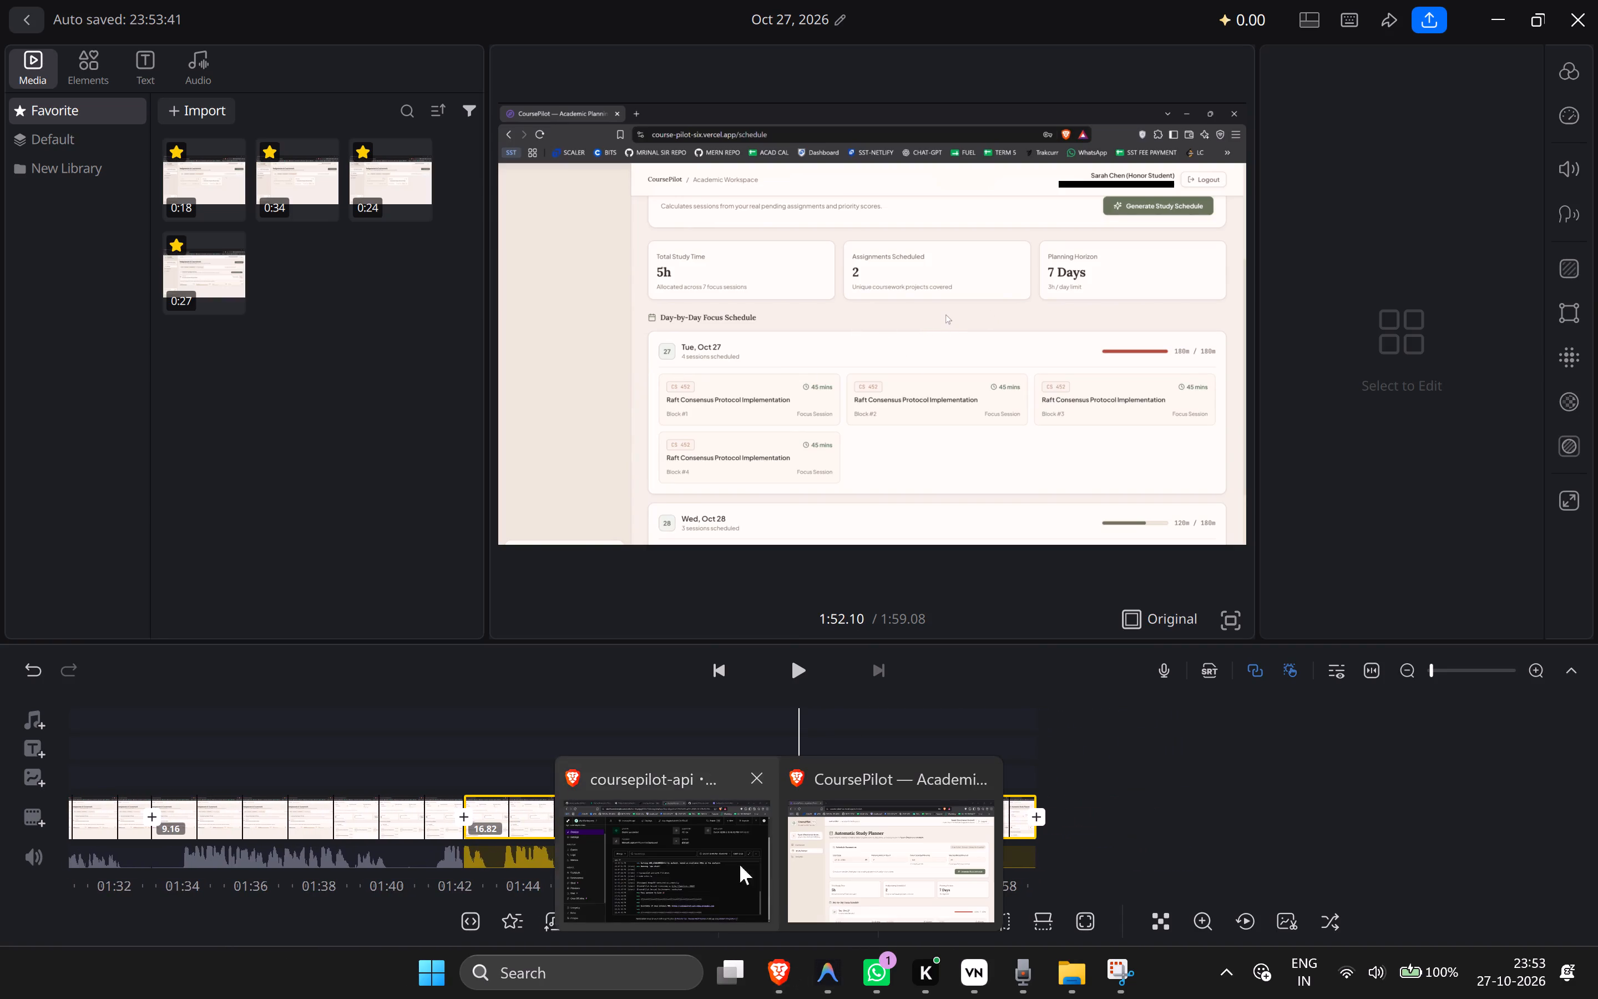
left_click(720, 859)
left_click(1207, 0)
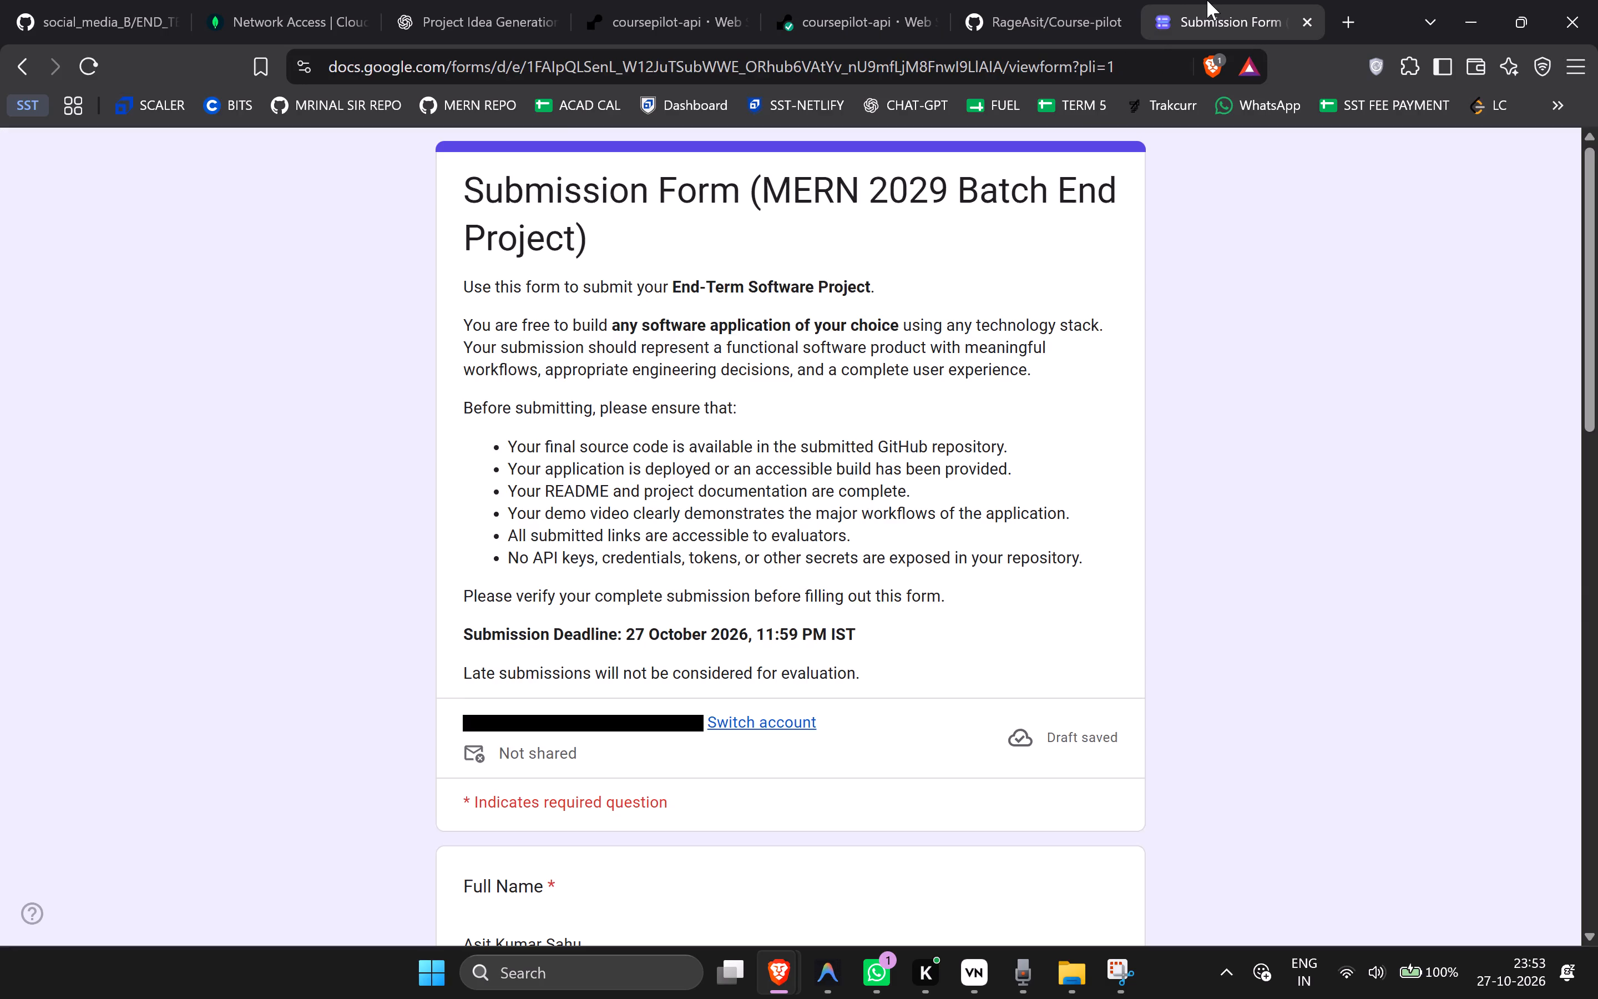
scroll(1041, 655, "down", 9)
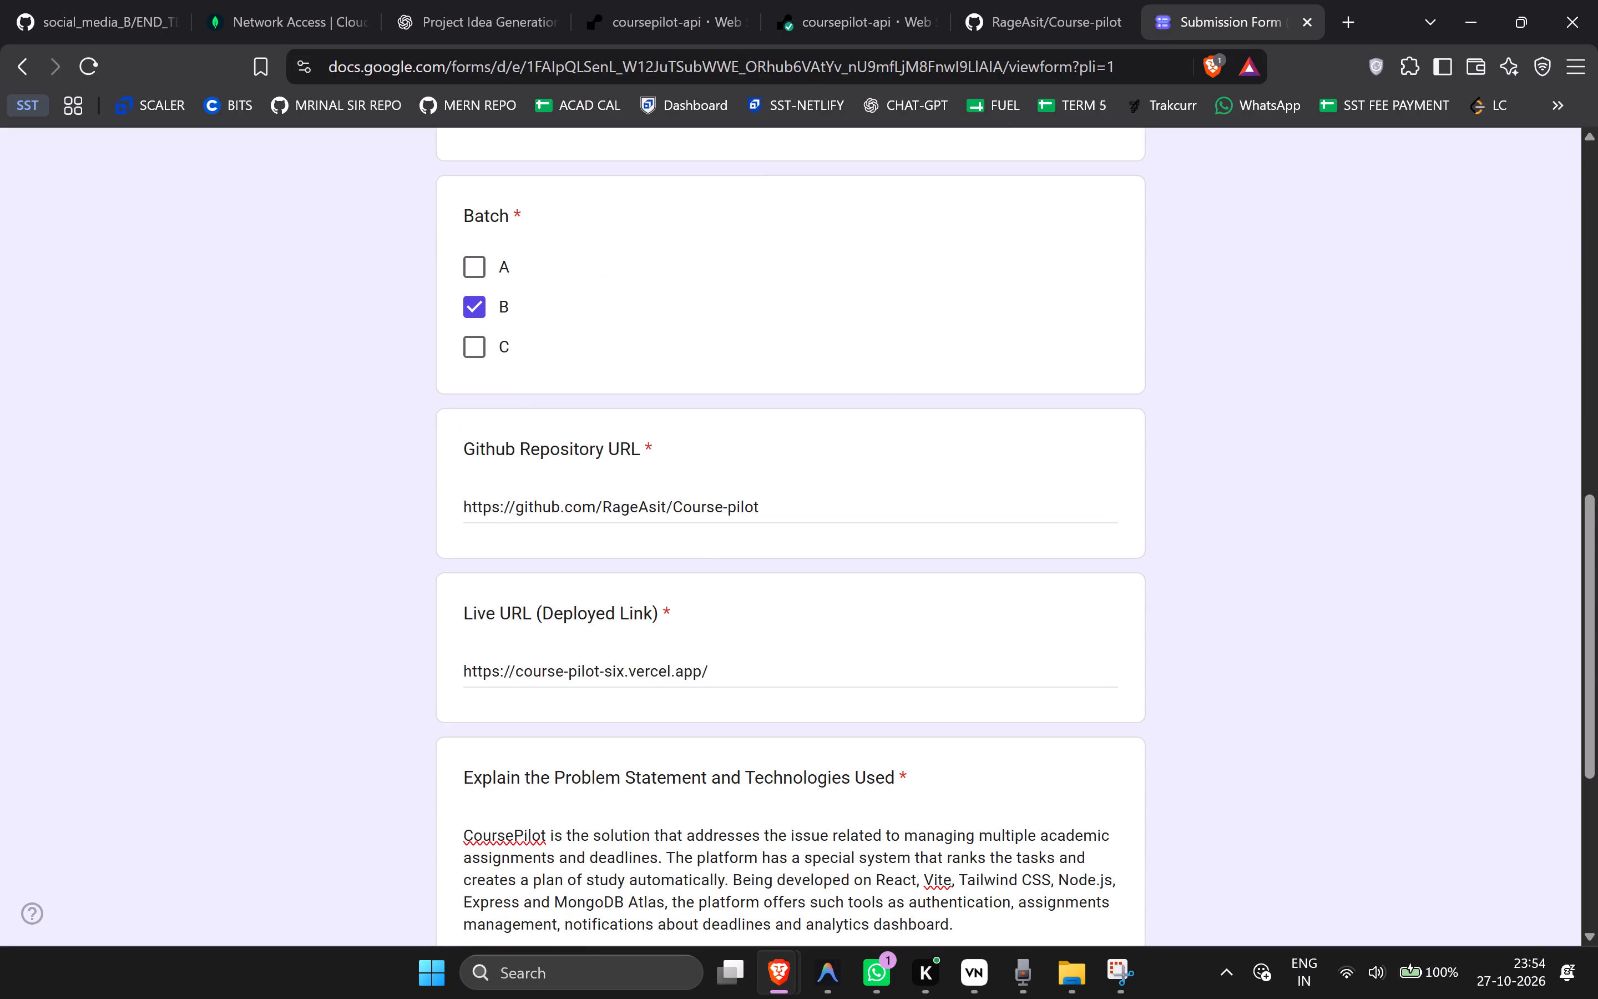
left_click(787, 506)
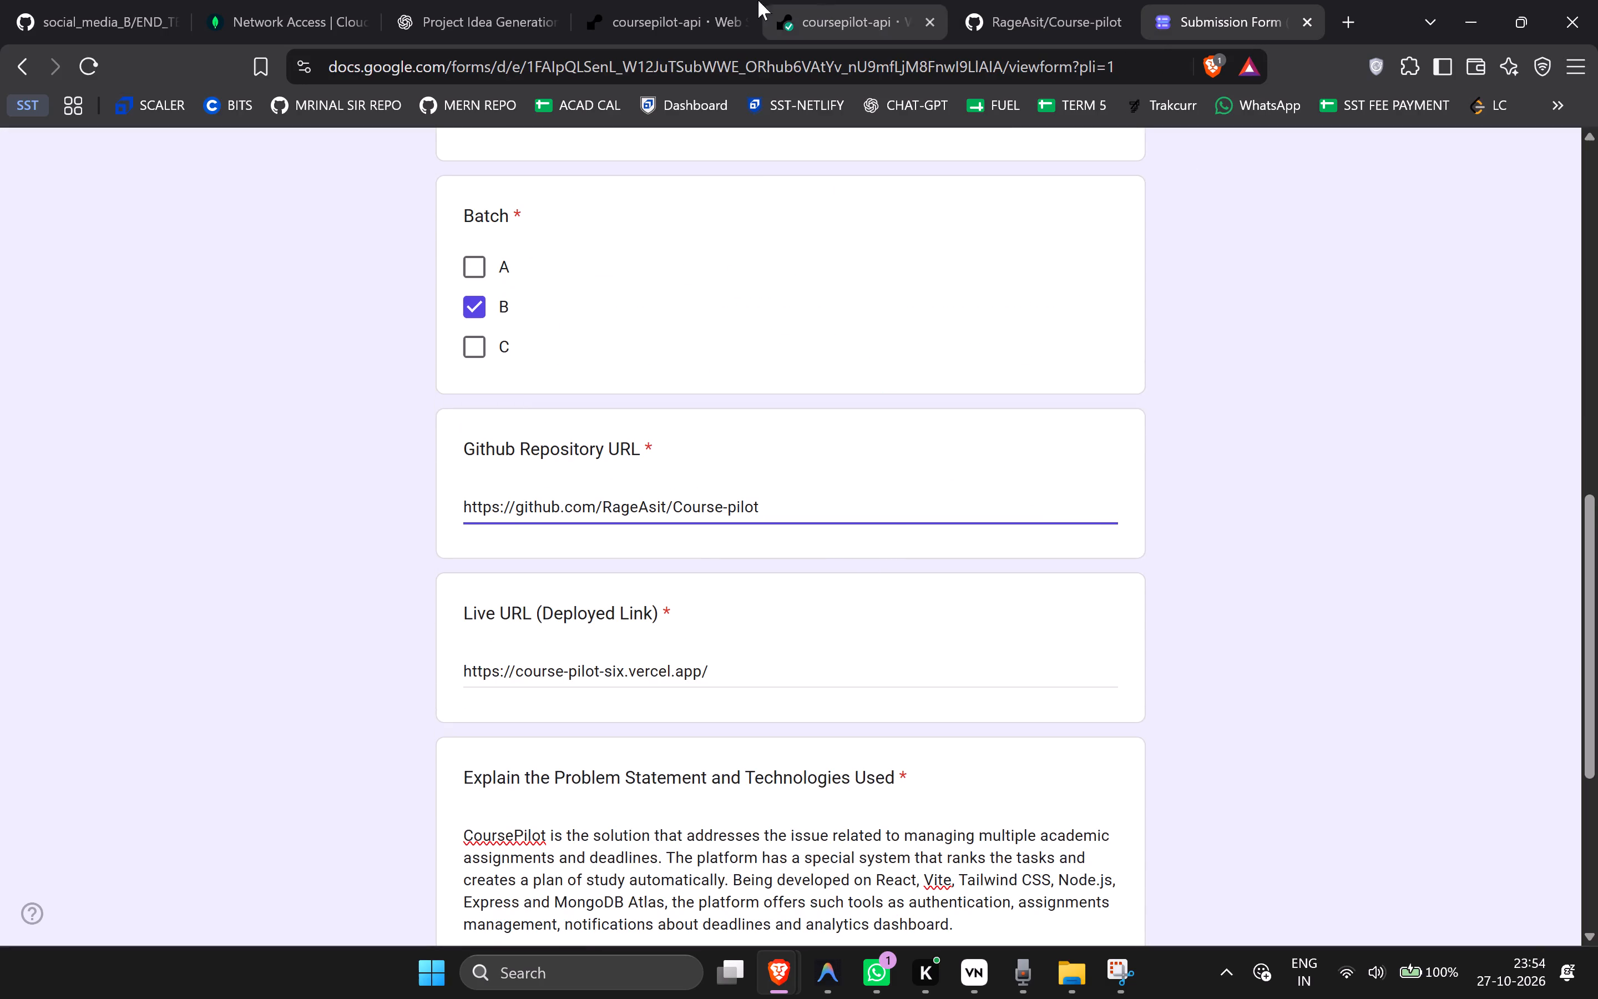
Open the Course-pilot GitHub repository and read through its README down to the last section.
left_click(1008, 0)
scroll(539, 578, "down", 5)
scroll(479, 576, "down", 11)
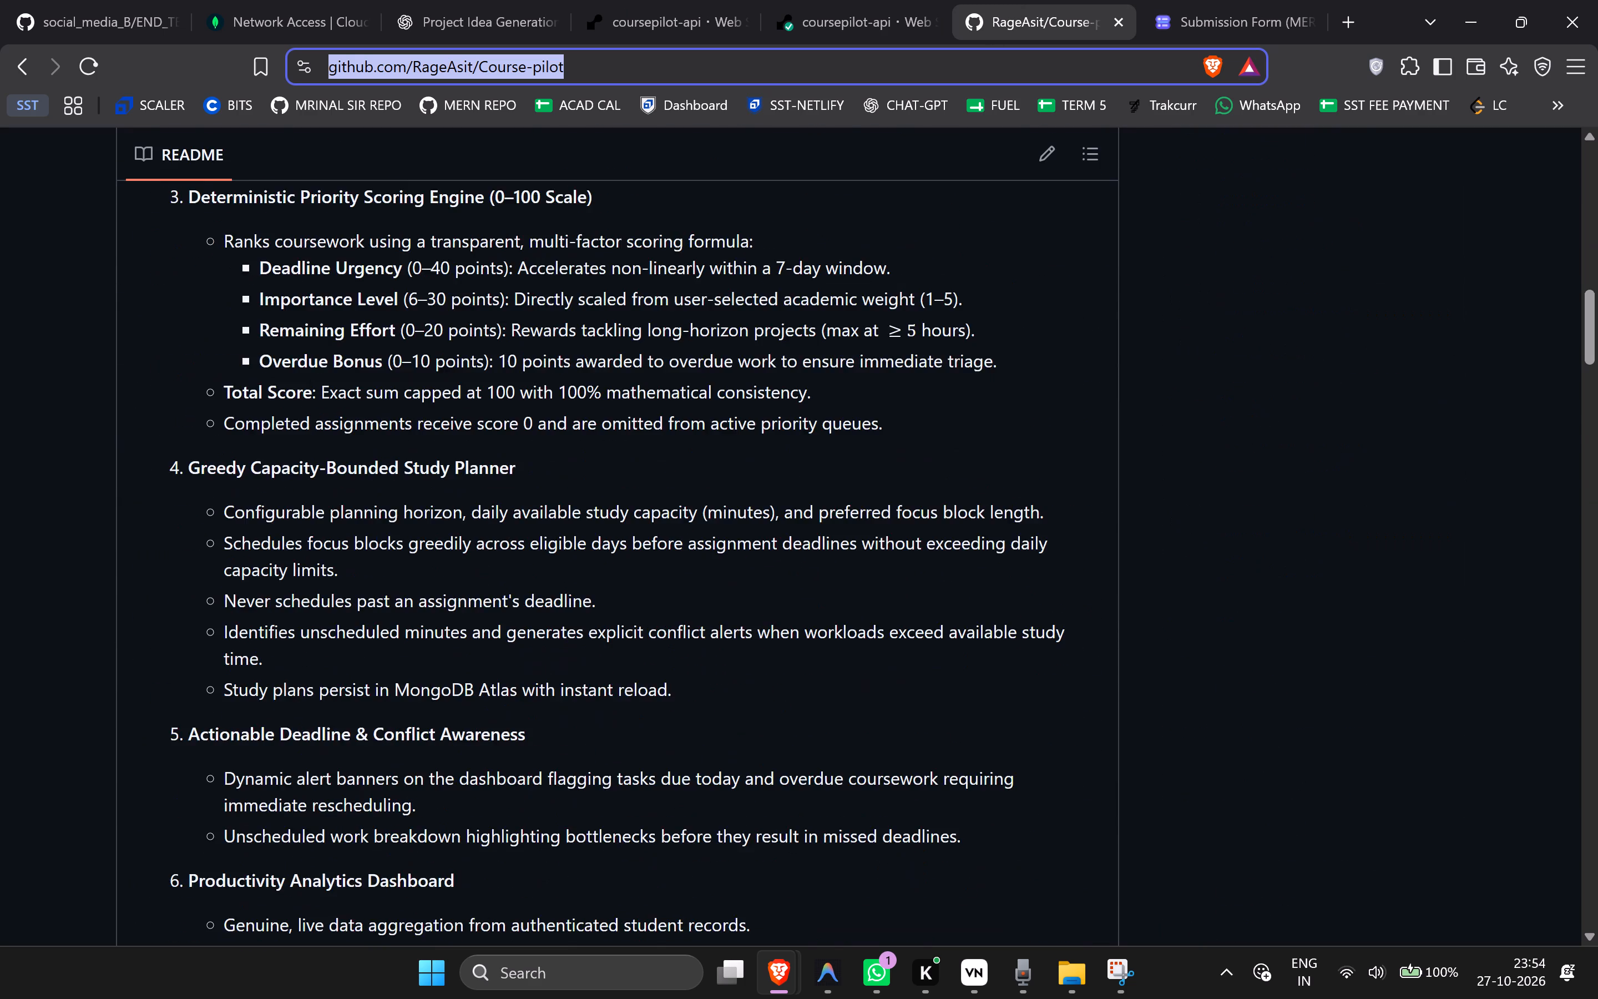
scroll(476, 544, "down", 20)
scroll(476, 544, "down", 17)
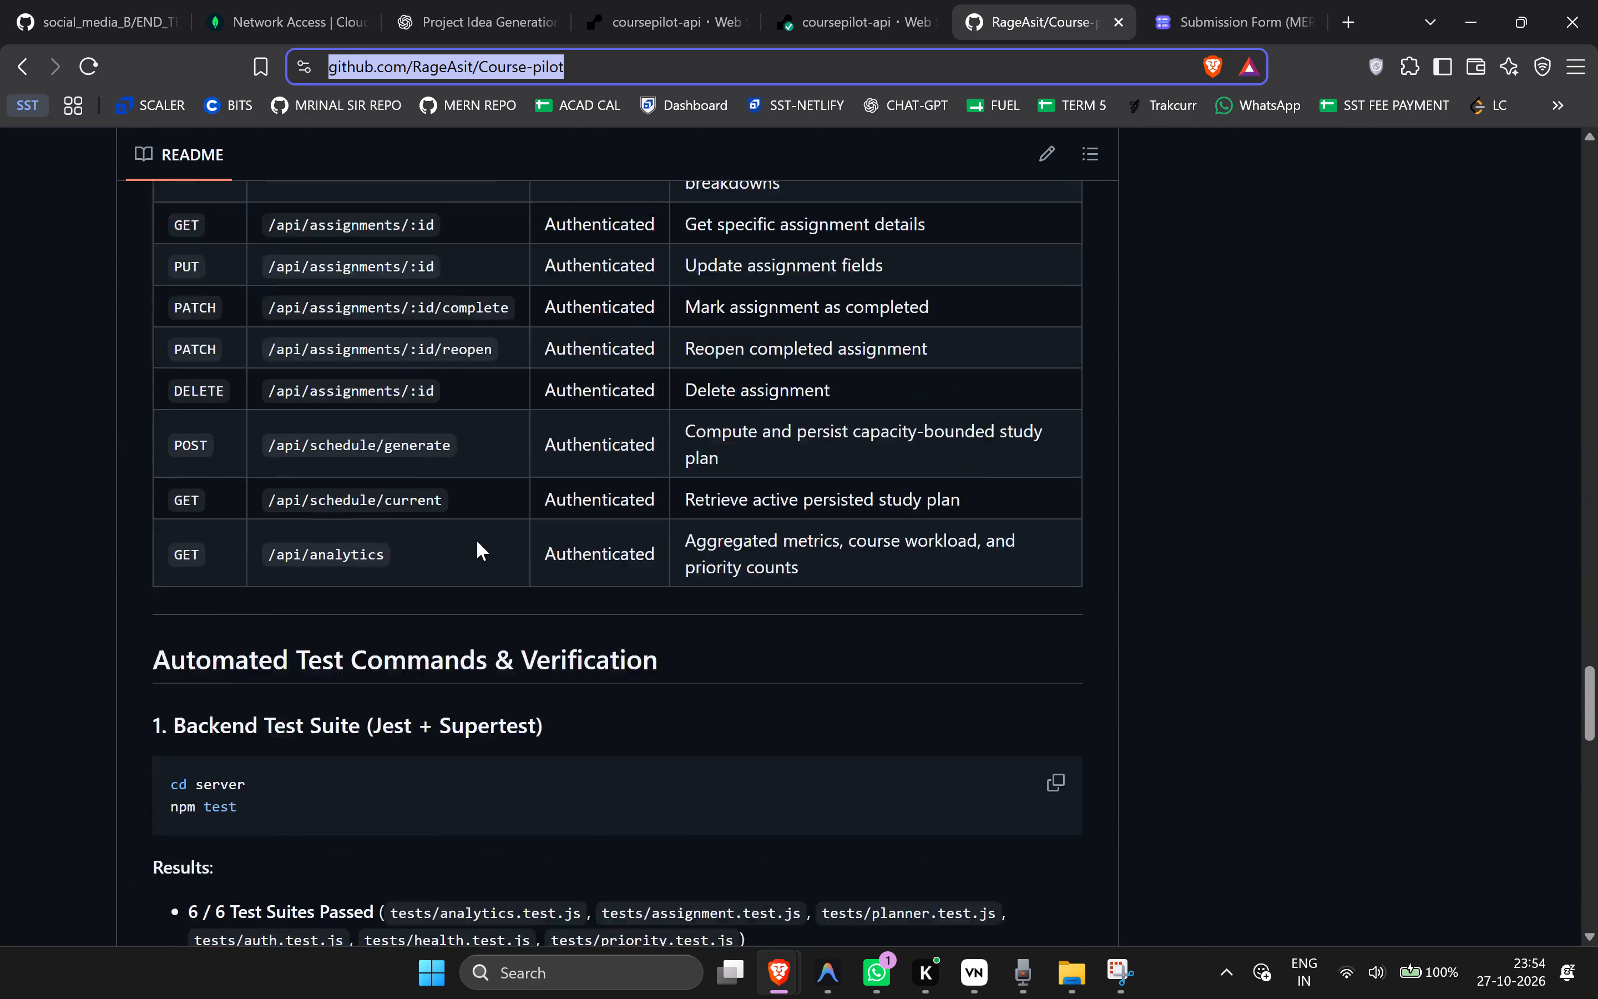
scroll(477, 541, "down", 5)
scroll(481, 541, "up", 1)
scroll(481, 541, "down", 19)
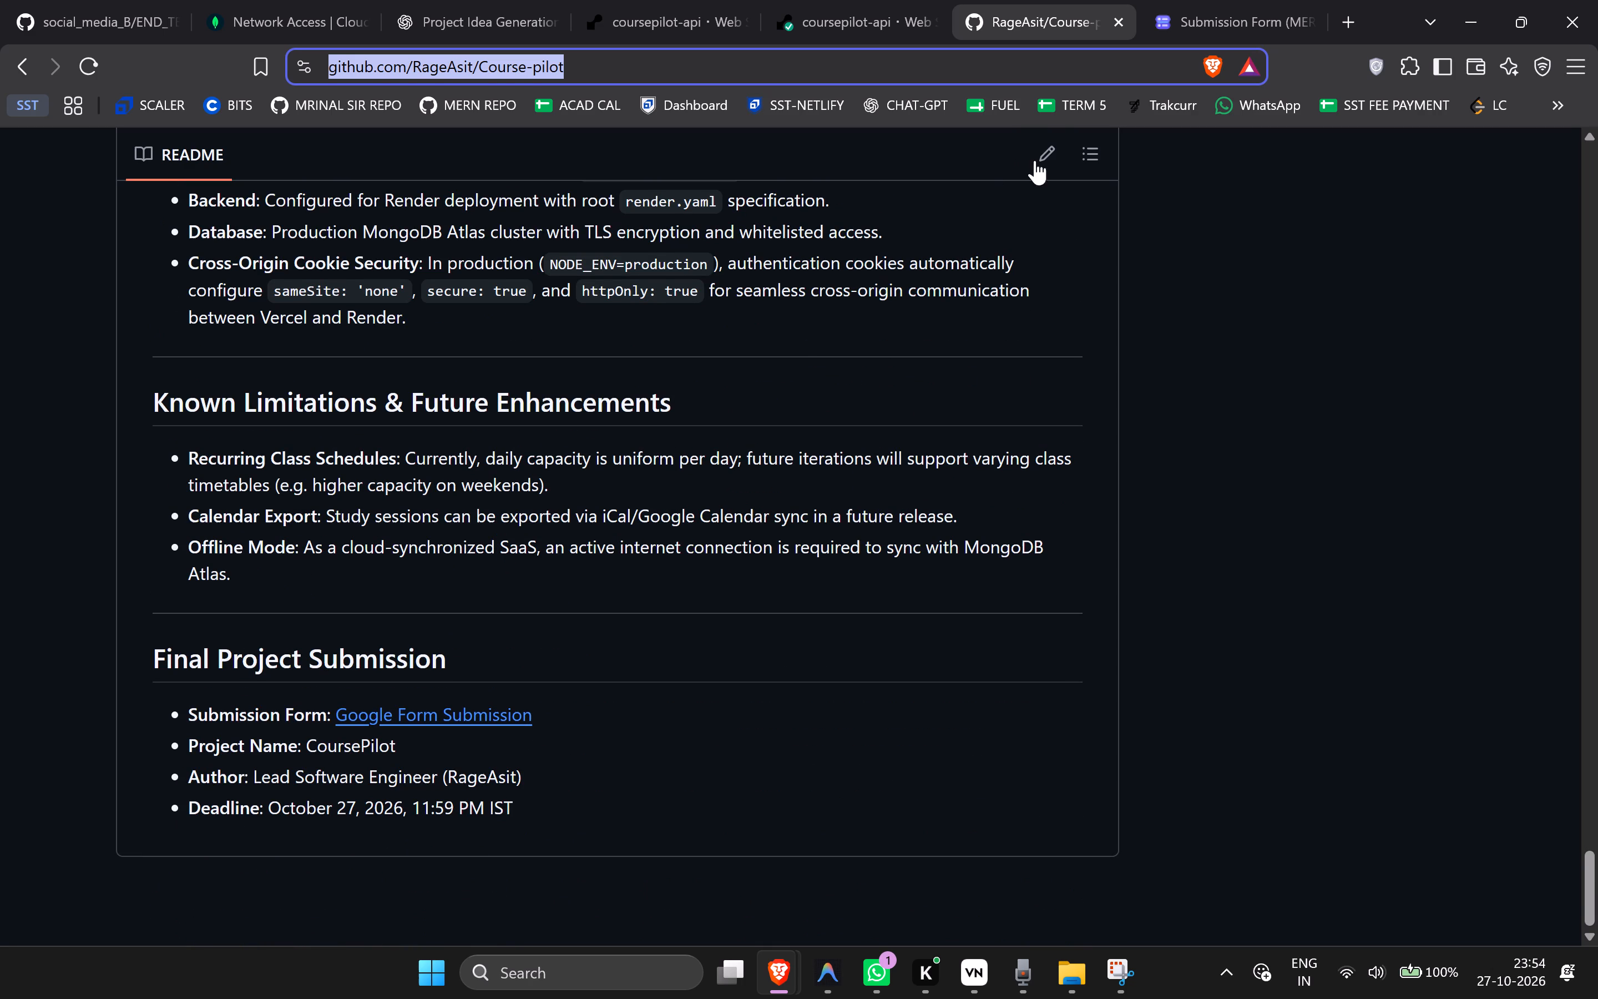
Edit README.md to delete the Final Project Submission section and the divider line above it.
left_click(1043, 160)
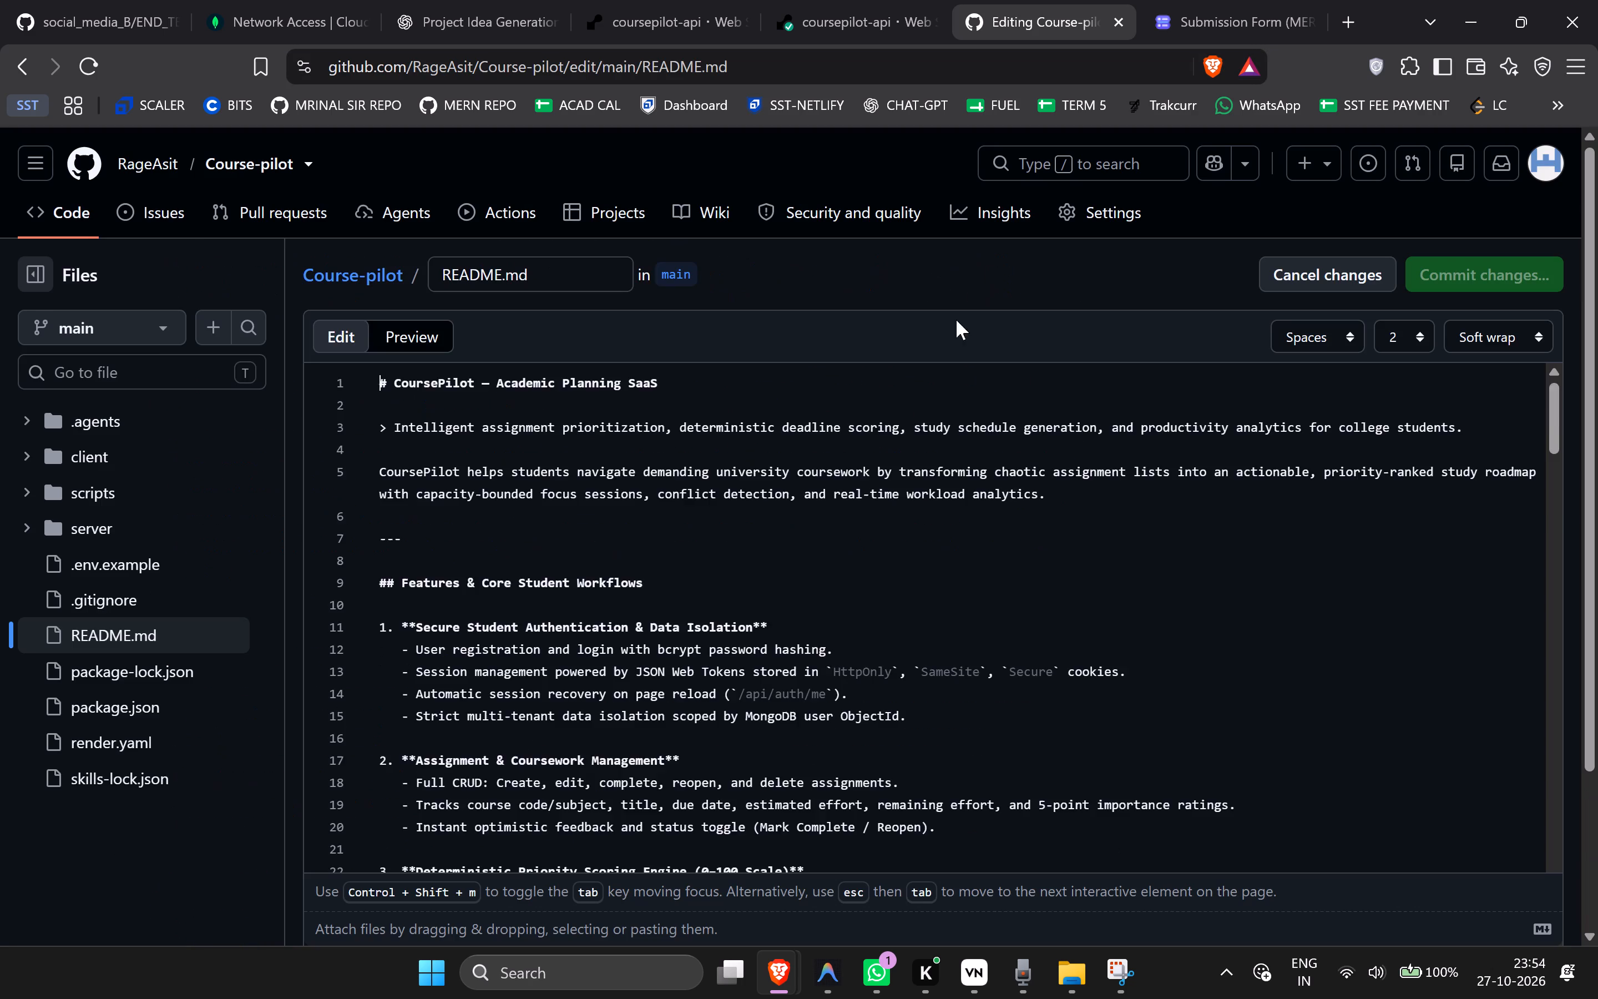
scroll(886, 396, "down", 20)
scroll(886, 396, "down", 13)
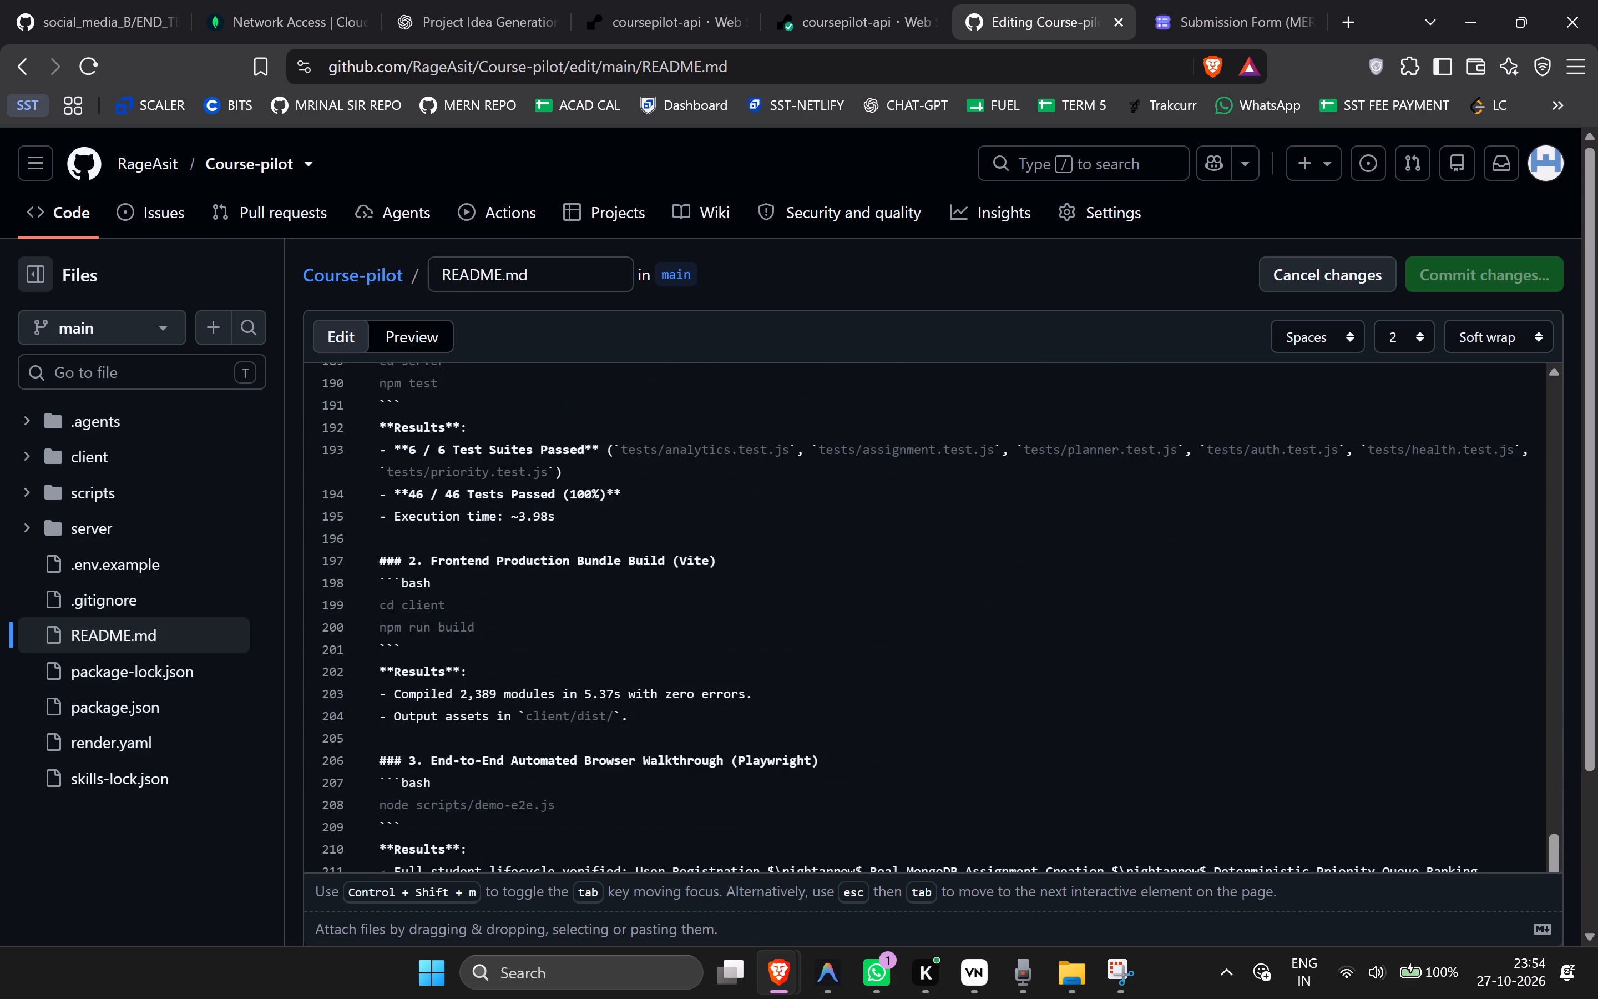
scroll(754, 613, "down", 20)
scroll(754, 613, "down", 4)
scroll(747, 642, "up", 1)
scroll(747, 642, "down", 1)
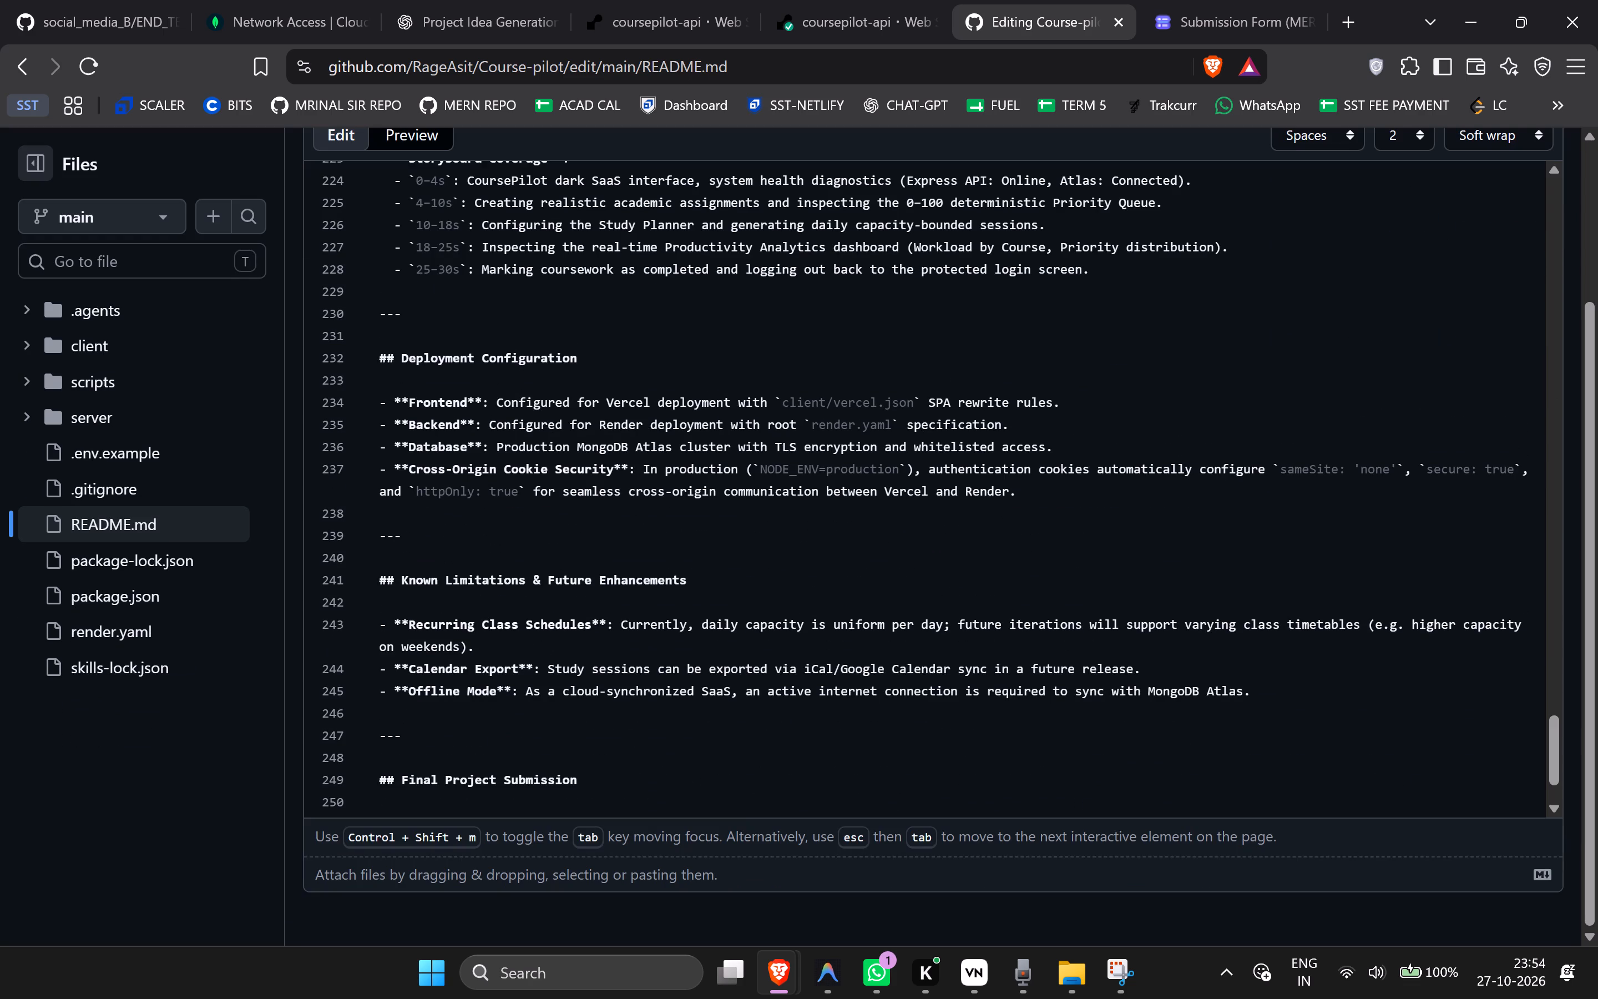
left_click_drag(757, 789, 370, 667)
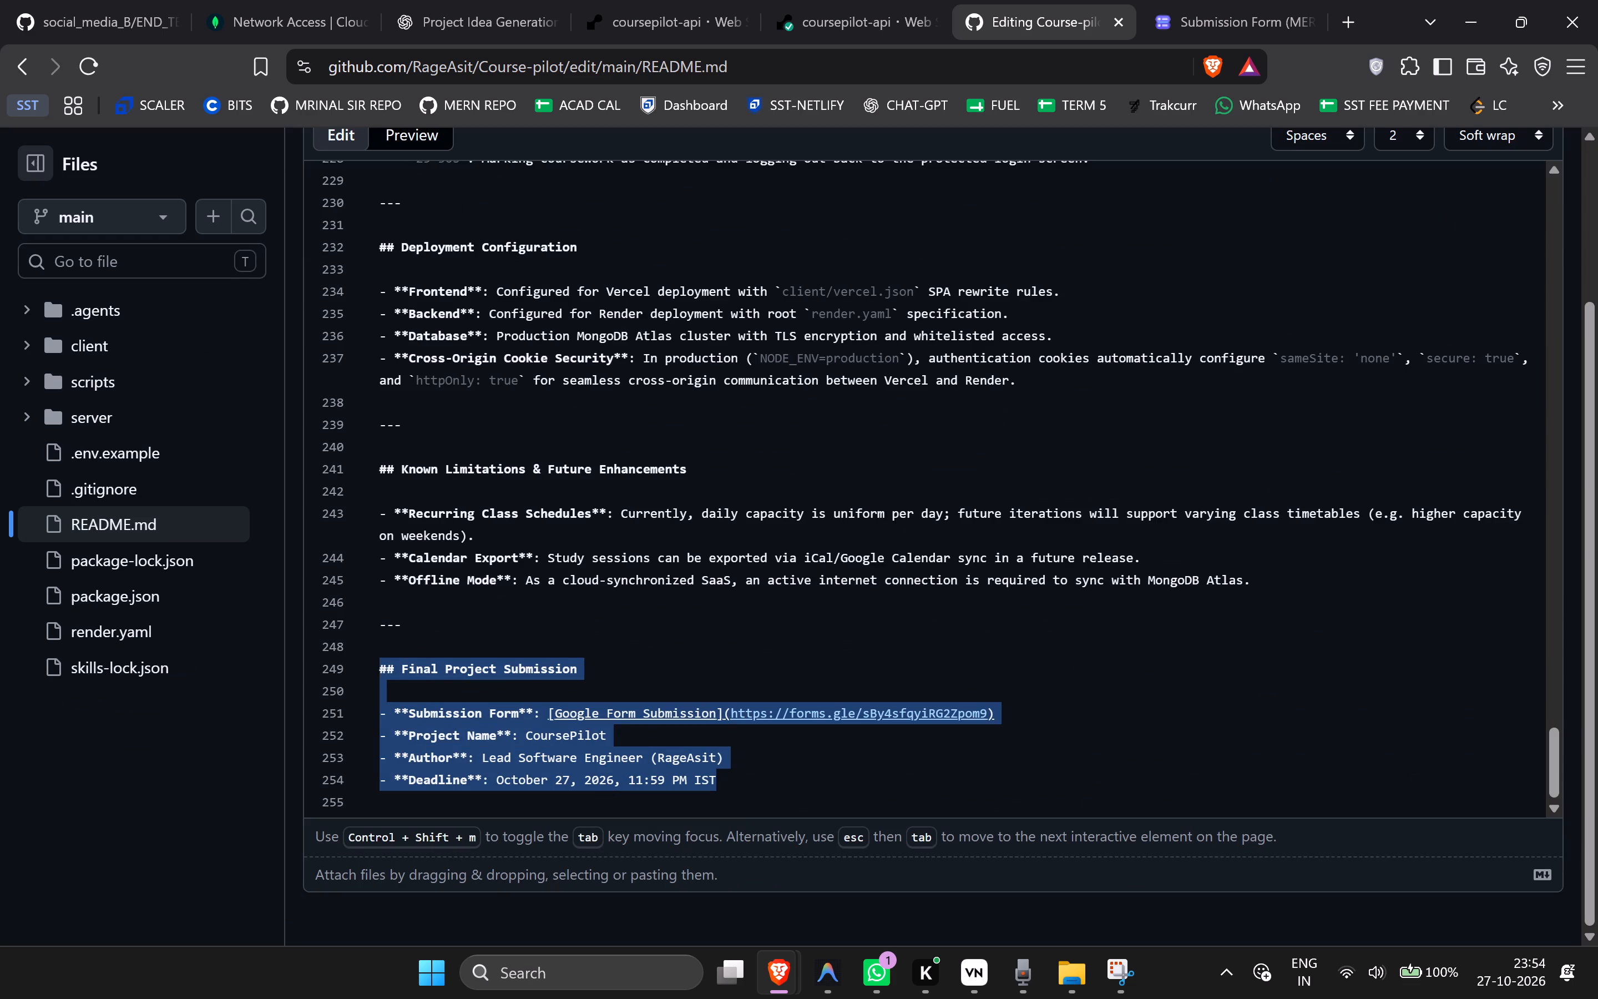
key("BackSpace")
left_click_drag(492, 745, 351, 750)
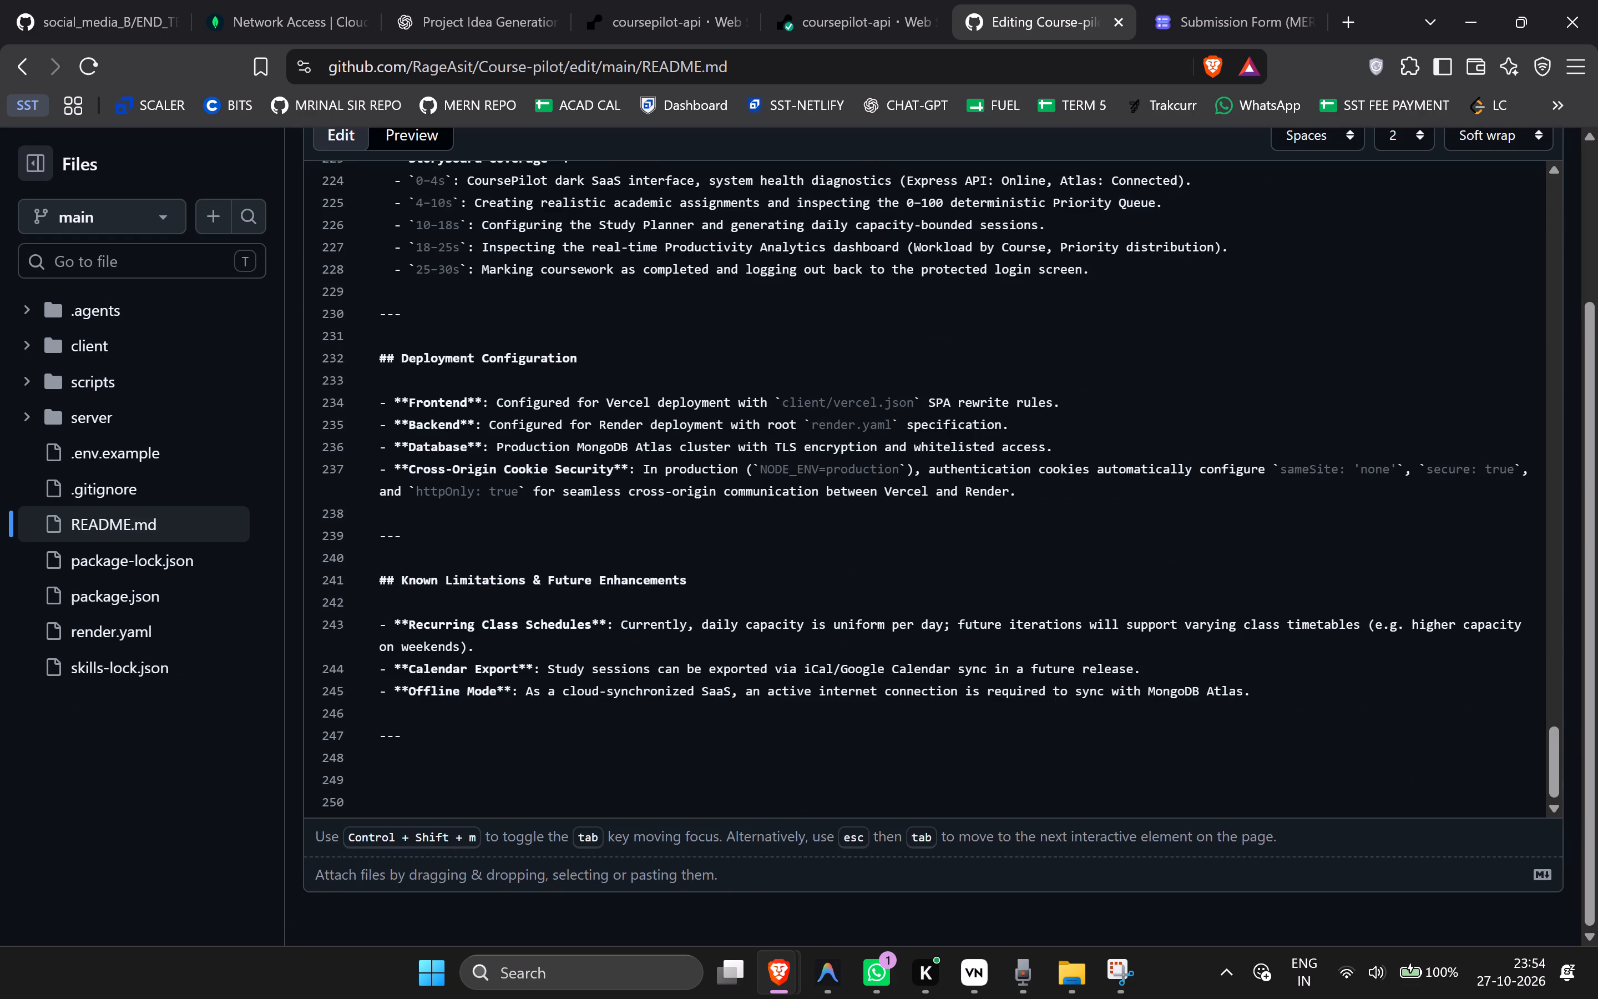
left_click_drag(351, 750, 353, 738)
key("BackSpace")
scroll(638, 596, "up", 3)
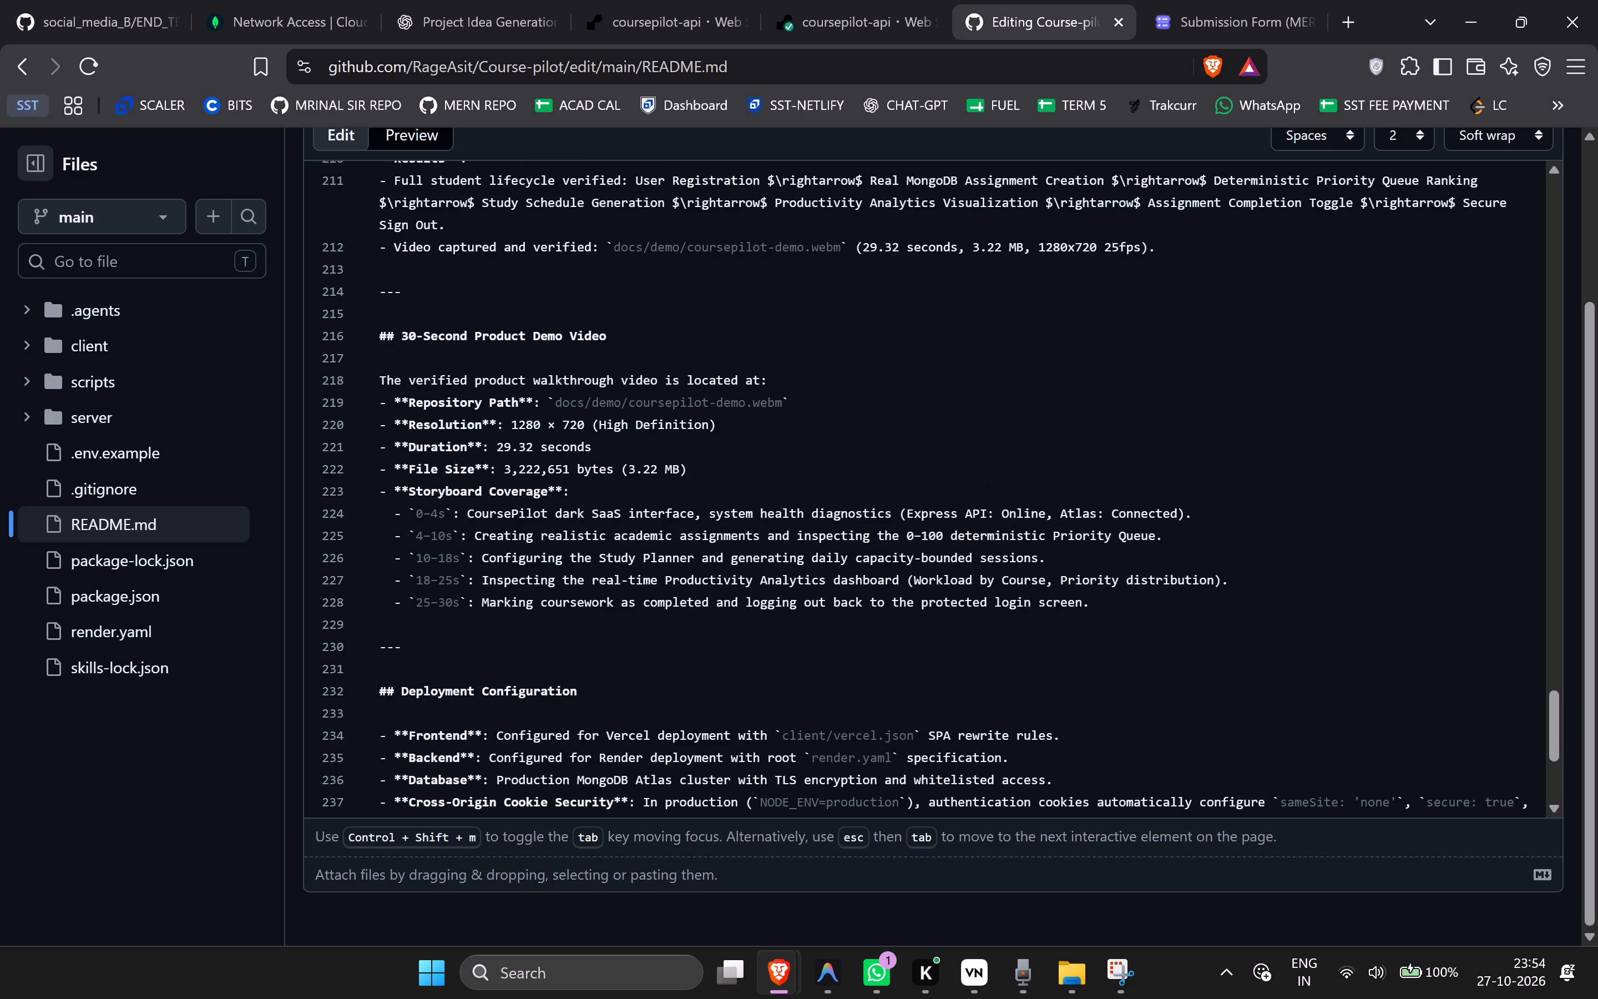
scroll(649, 588, "up", 3)
scroll(1373, 248, "up", 4)
scroll(994, 144, "up", 2)
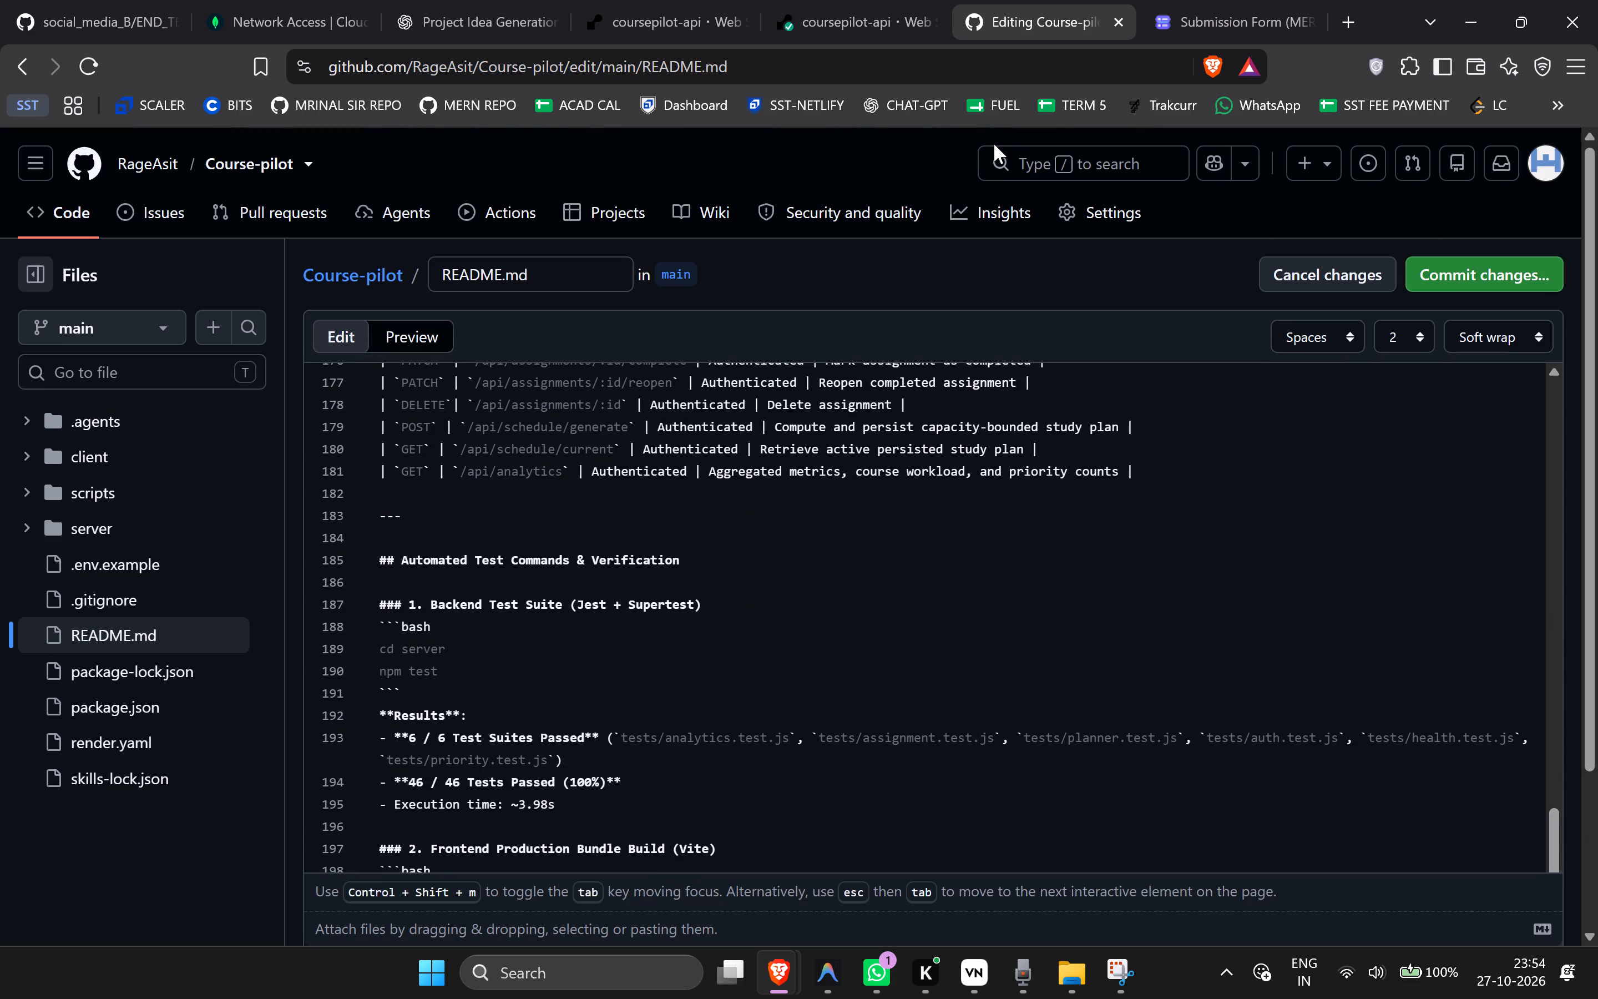
left_click(1484, 279)
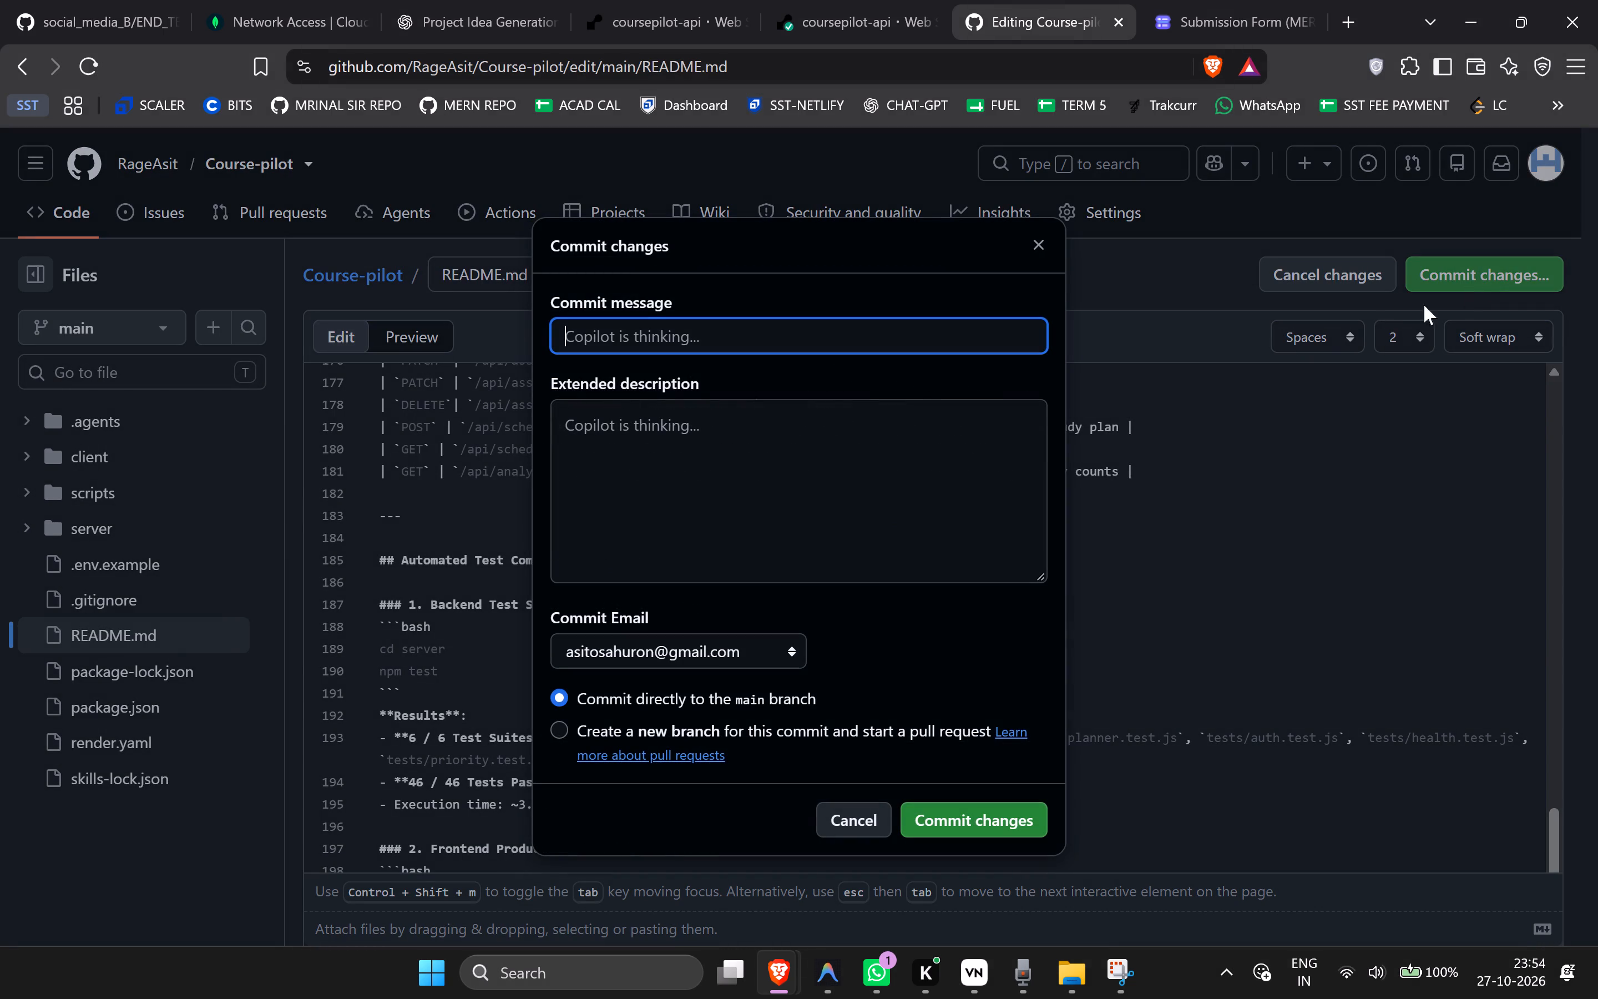
left_click(865, 343)
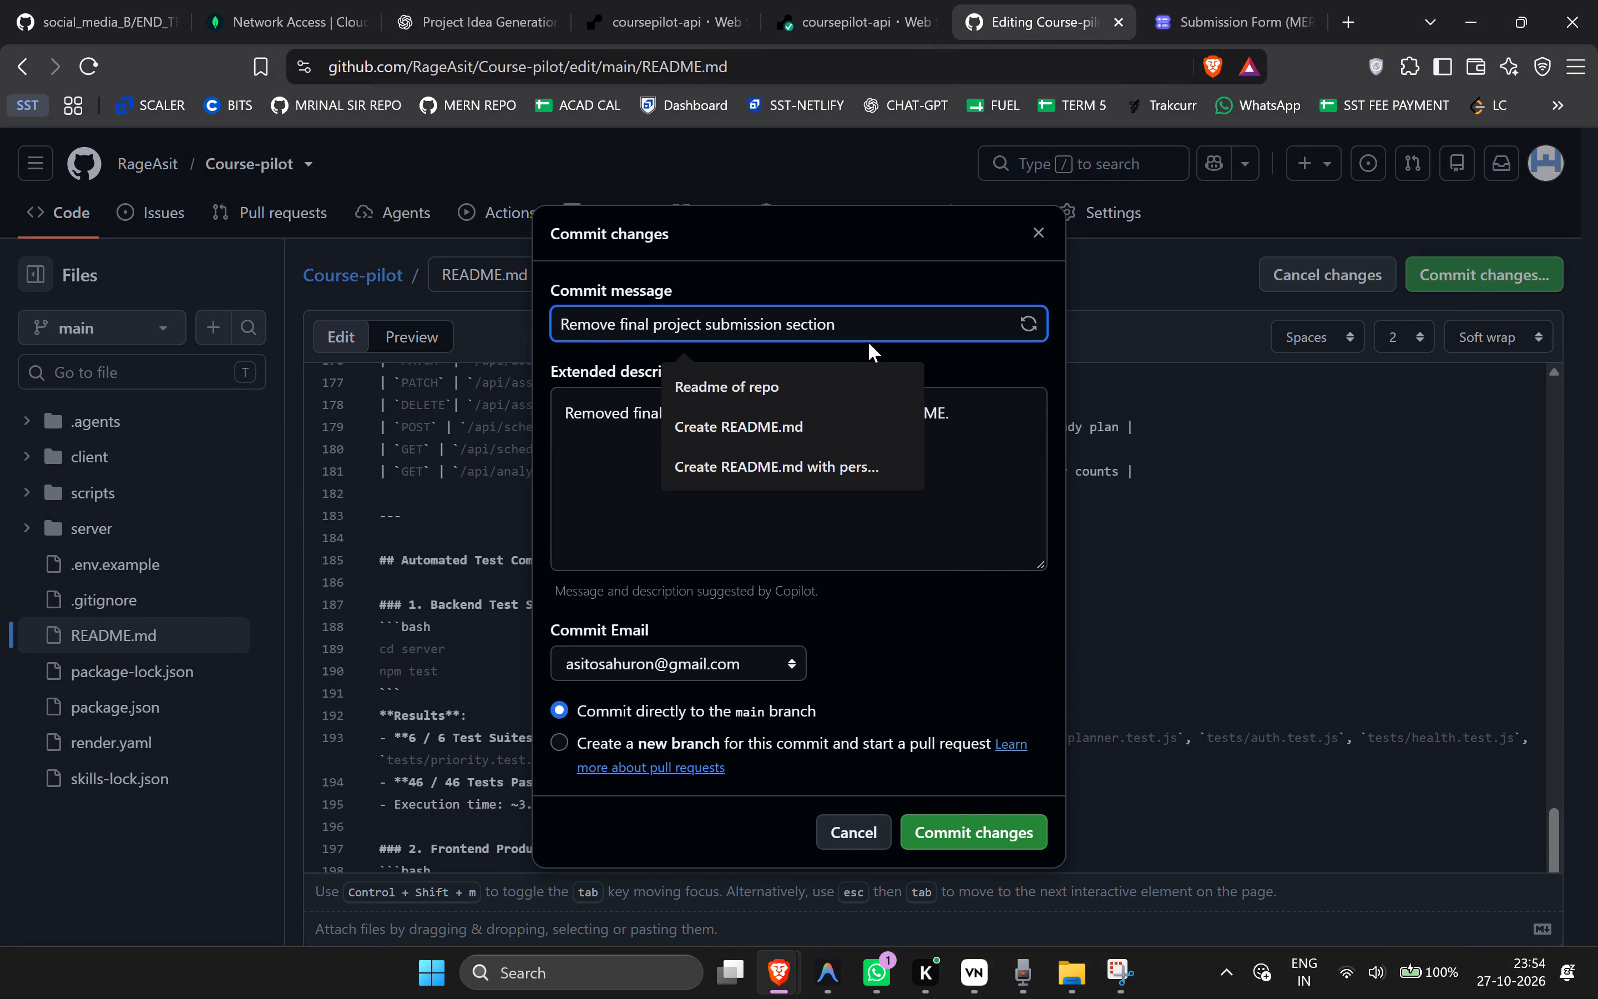
left_click_drag(863, 311, 507, 333)
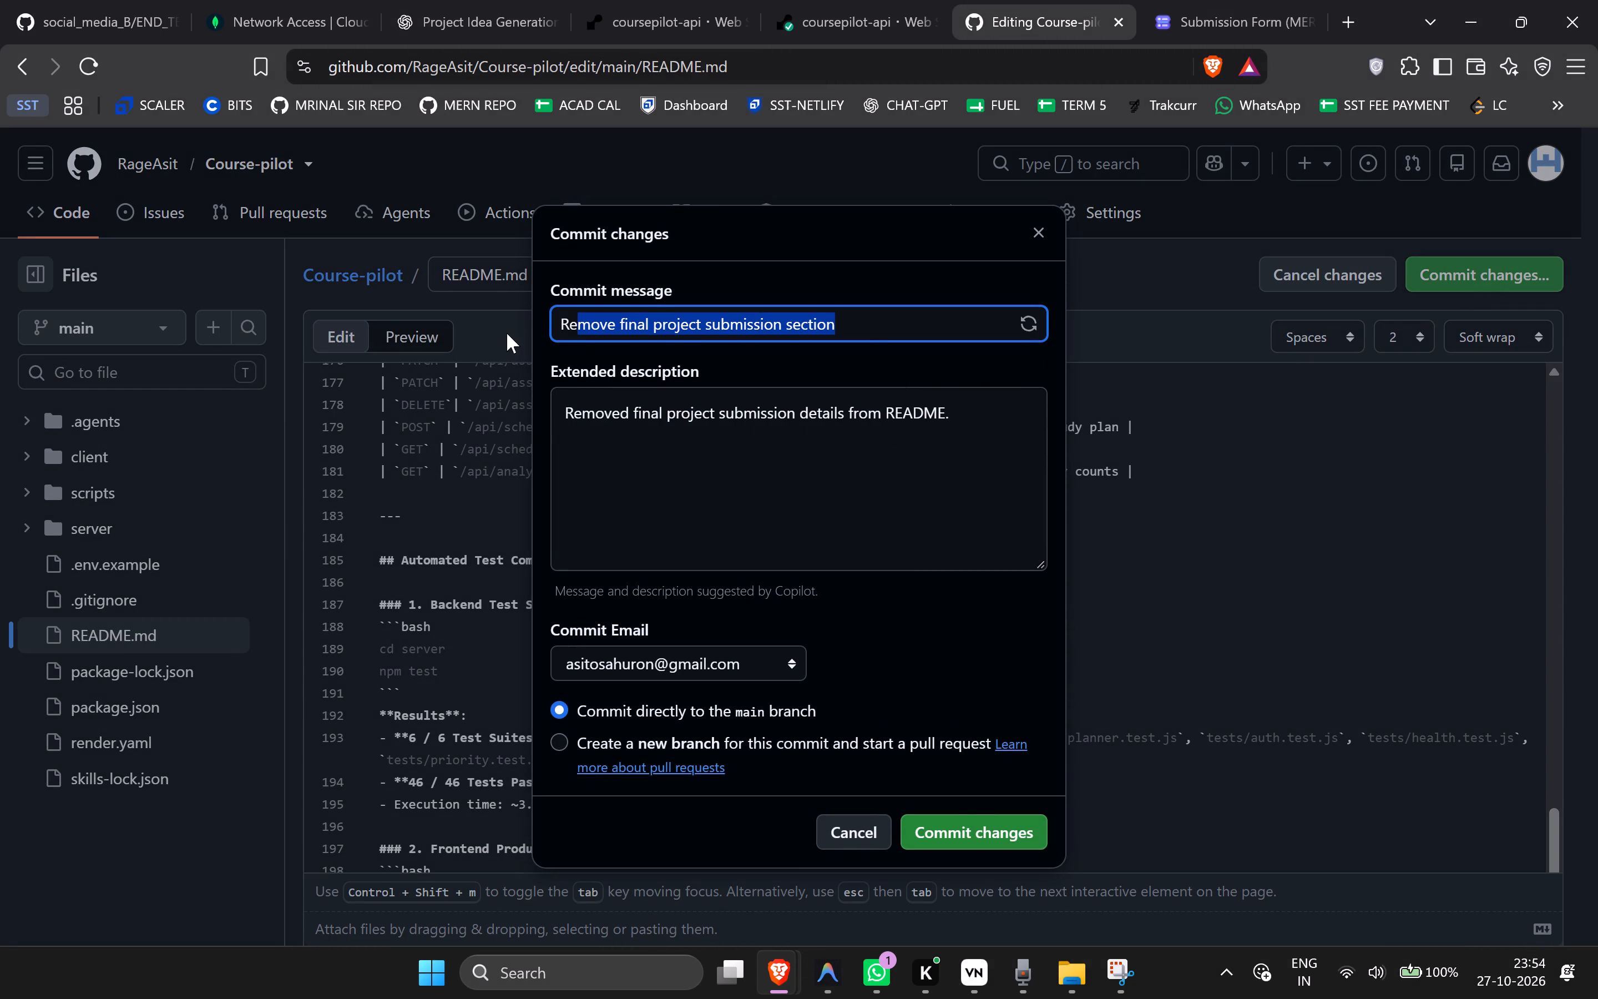
left_click_drag(507, 333, 505, 333)
type("edited reame")
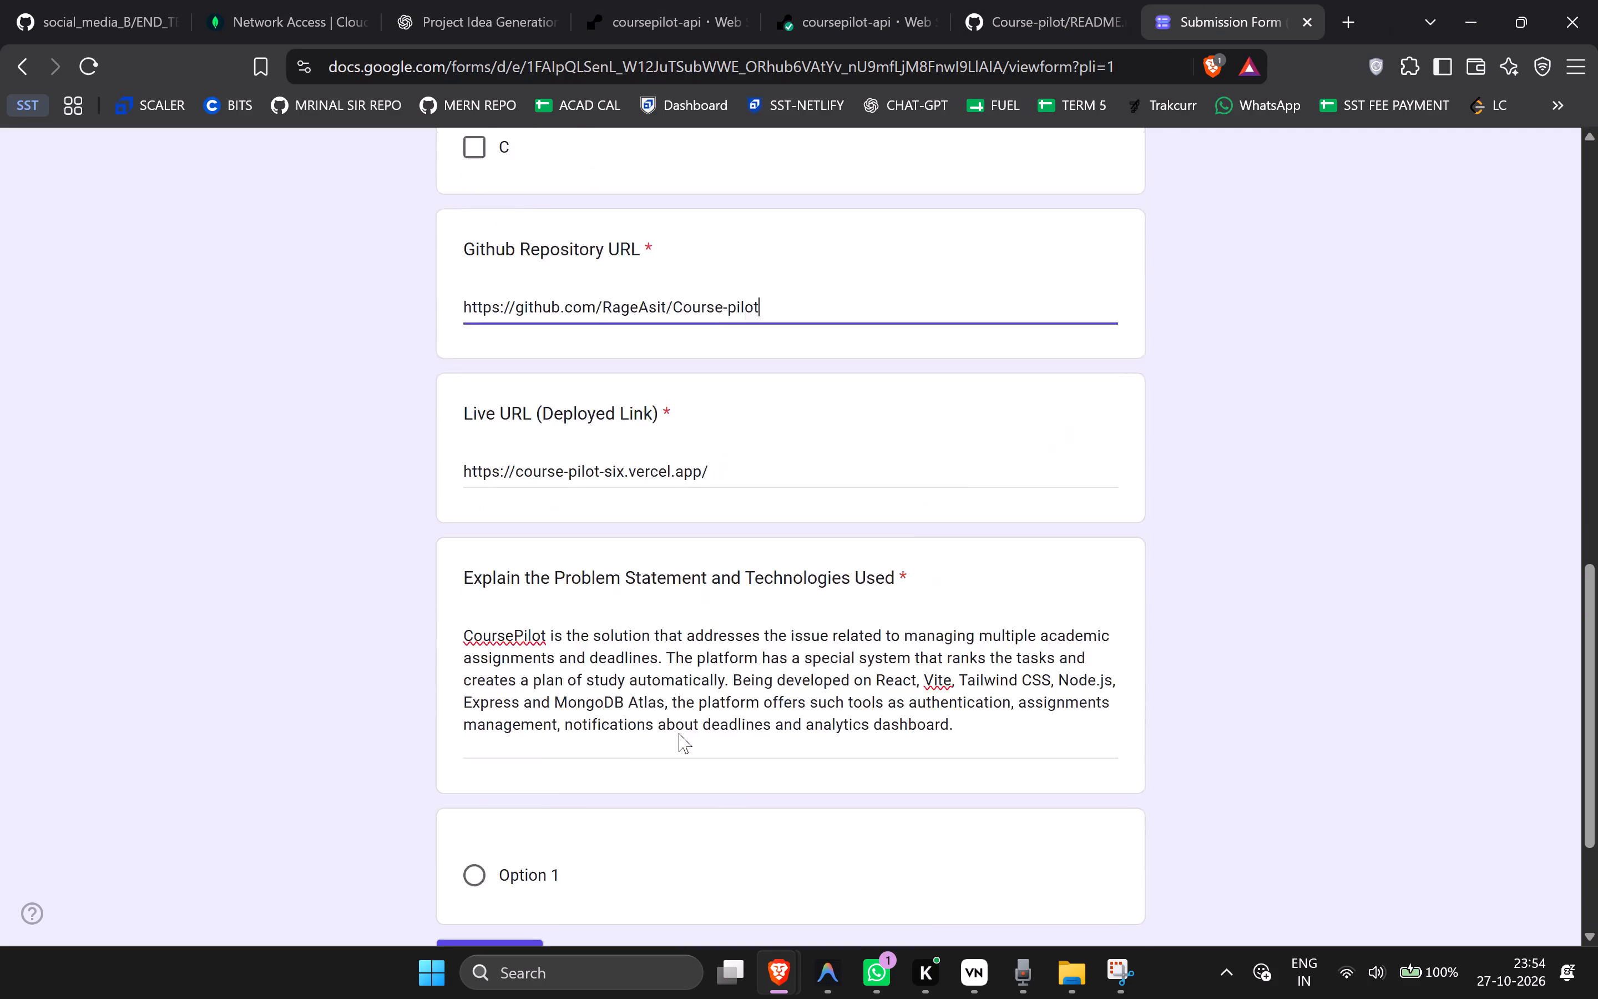
scroll(679, 733, "up", 3)
scroll(752, 686, "up", 4)
scroll(876, 598, "up", 3)
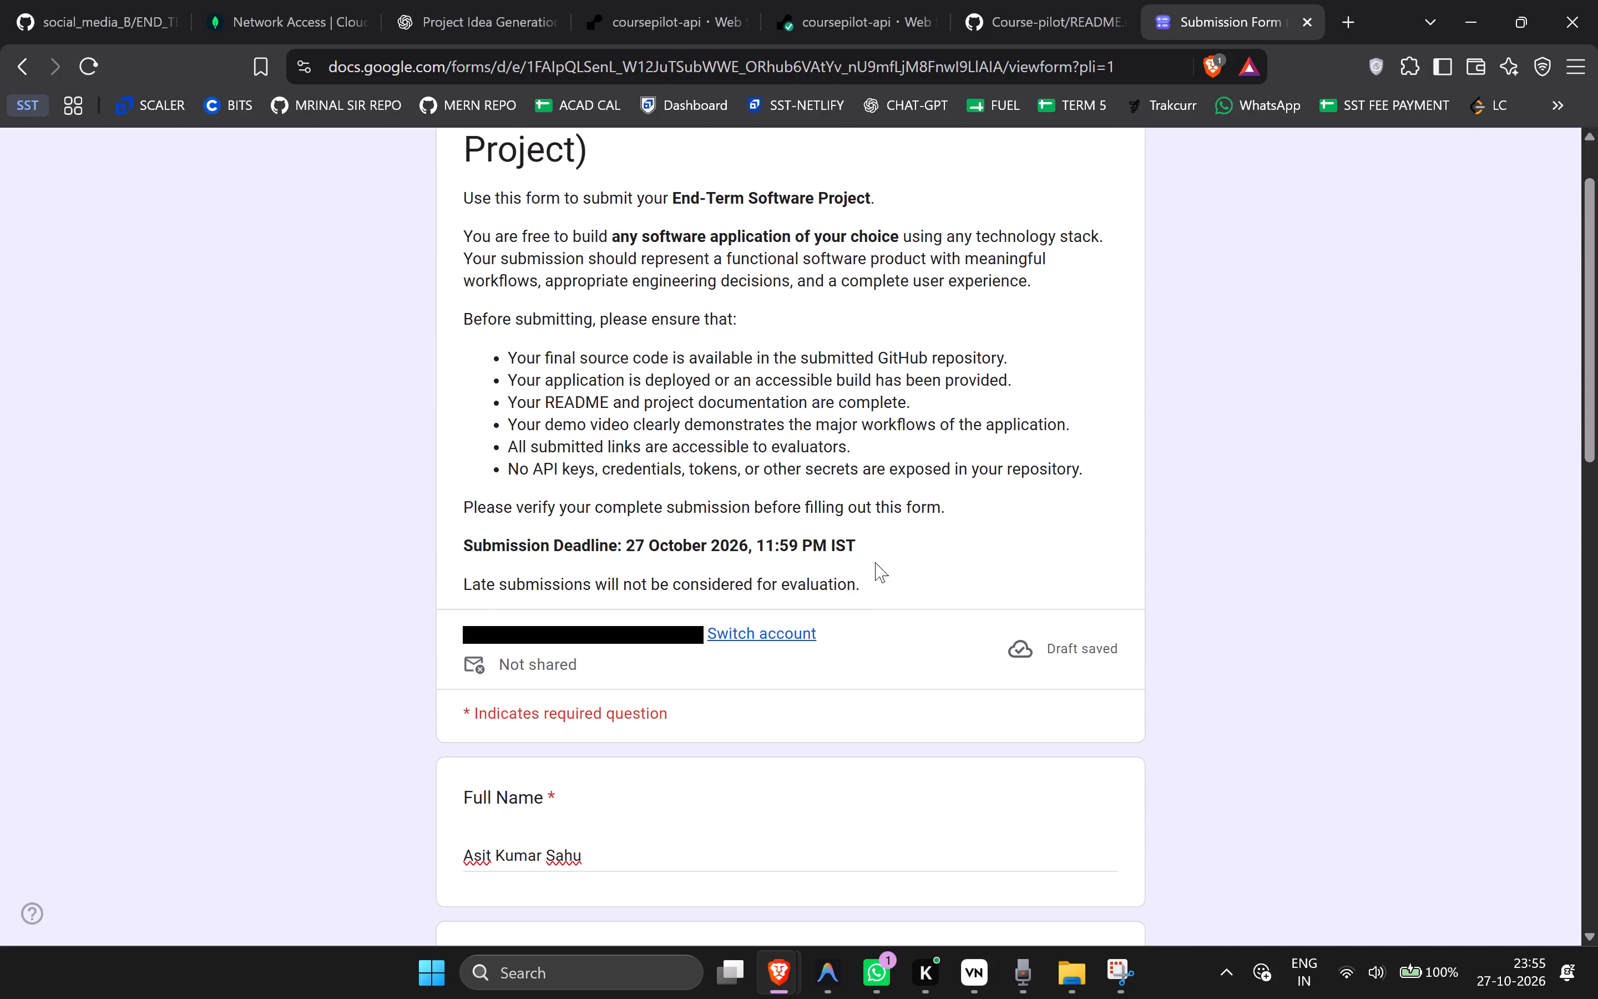
Check the completed End Project submission form once more from top to bottom and submit it.
scroll(791, 528, "down", 1)
scroll(788, 528, "up", 1)
scroll(796, 514, "down", 9)
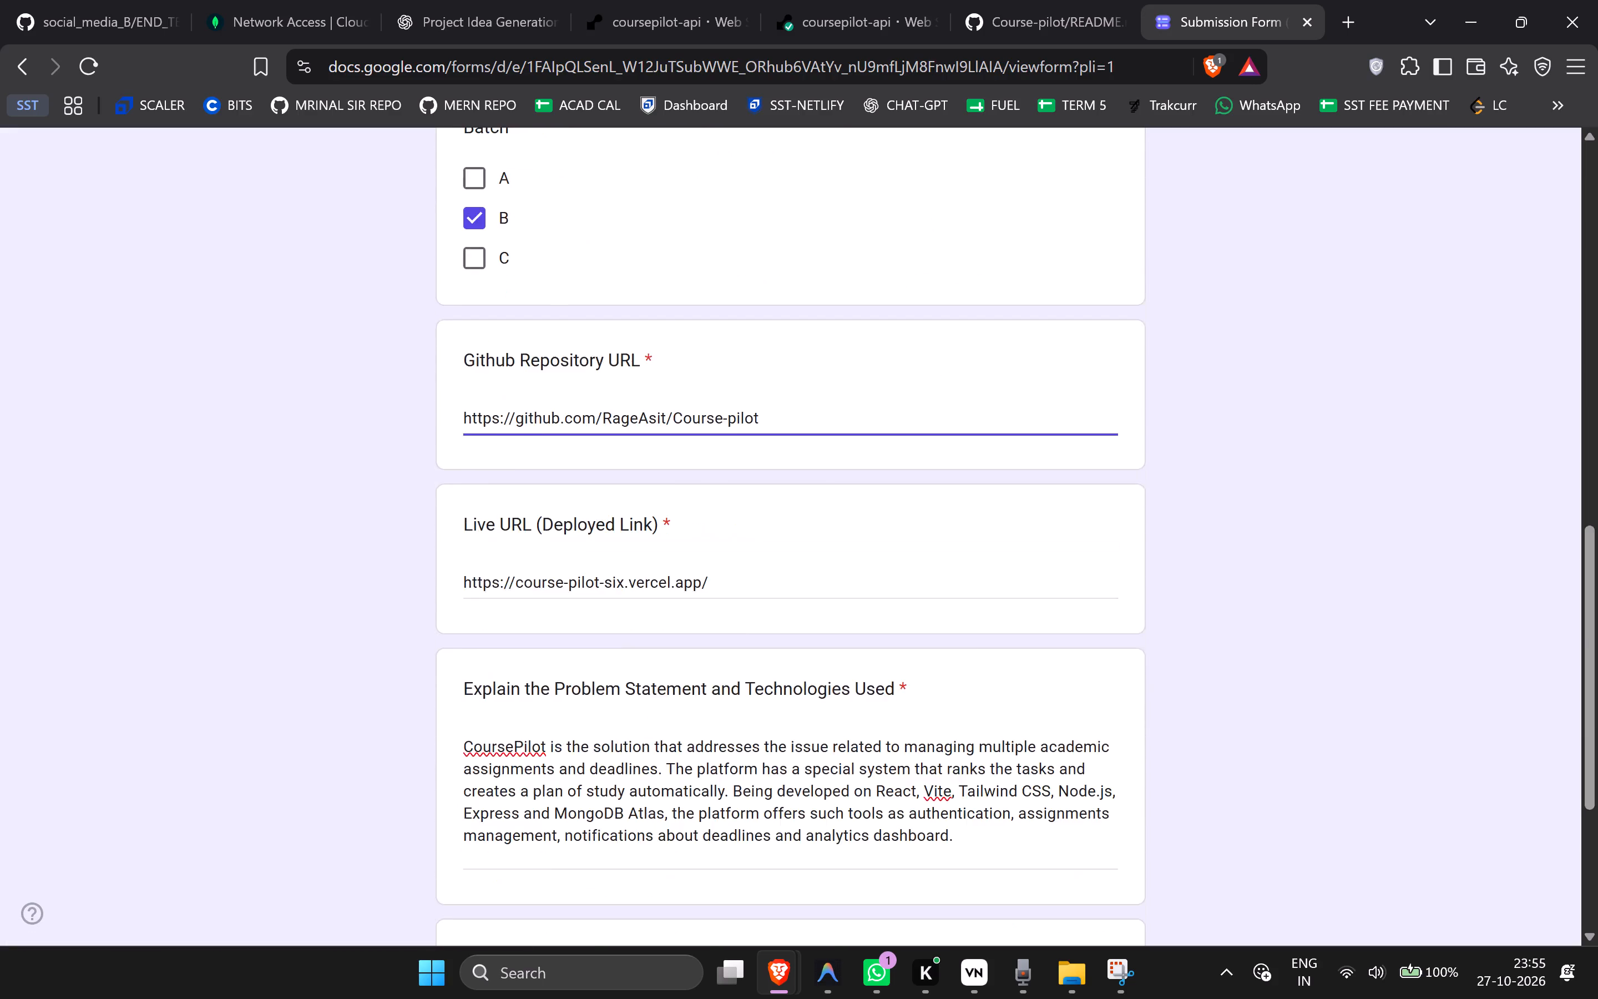
scroll(740, 607, "down", 5)
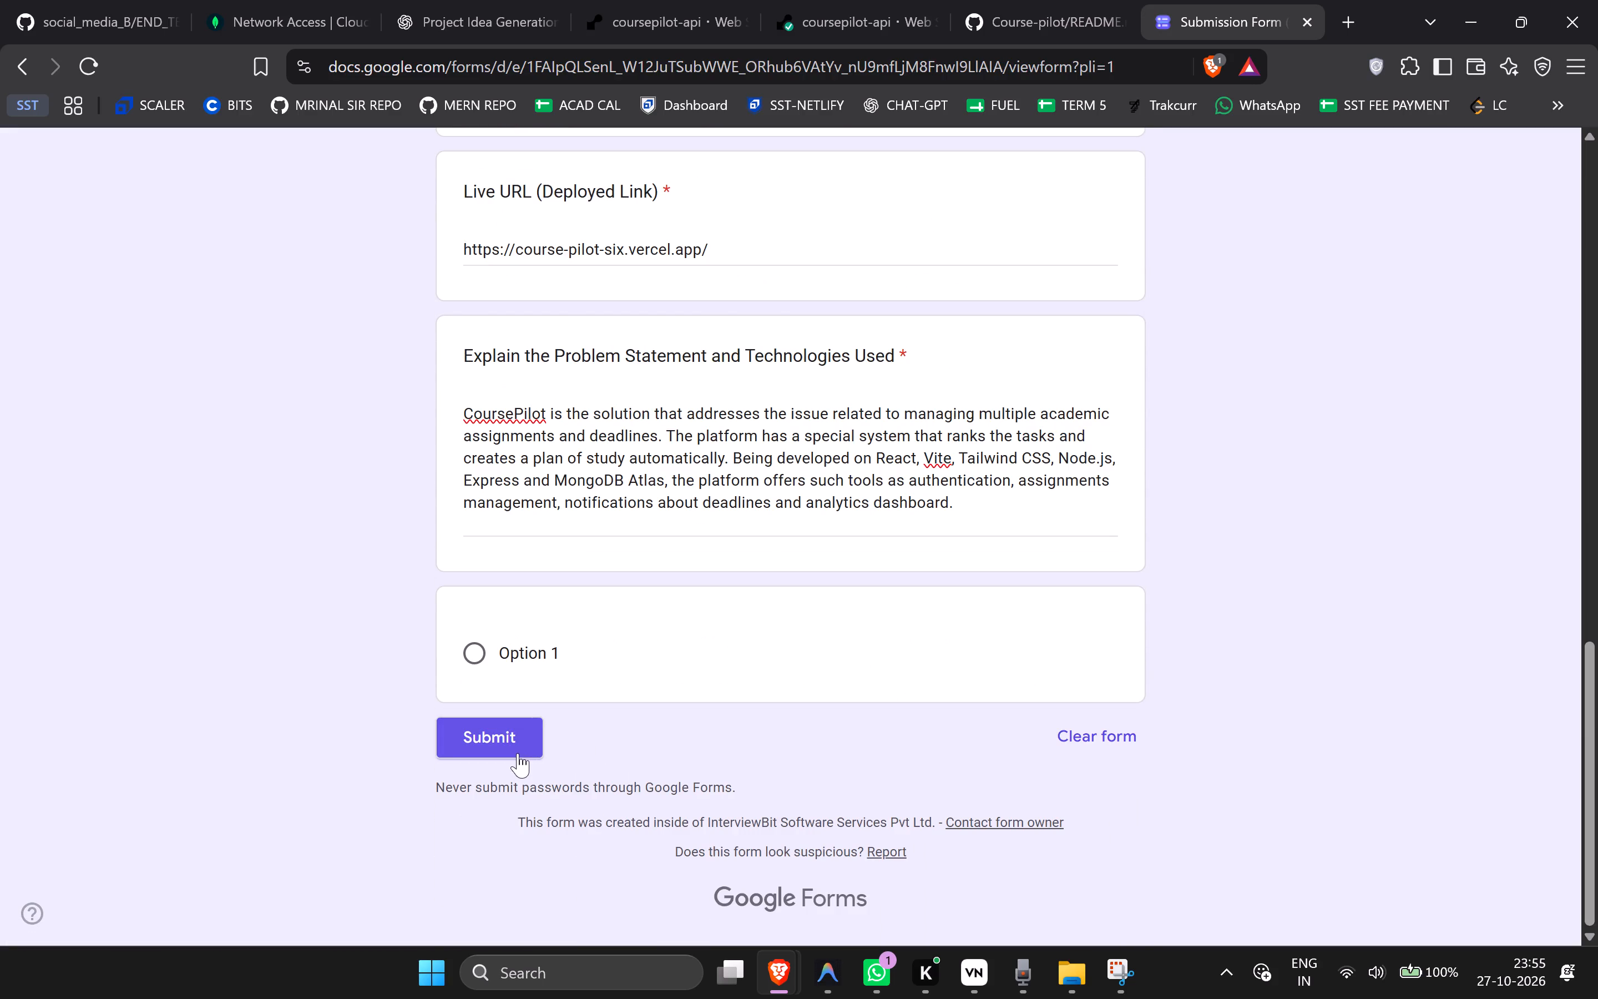
left_click(518, 753)
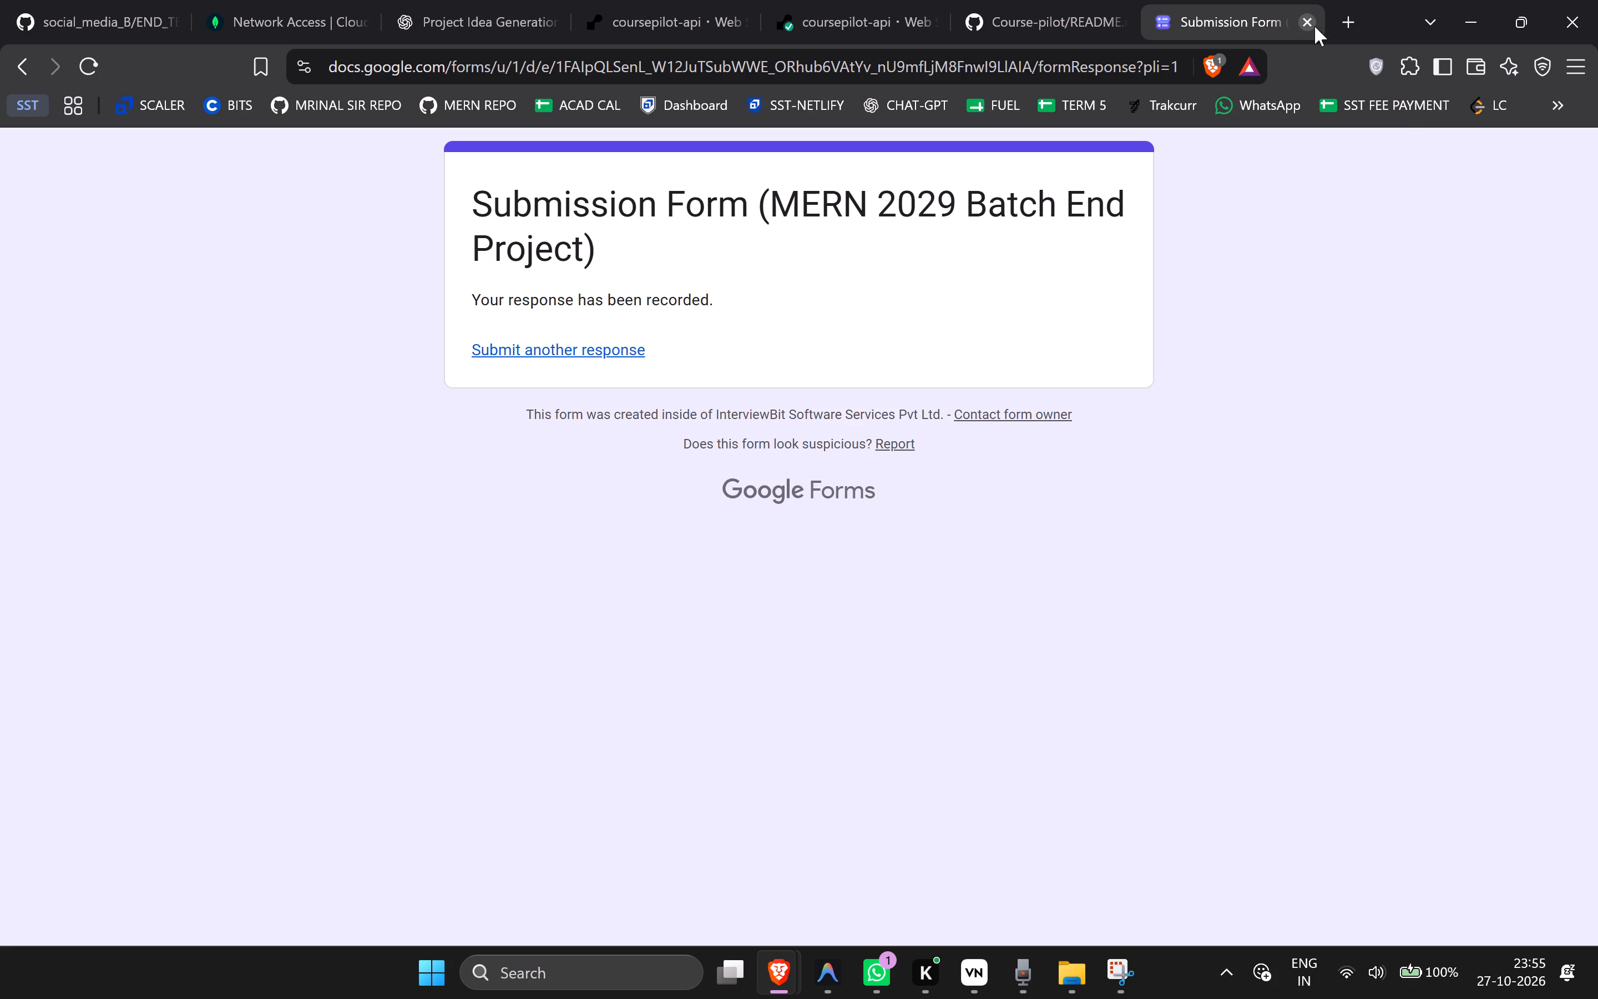
Switch to VN and trim the end of the last timeline clip back to about 1:54.8, leaving it 12.57 s long.
left_click(983, 965)
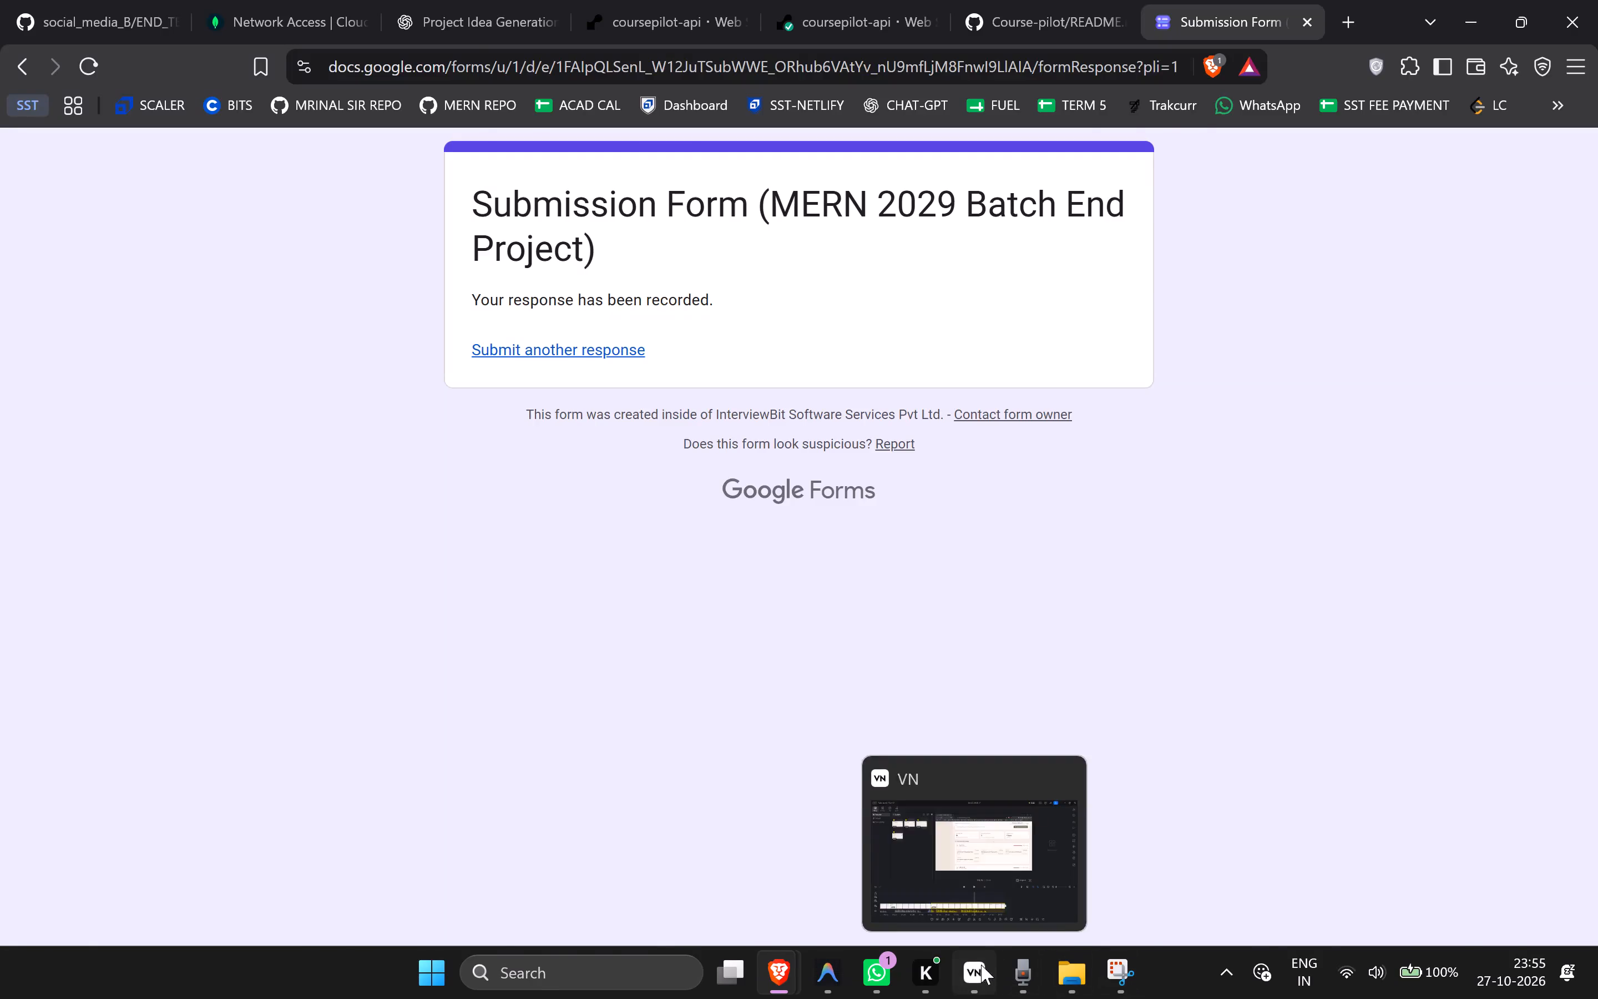
key("space")
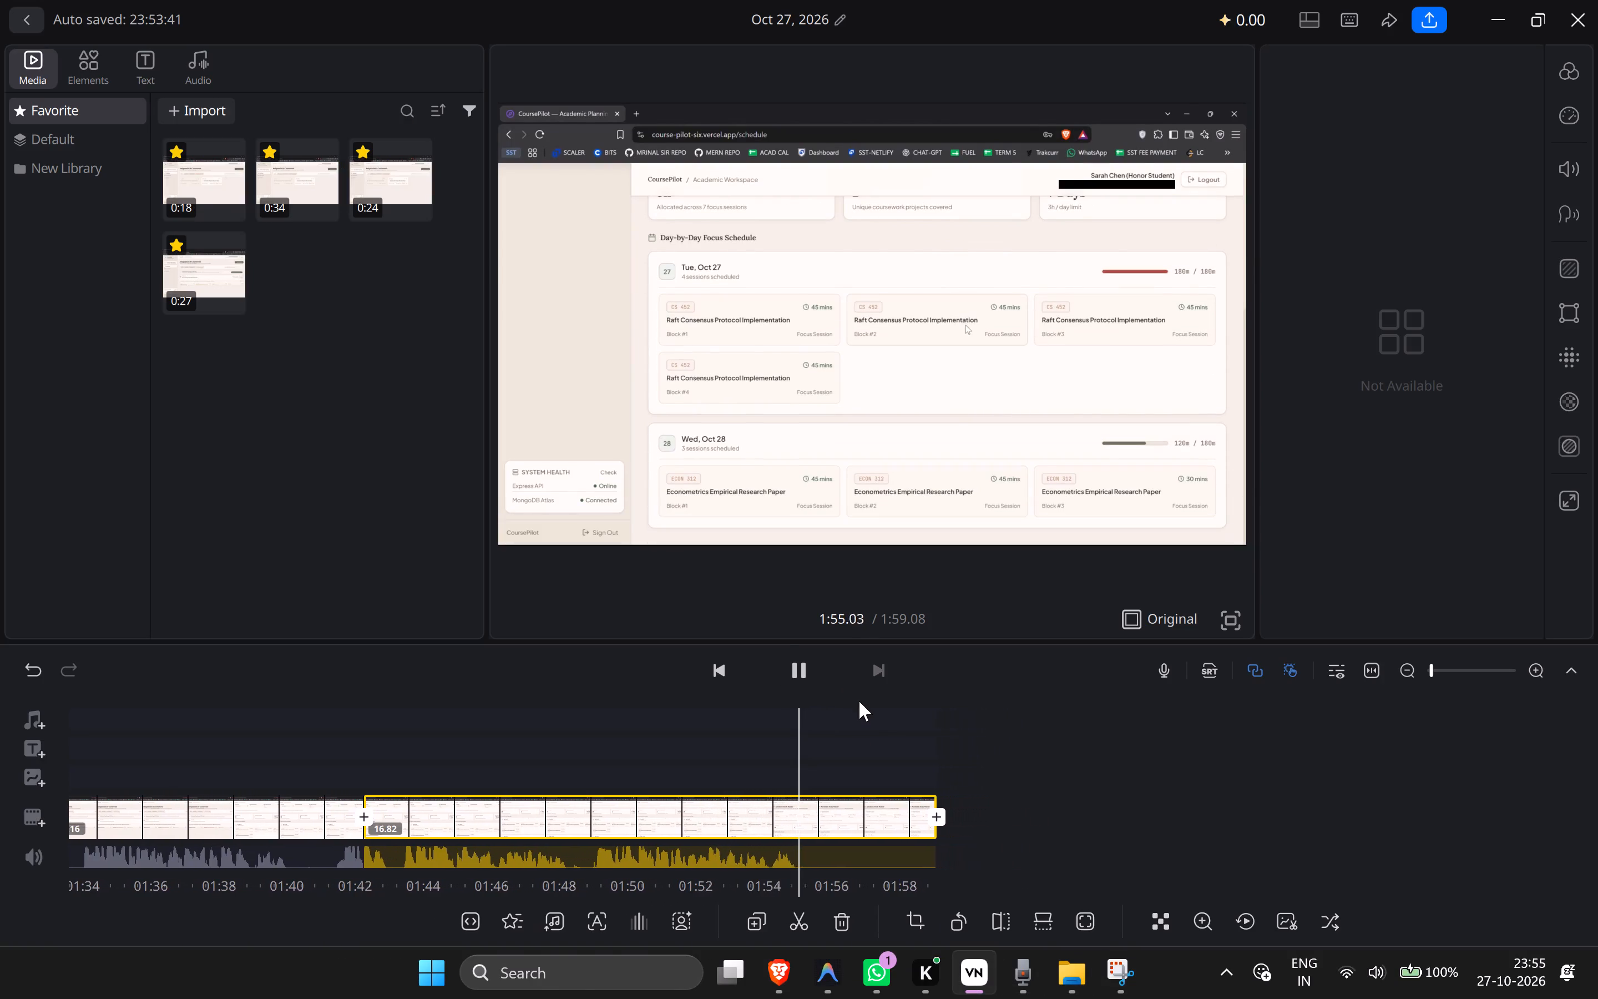
key("space")
left_click_drag(1042, 729, 1130, 745)
left_click(903, 814)
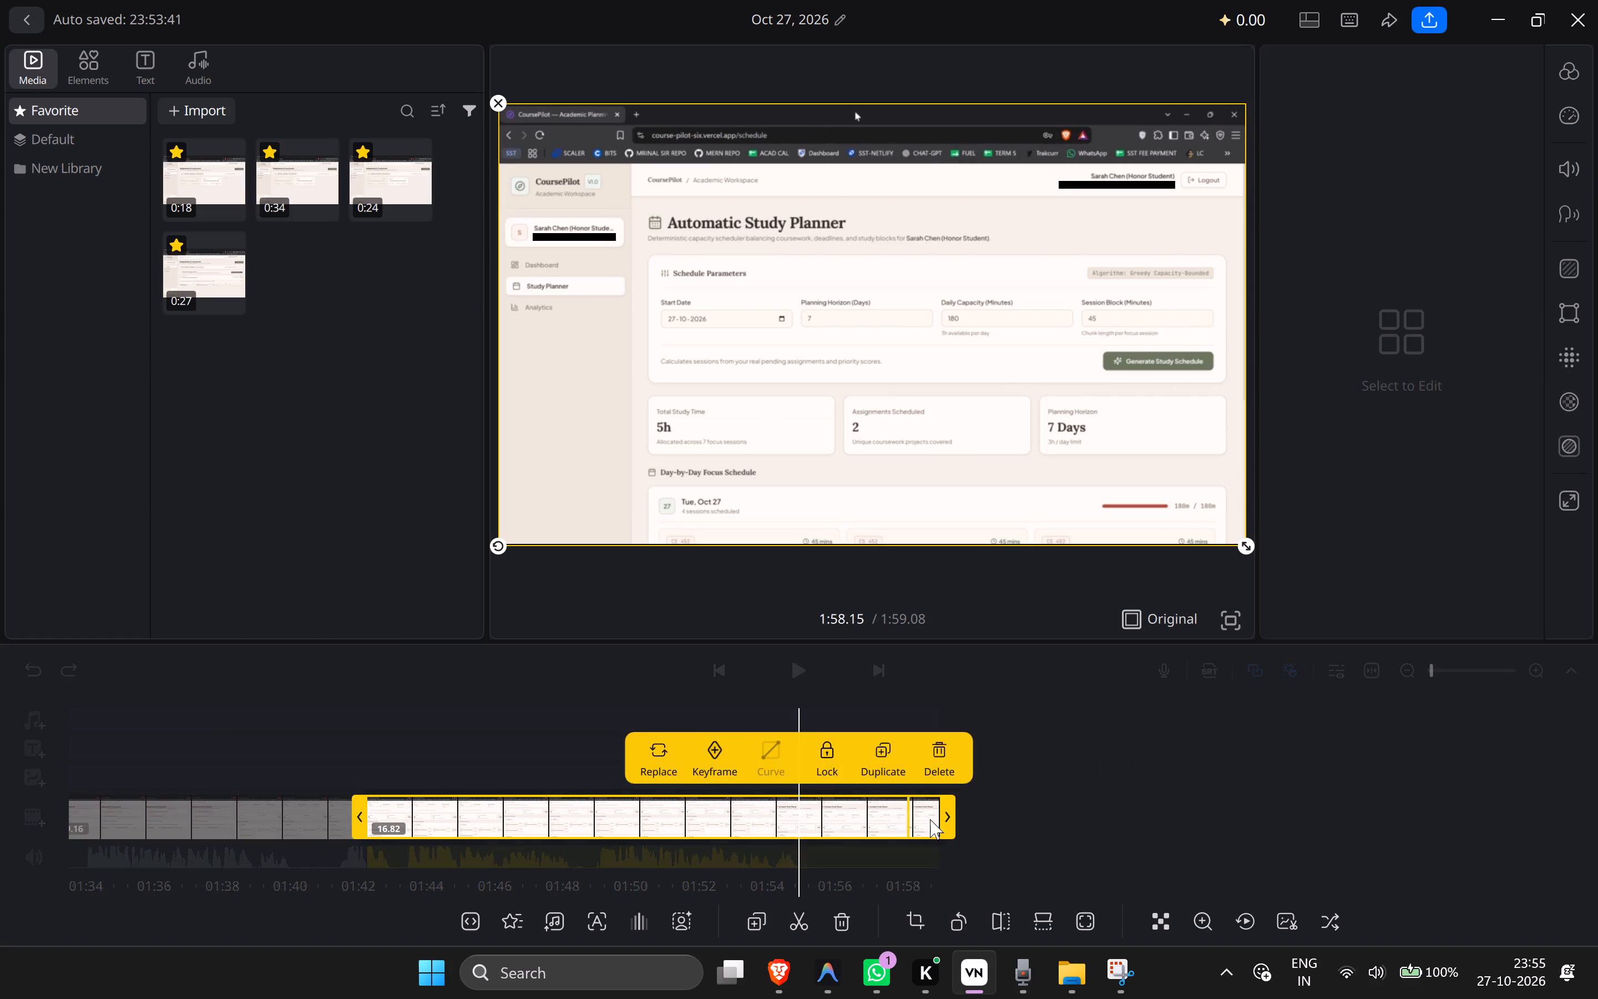
left_click_drag(950, 821, 805, 834)
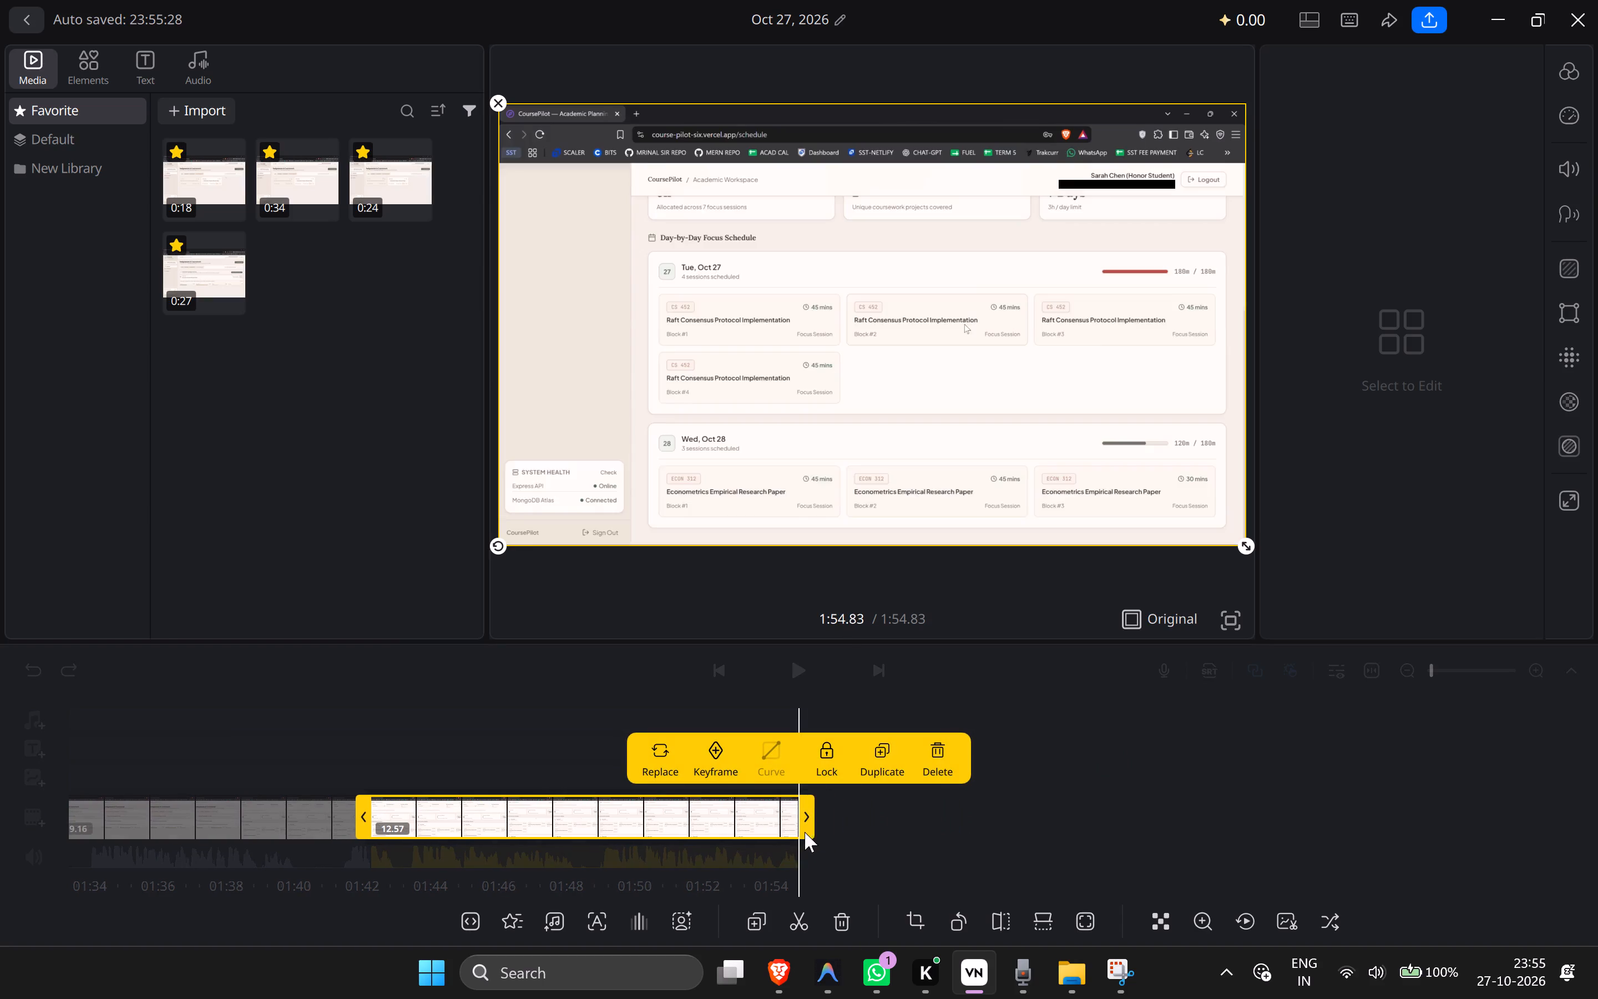
left_click_drag(893, 814, 984, 830)
key("space")
Switch to Snipping Tool and close its window holding the previous 27-second recording.
key("alt+Tab")
key("alt+Tab")
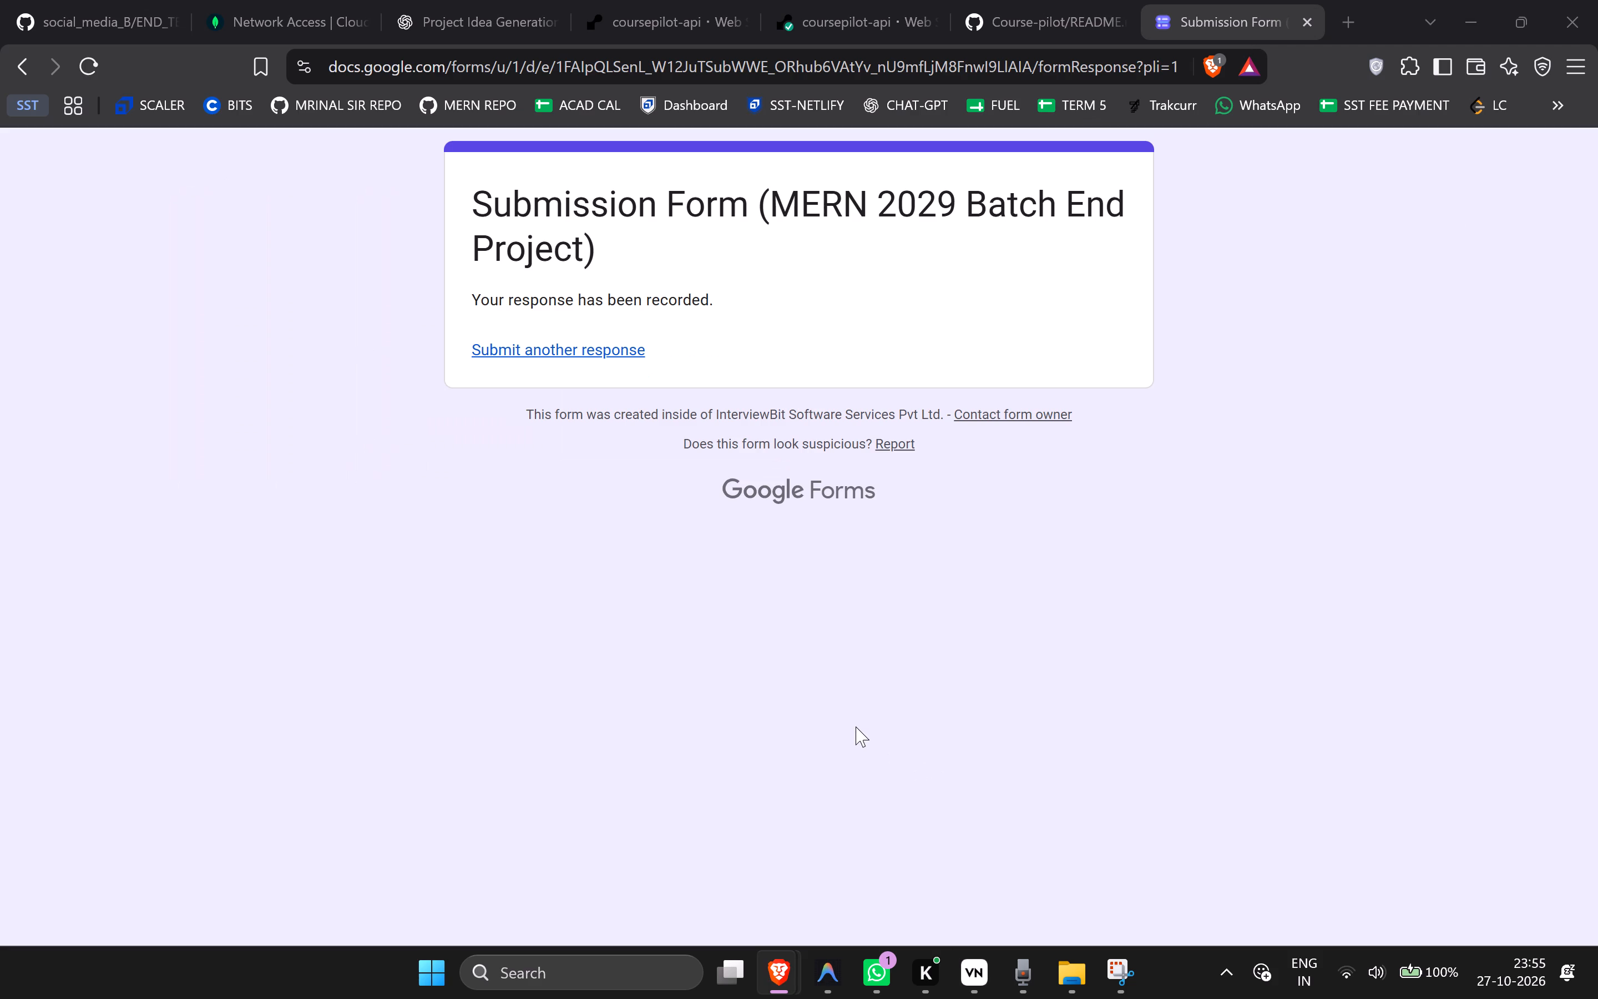
key("alt+Tab")
left_click(1597, 0)
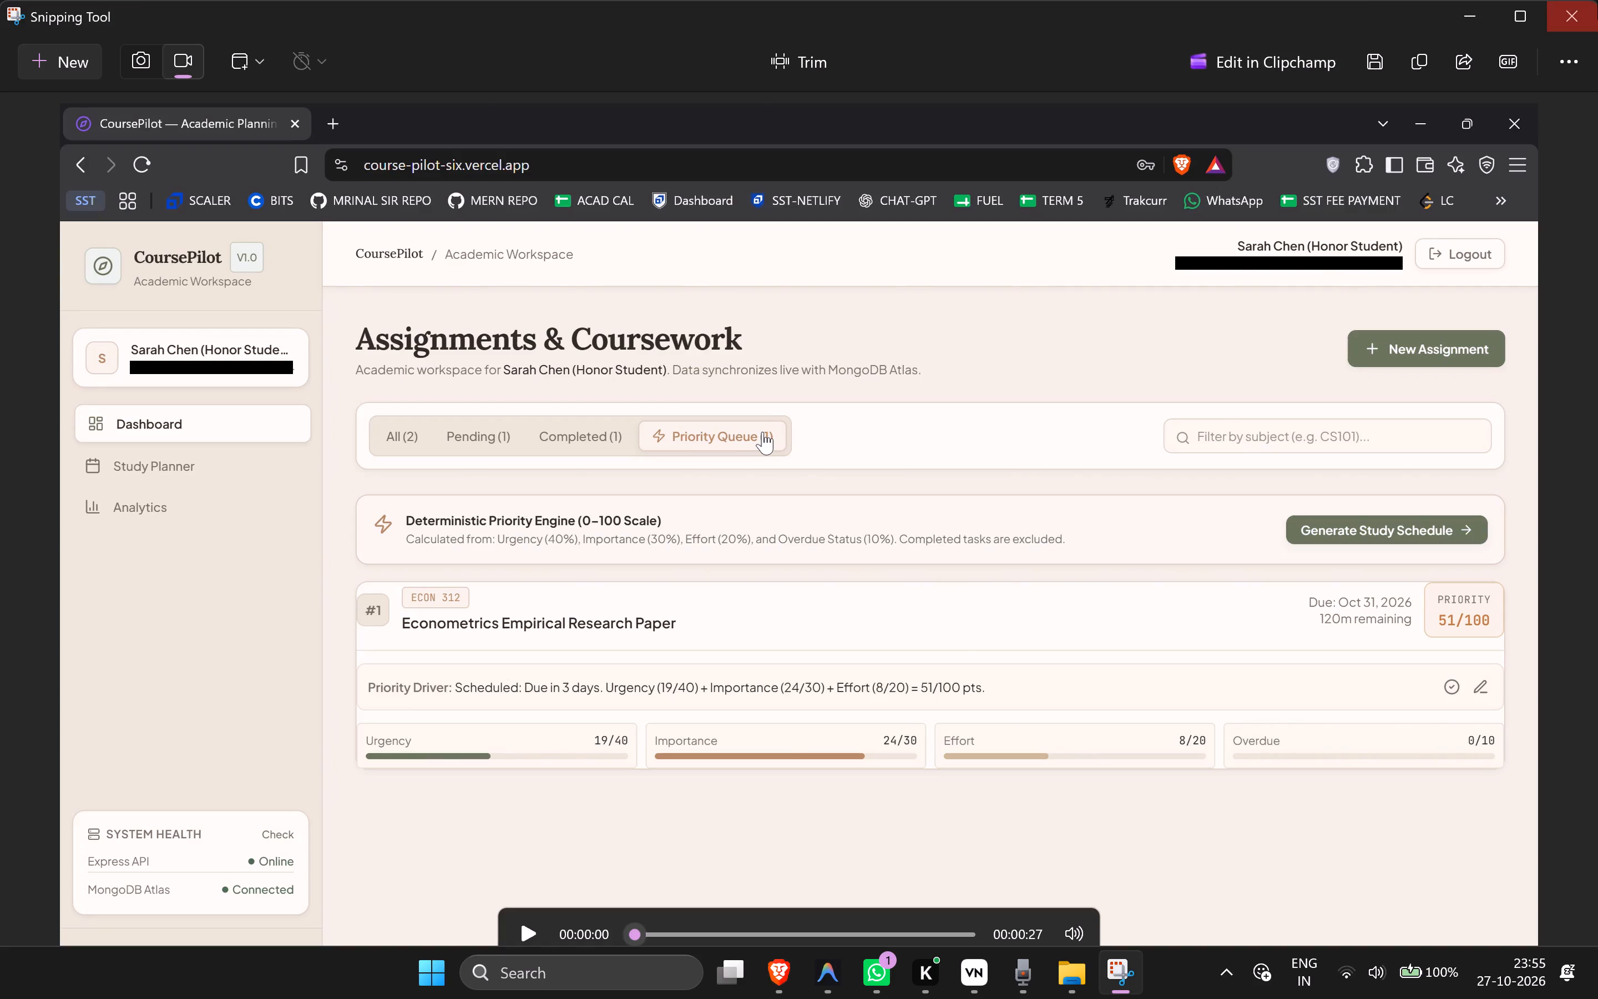
left_click(1590, 11)
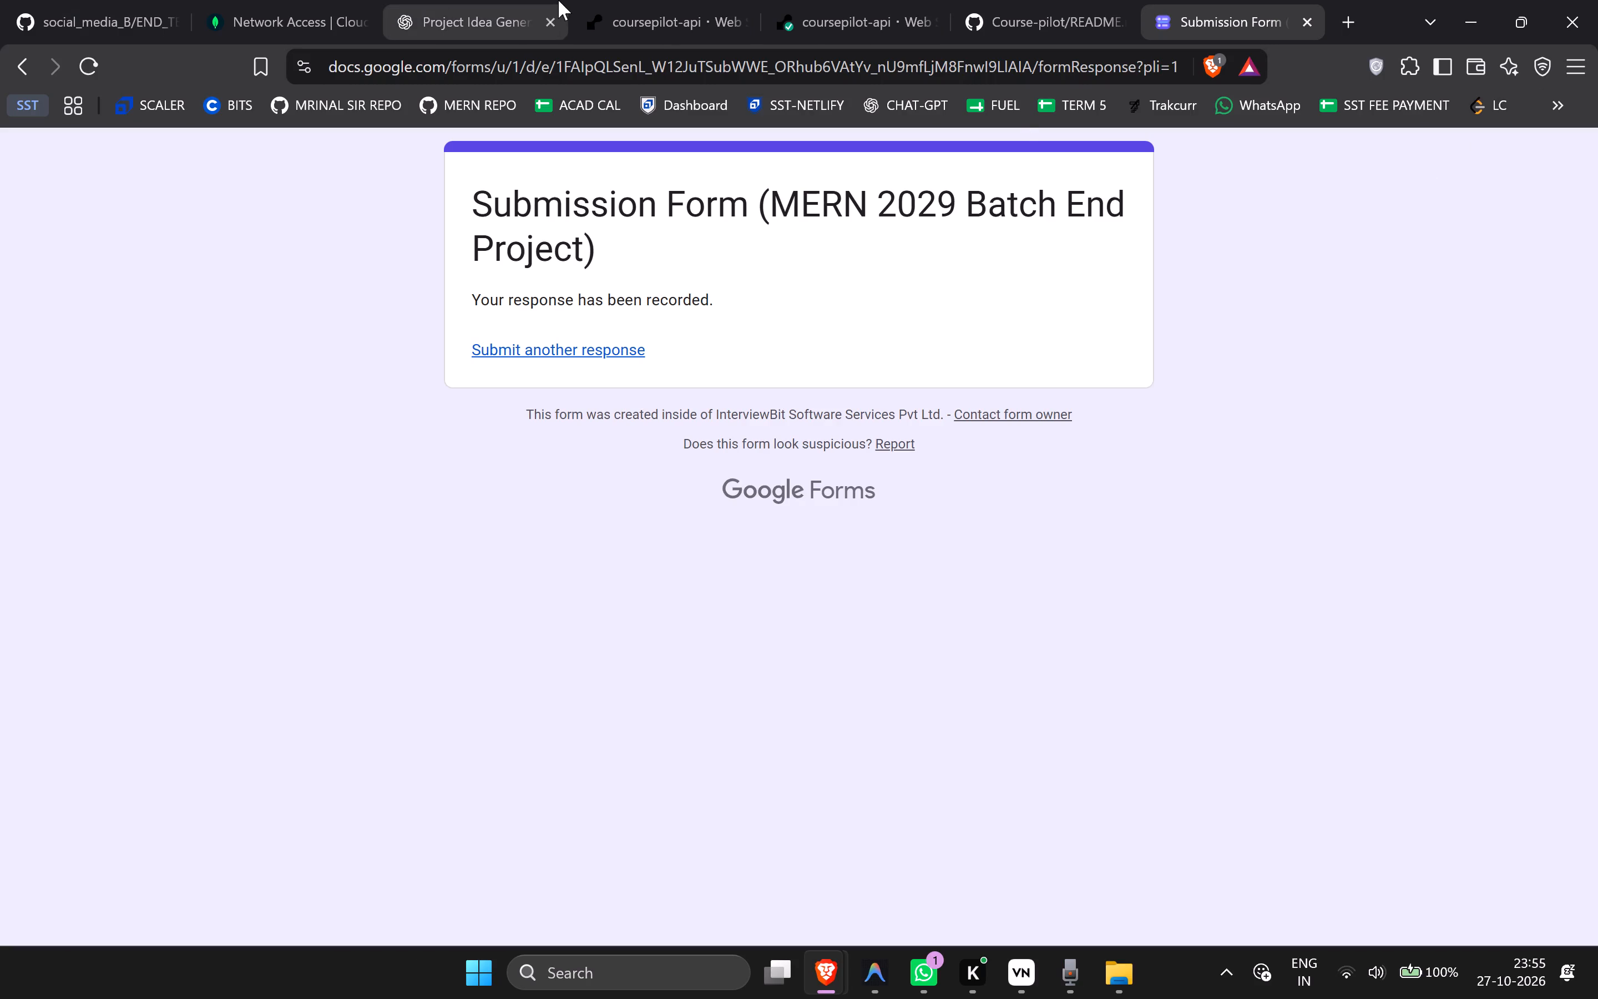
Bring up CoursePilot's Study Planner page after a look at Analytics, and start a Snipping Tool recording of the browser window with the microphone on.
key("alt+Tab")
left_click(931, 404, "alt")
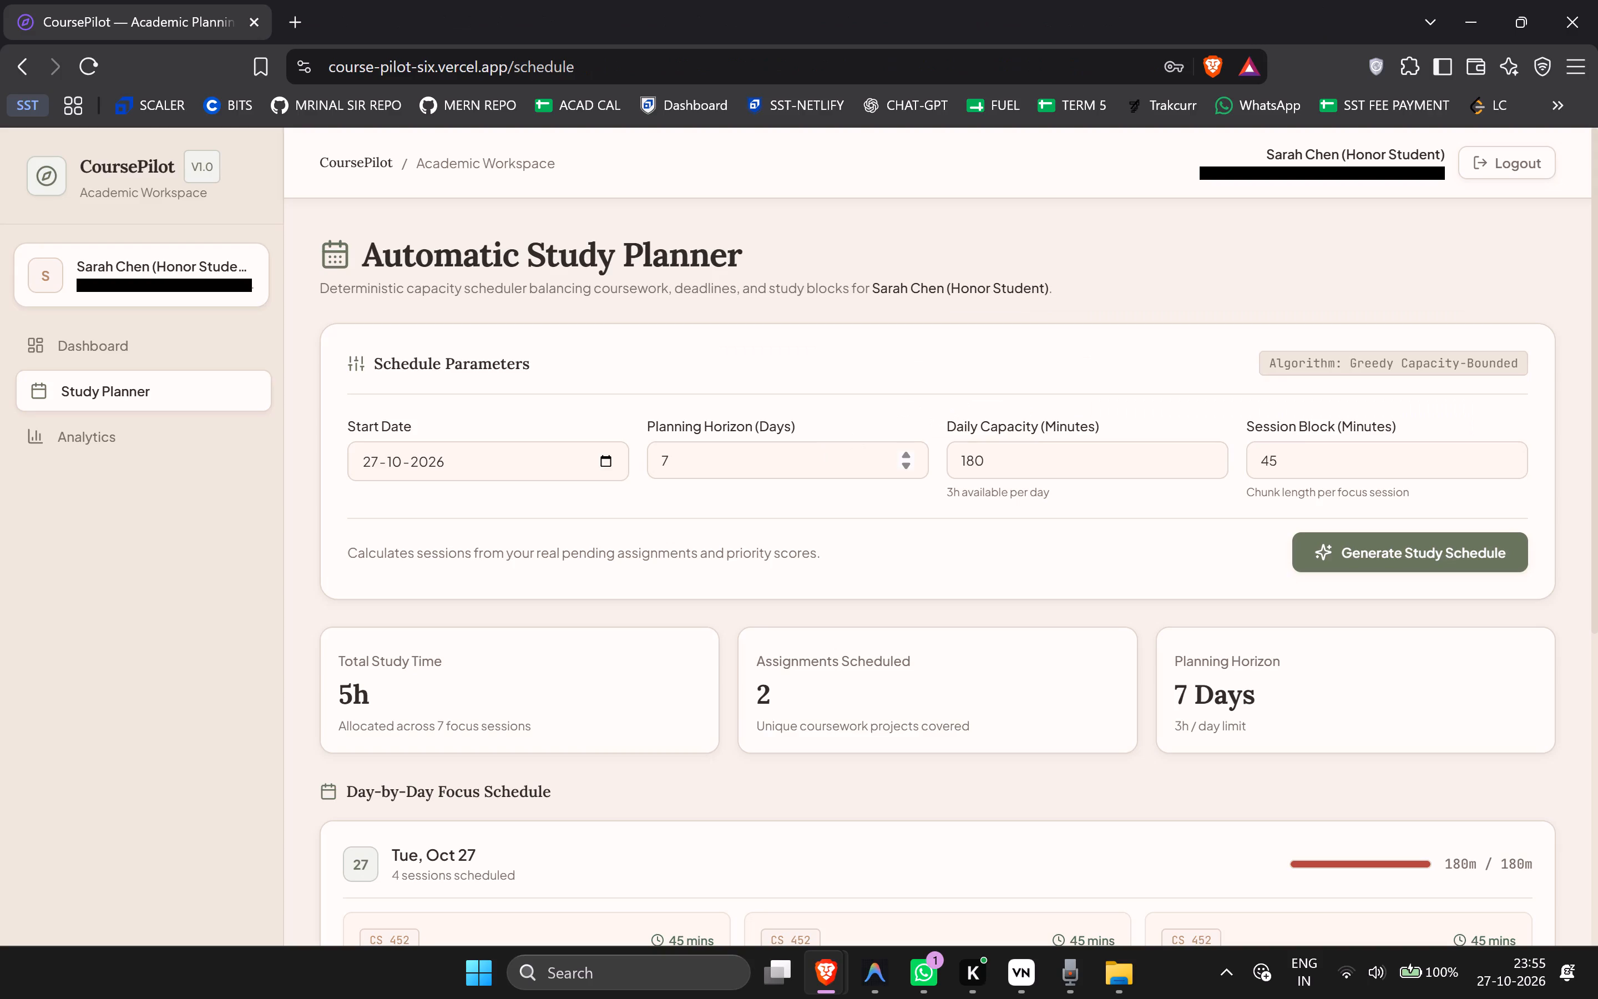
left_click(122, 453)
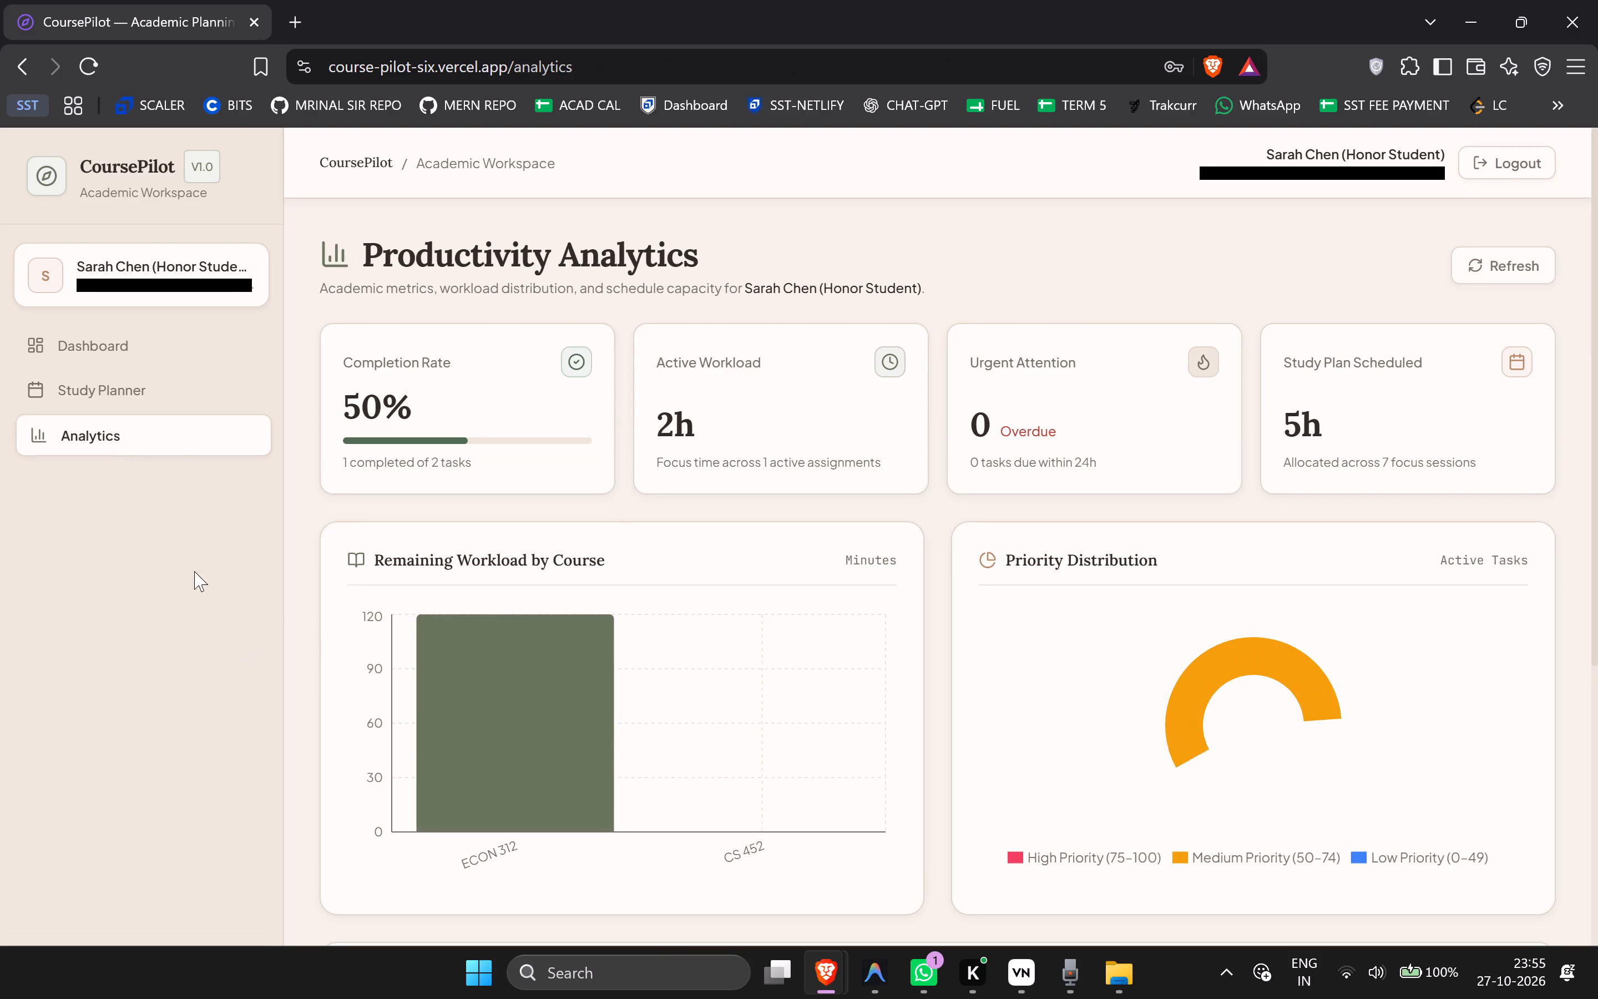
left_click(178, 388)
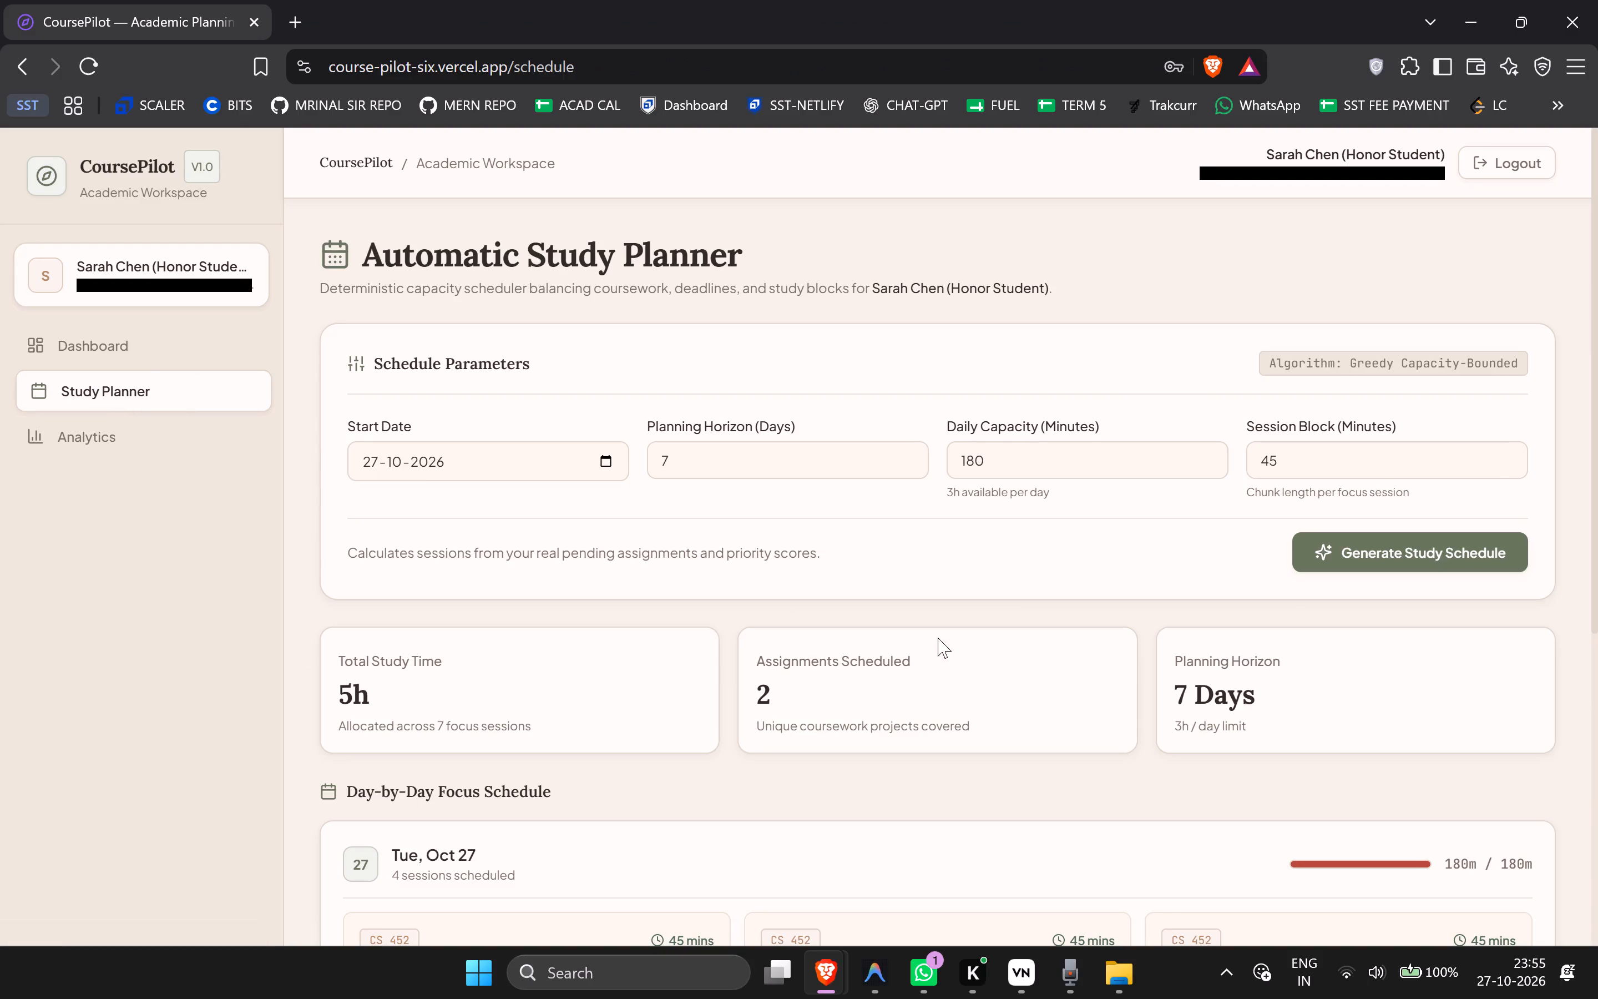
scroll(1096, 622, "down", 5)
scroll(1086, 648, "up", 5)
key("shift+super+s")
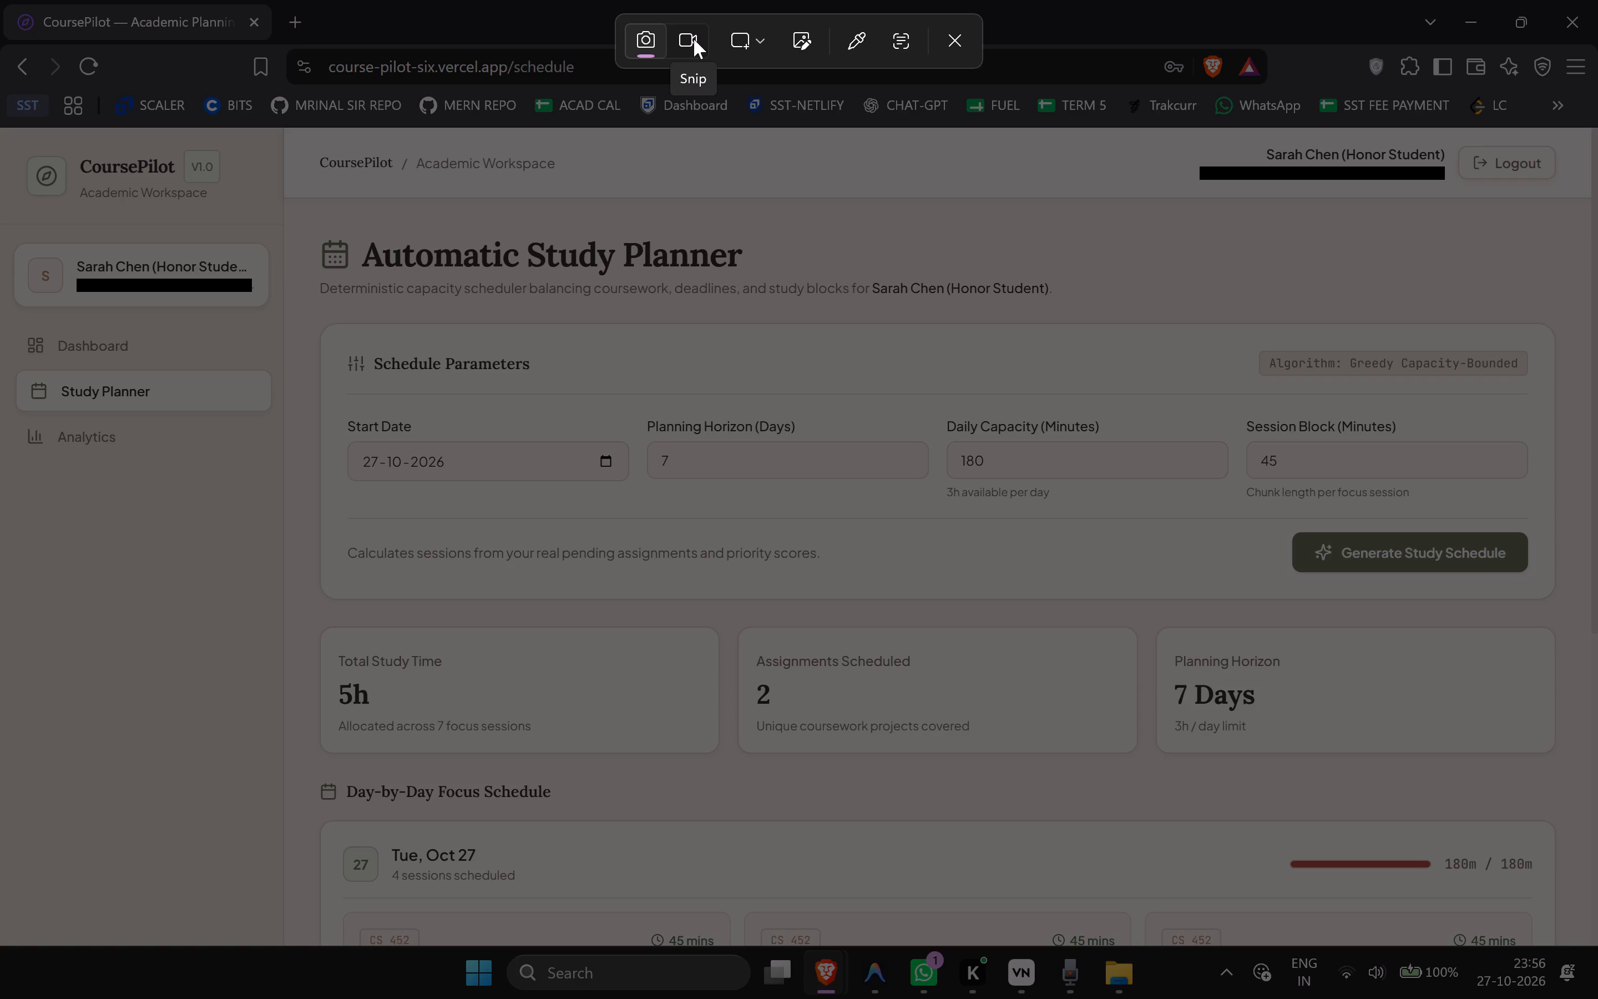
left_click(694, 39)
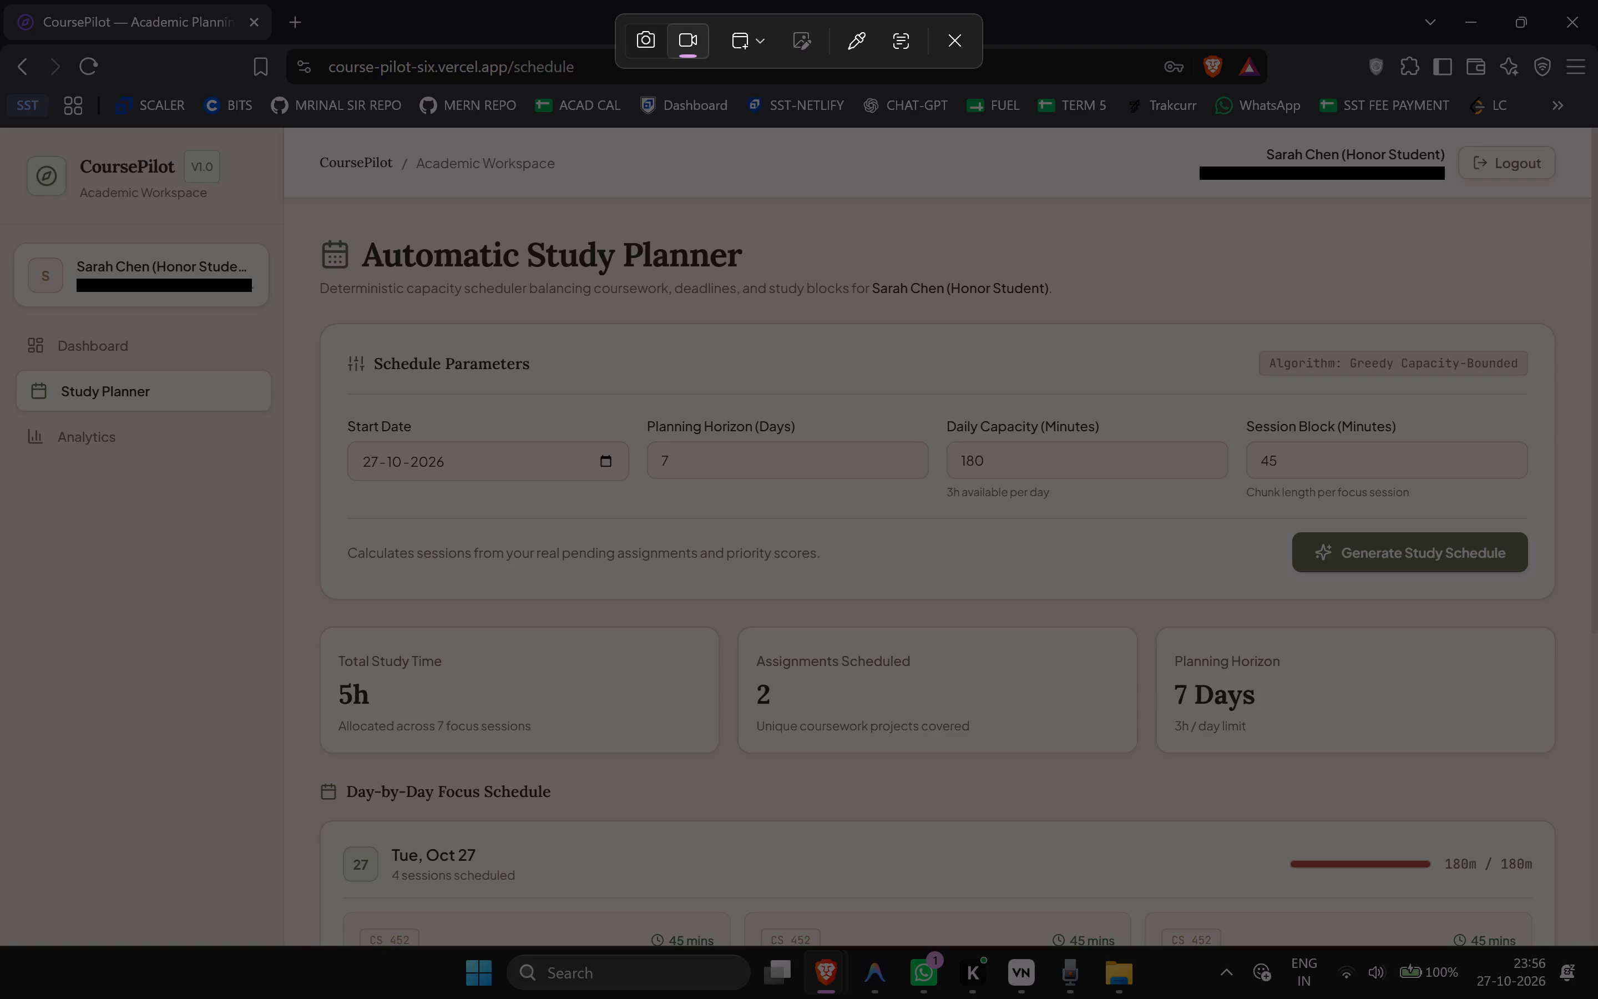
left_click(757, 180)
left_click(857, 41)
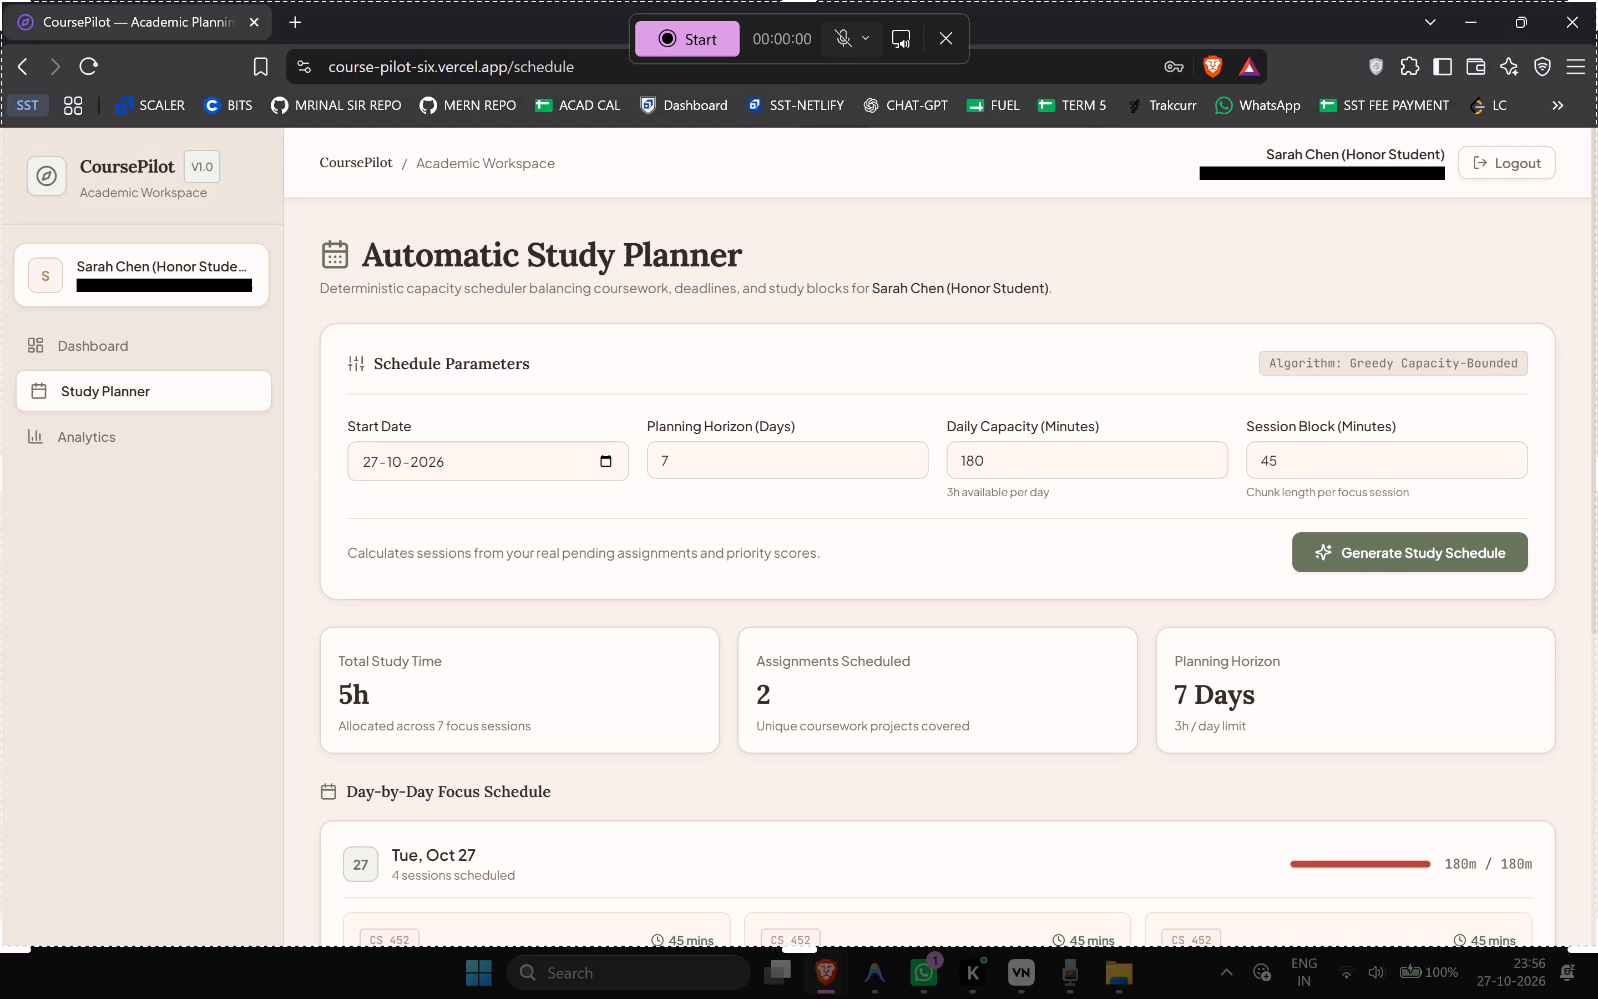
left_click(787, 102)
left_click(787, 89)
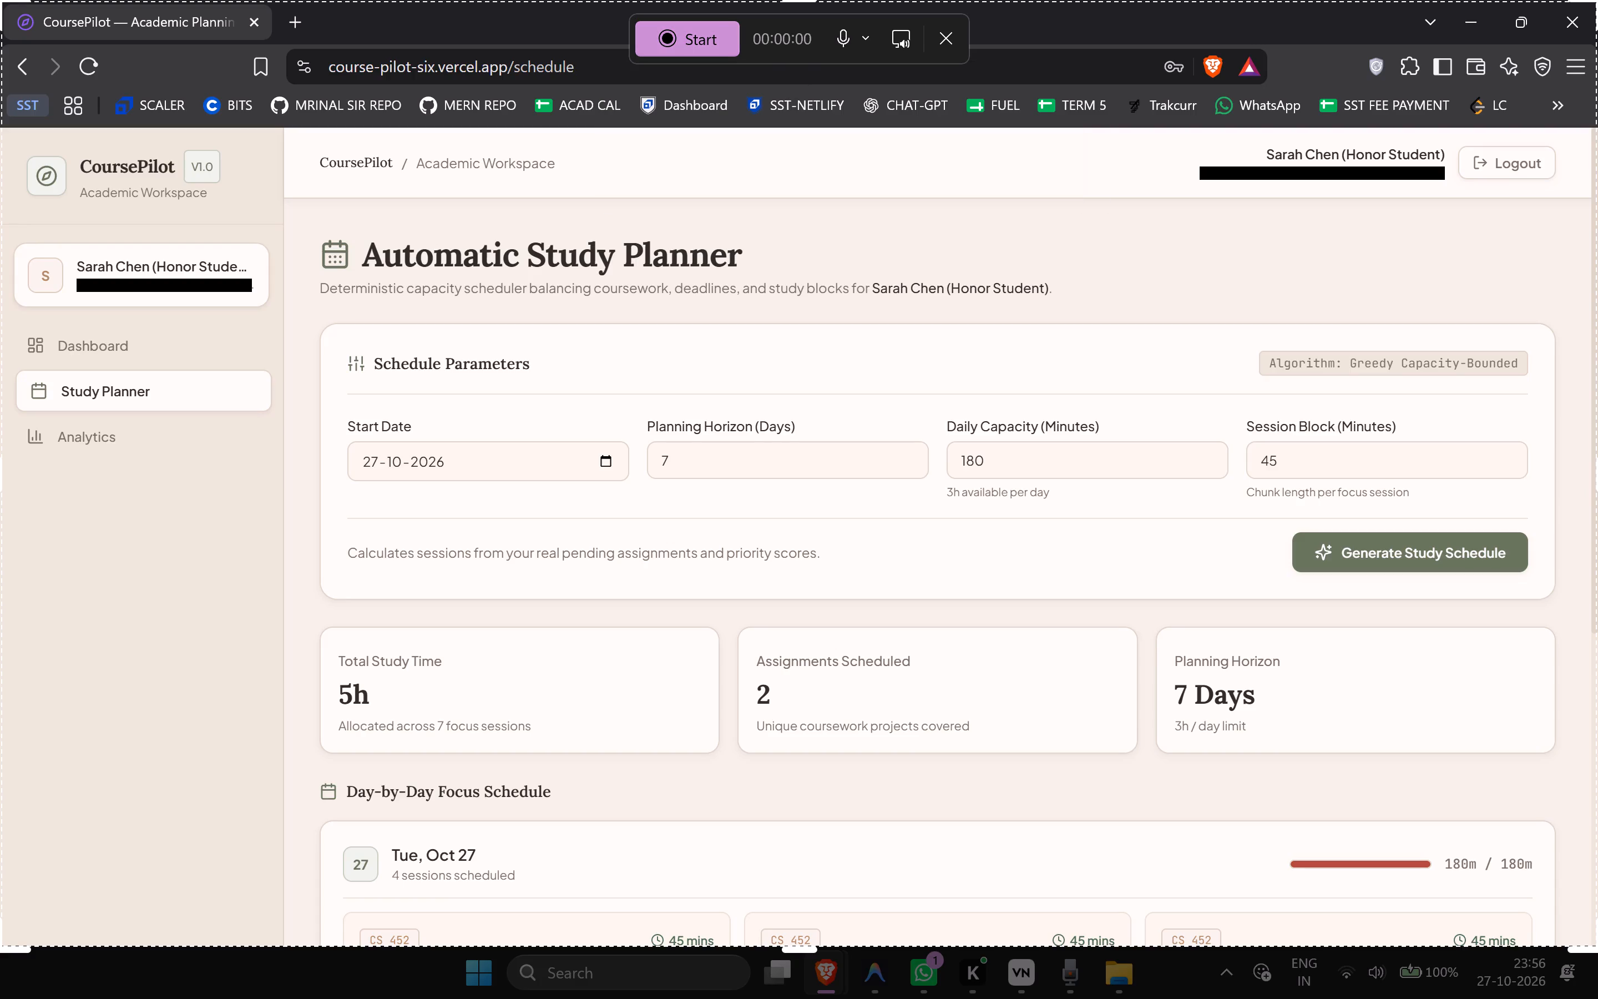
left_click(714, 36)
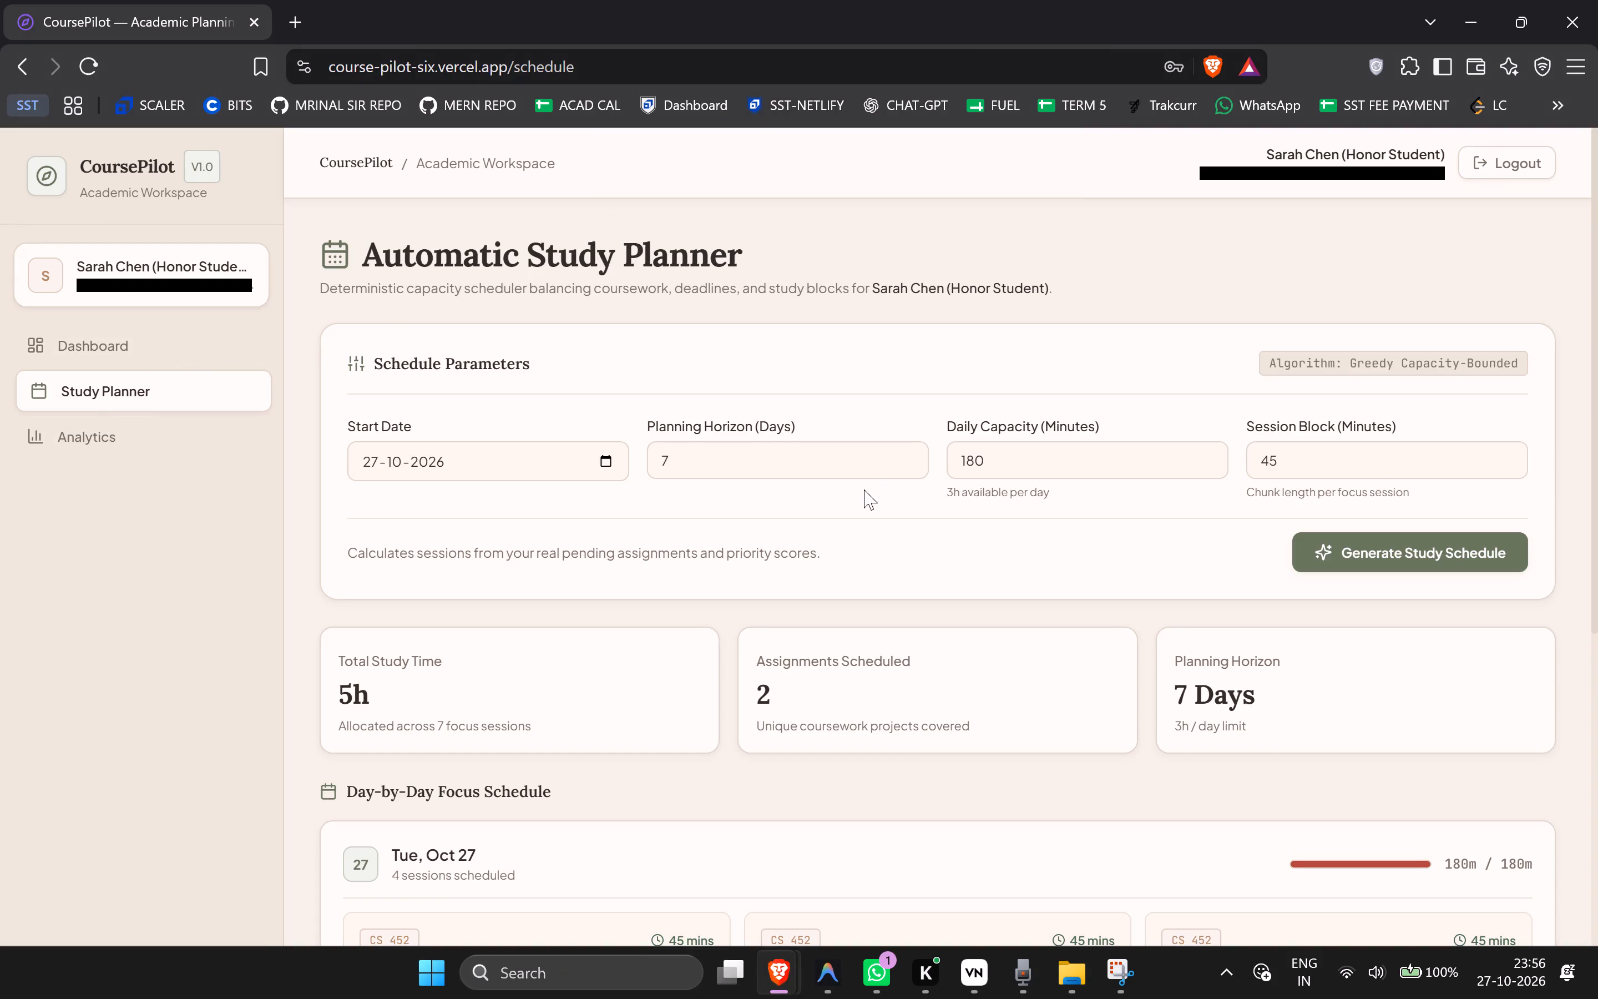
Record a walkthrough of CoursePilot's Analytics page, covering the metric cards, both charts and Daily Study Schedule Utilization, and stop the recording.
left_click(107, 444)
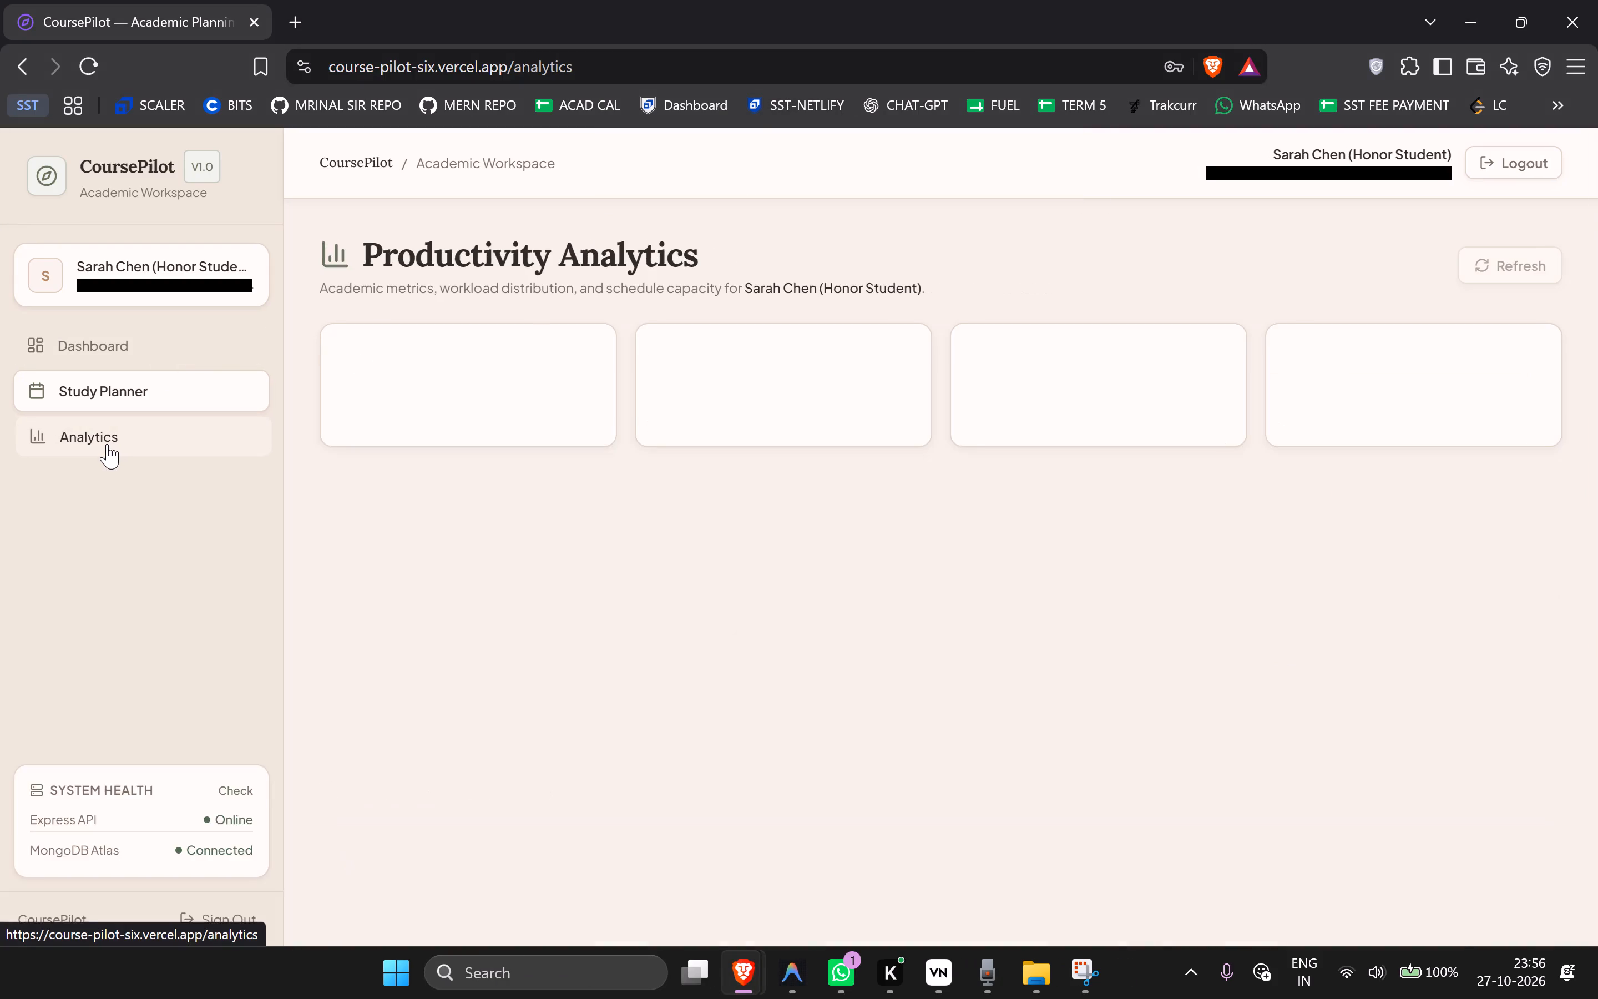
scroll(702, 428, "down", 1)
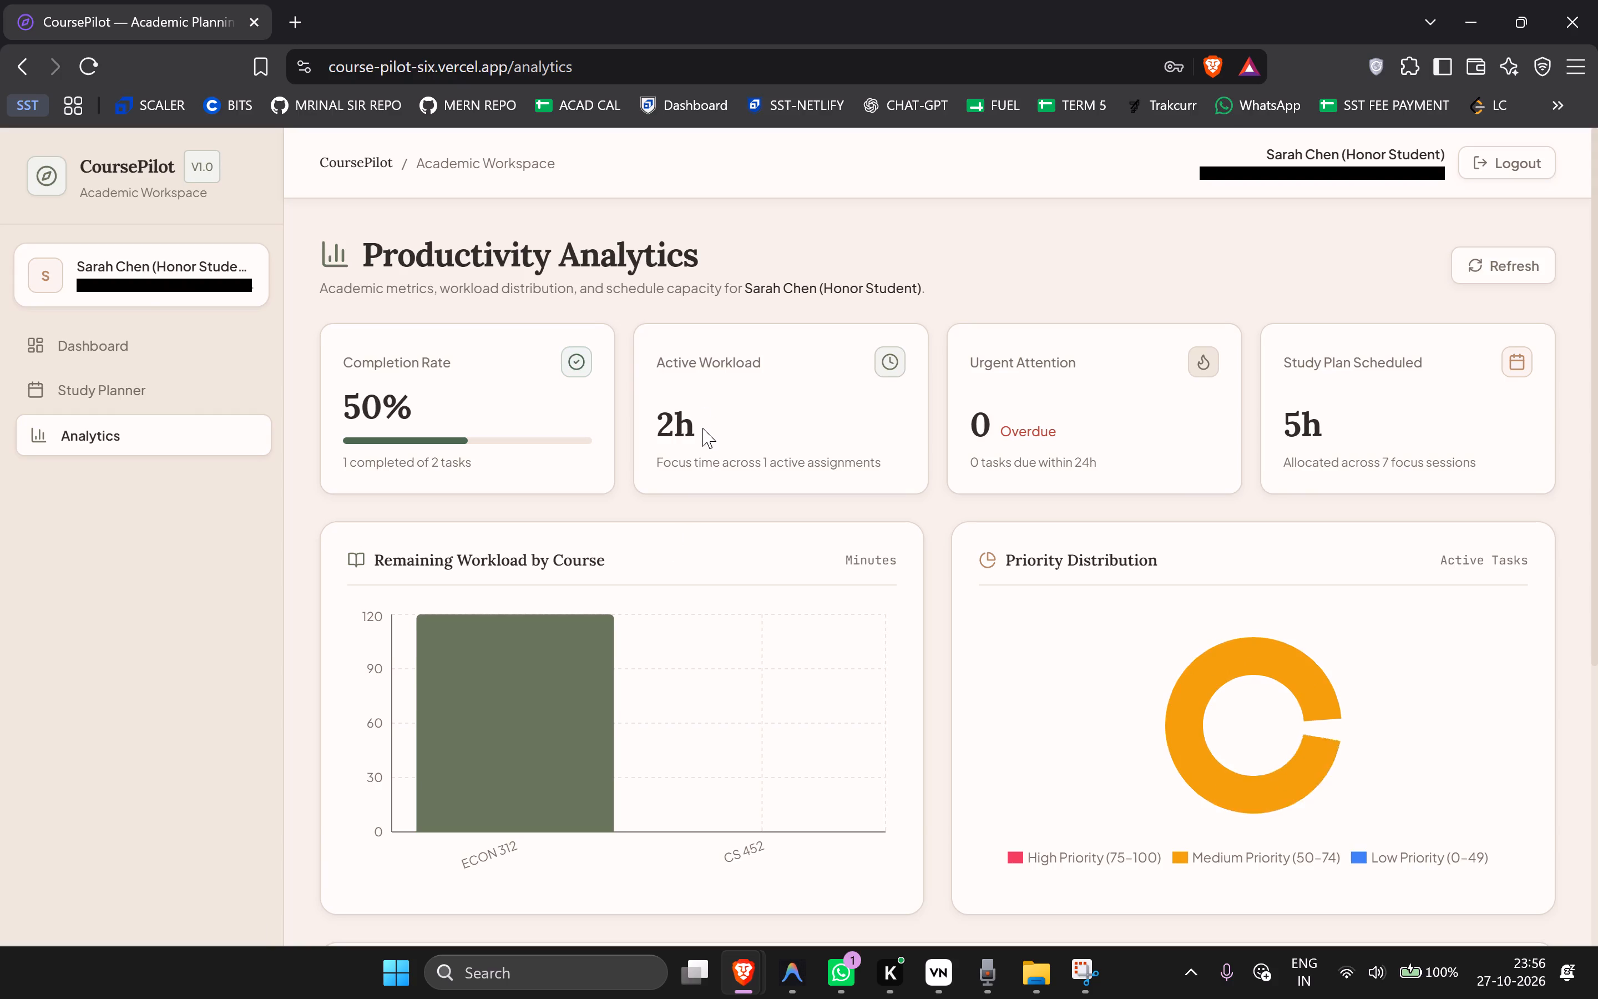
scroll(705, 448, "down", 1)
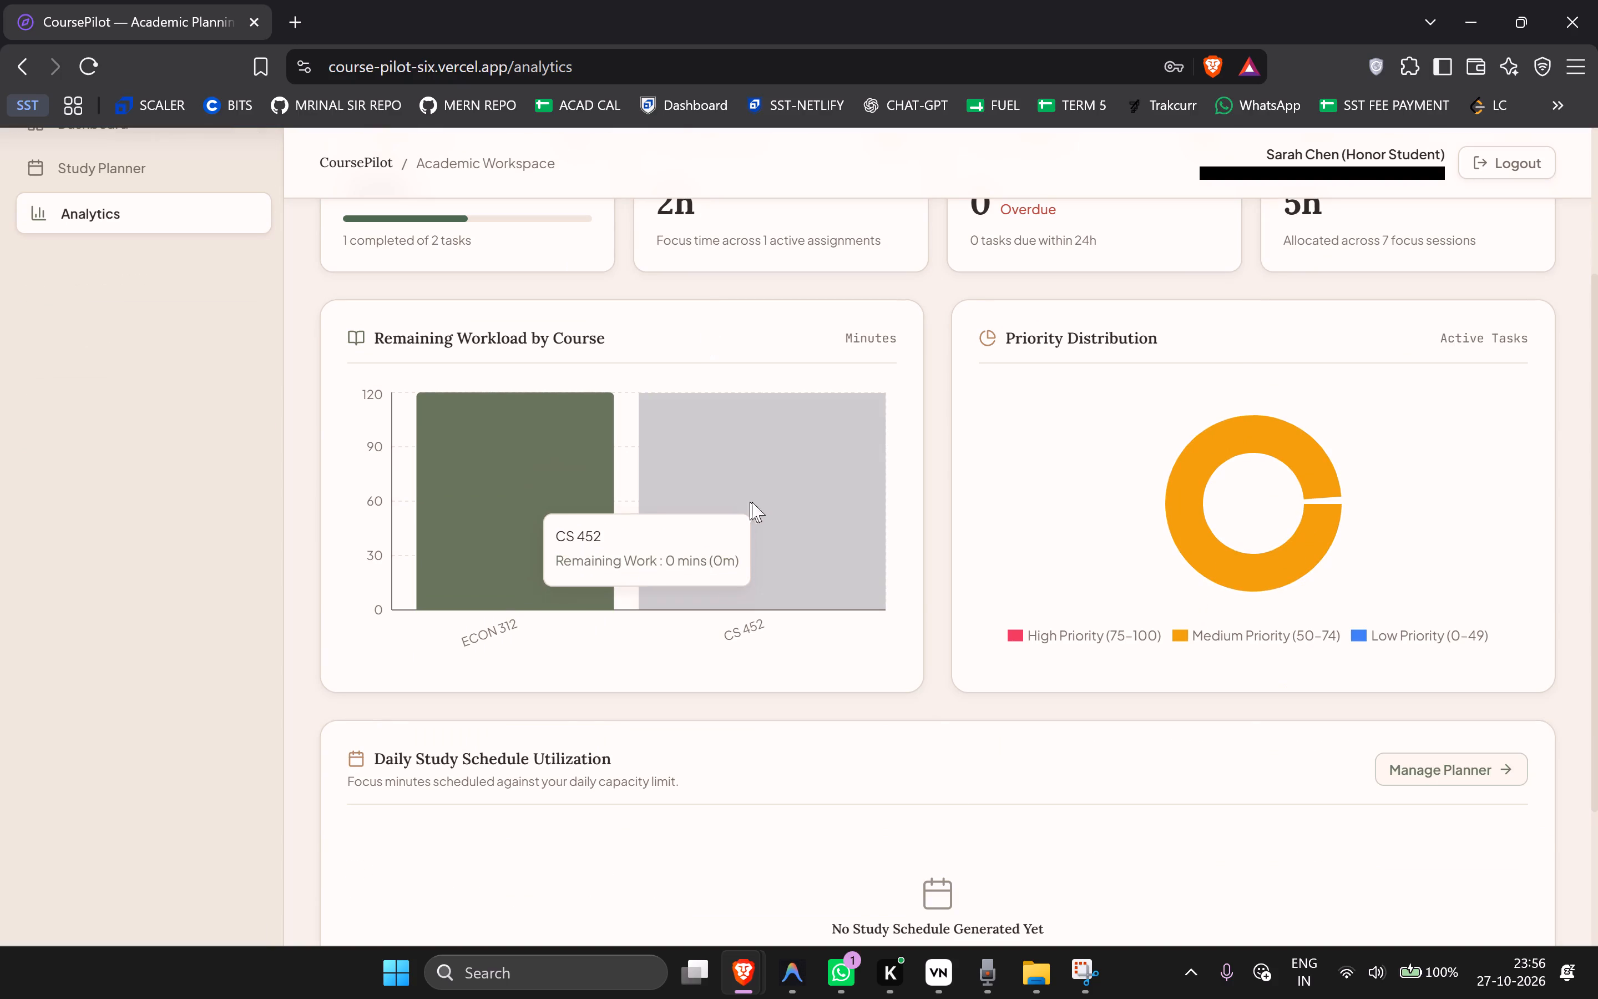
scroll(962, 654, "up", 2)
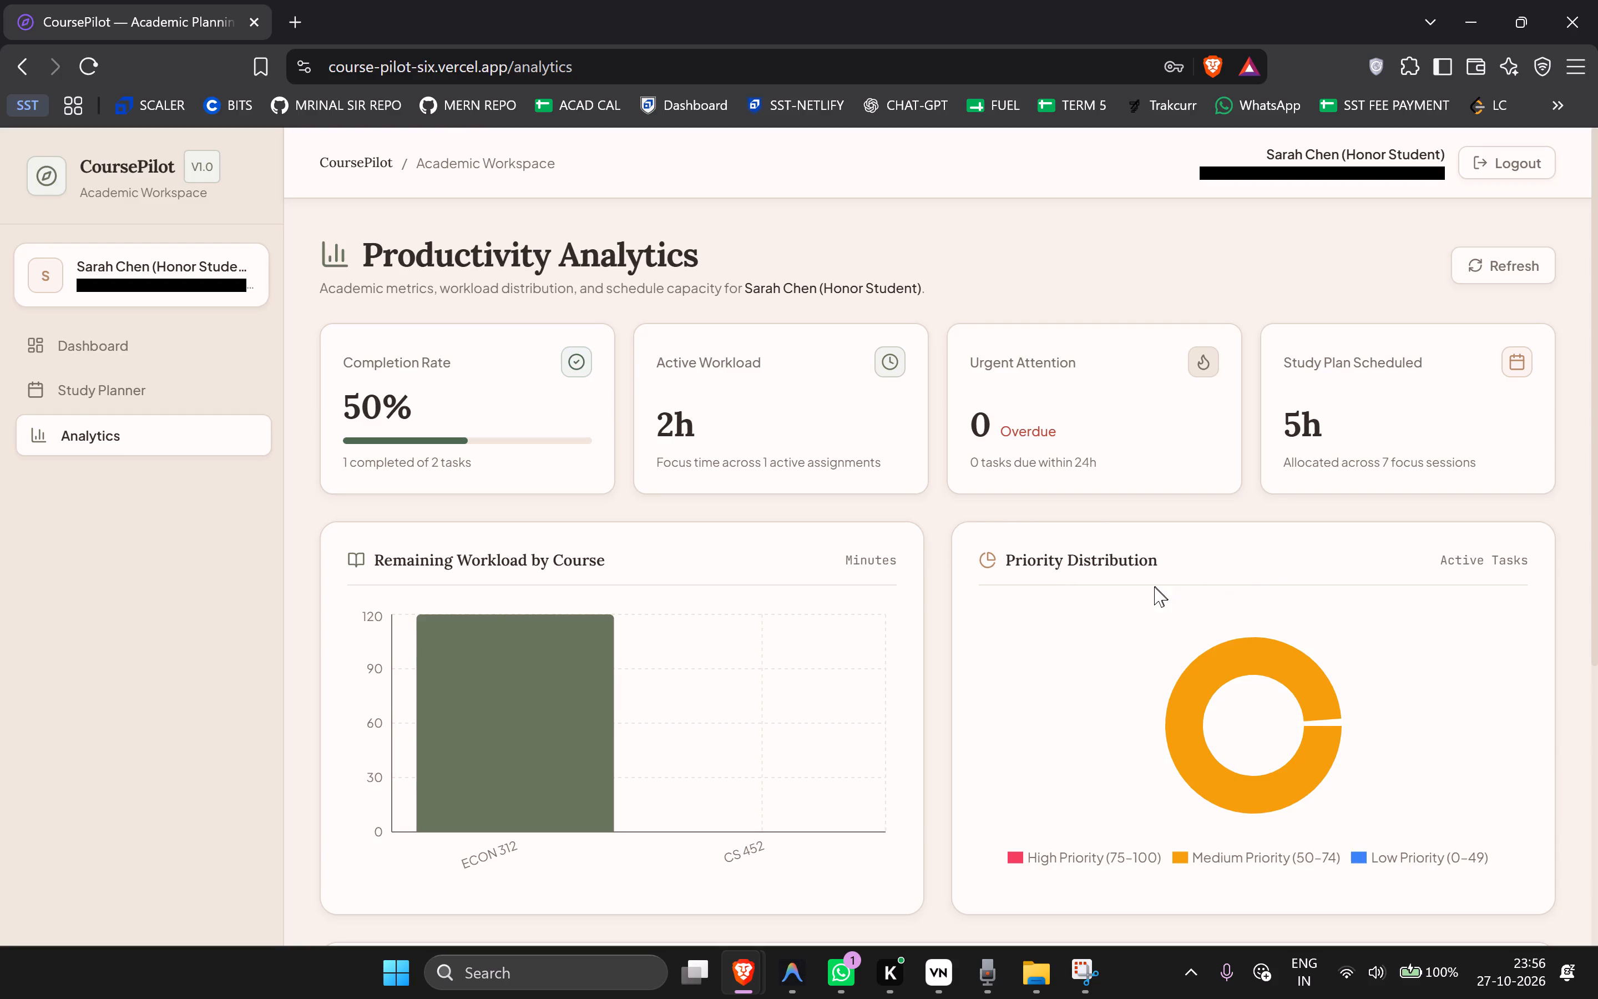
scroll(1152, 588, "down", 2)
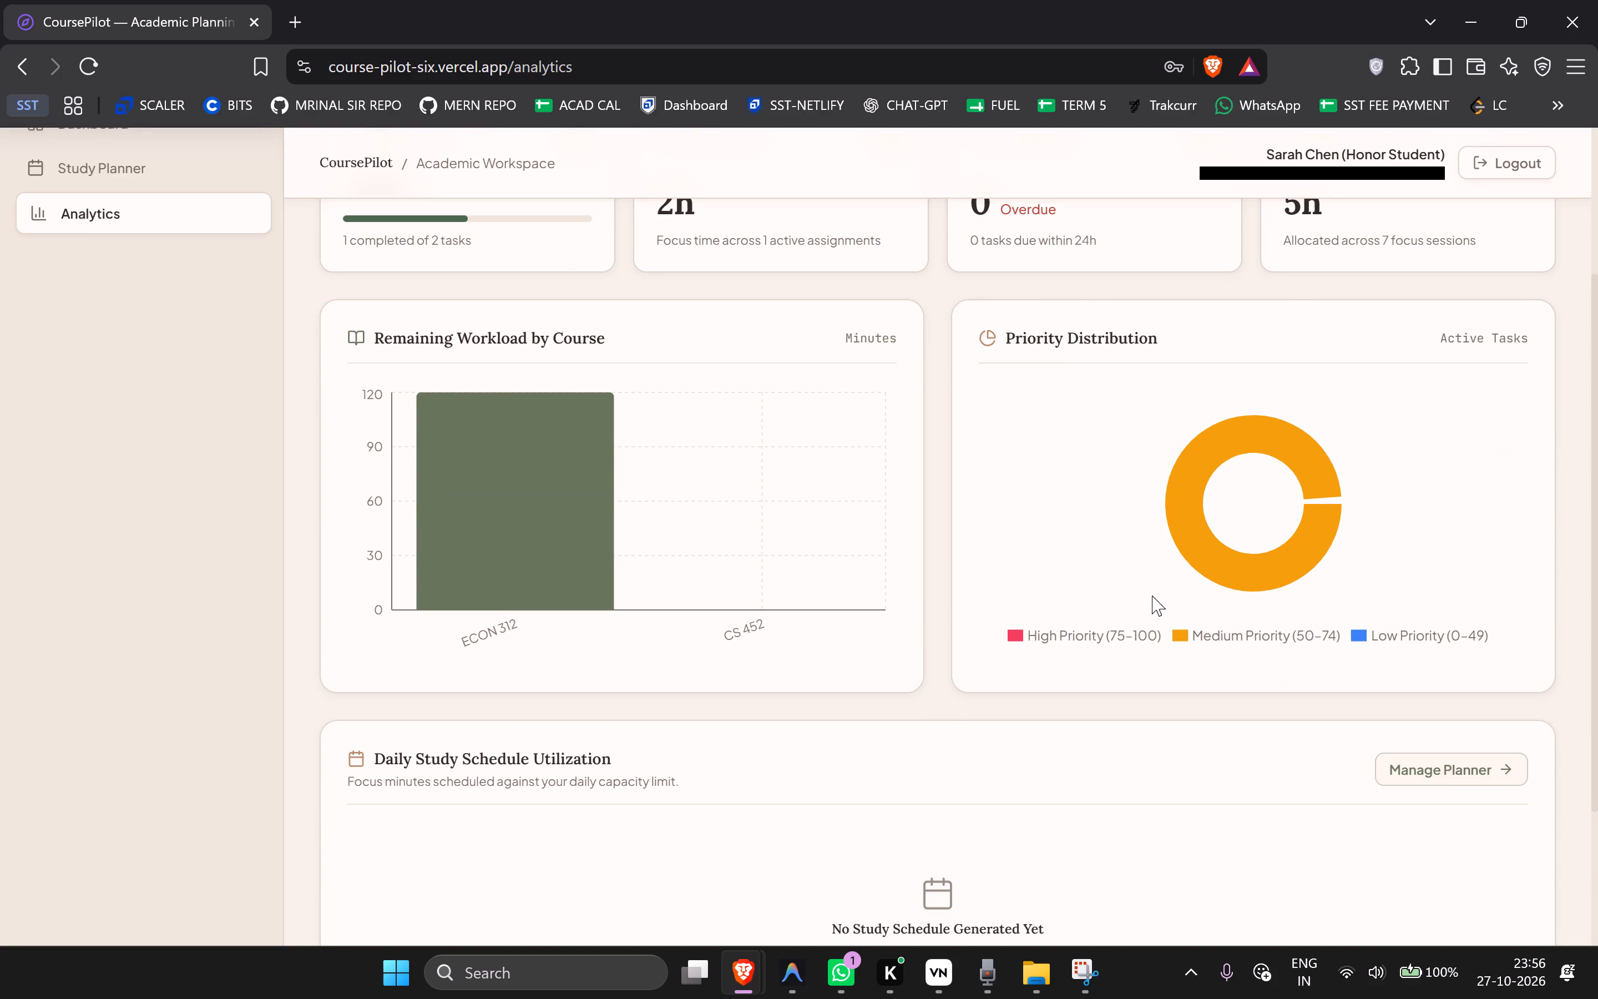
scroll(1152, 596, "up", 2)
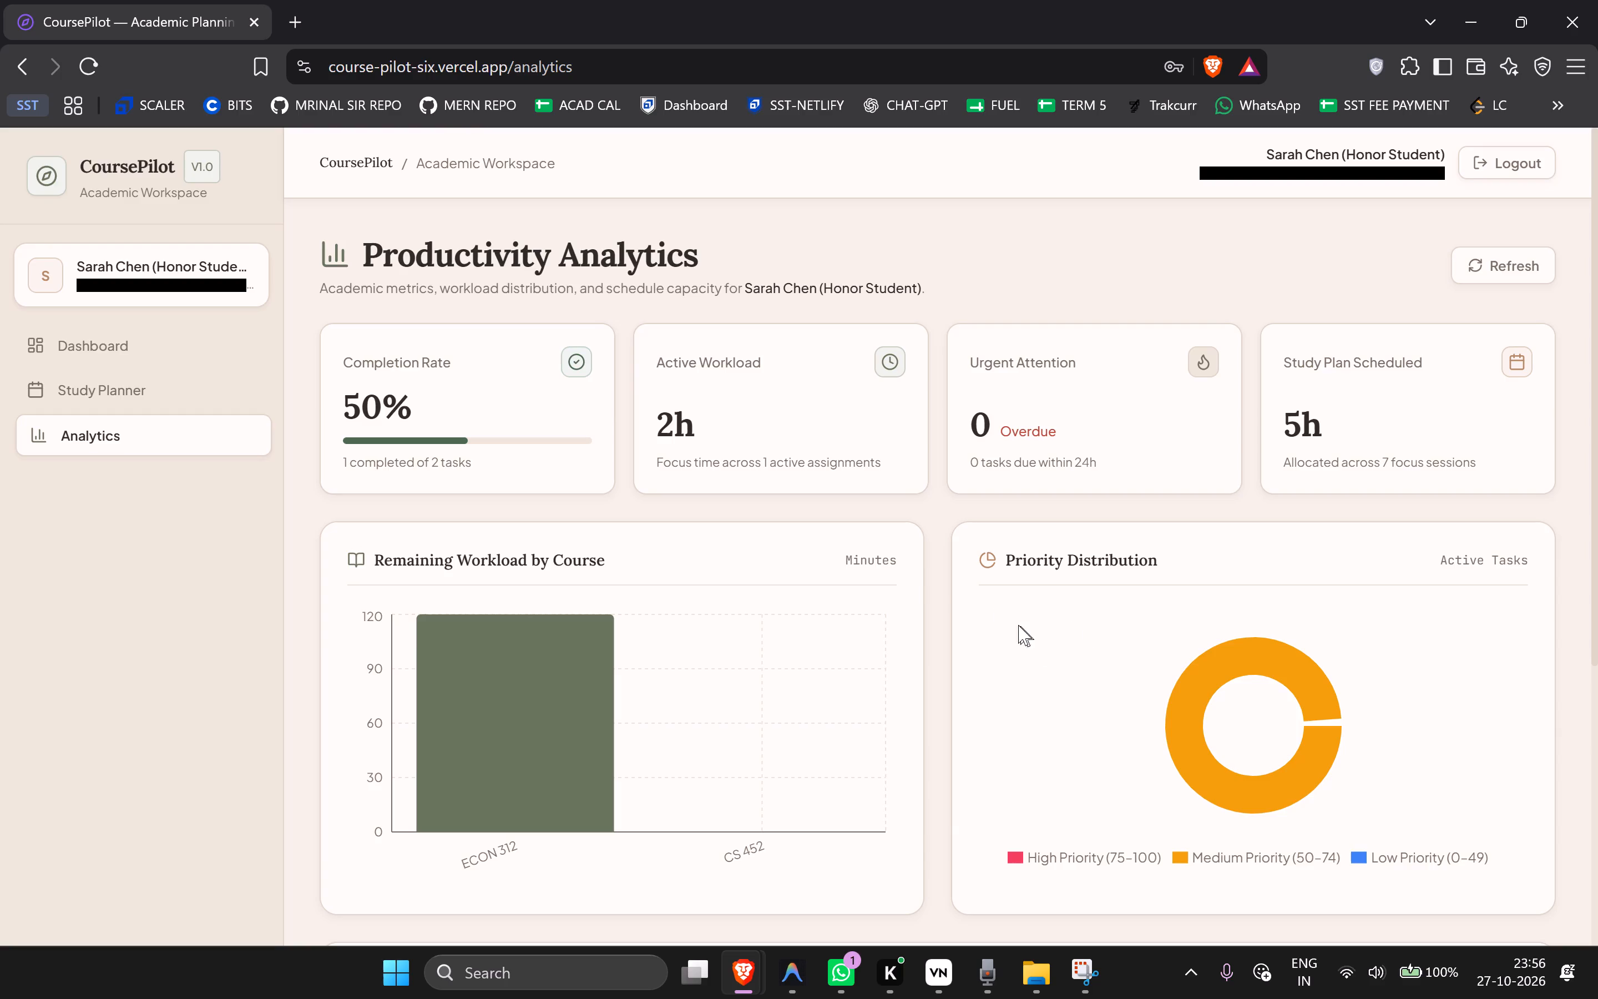
left_click(721, 36)
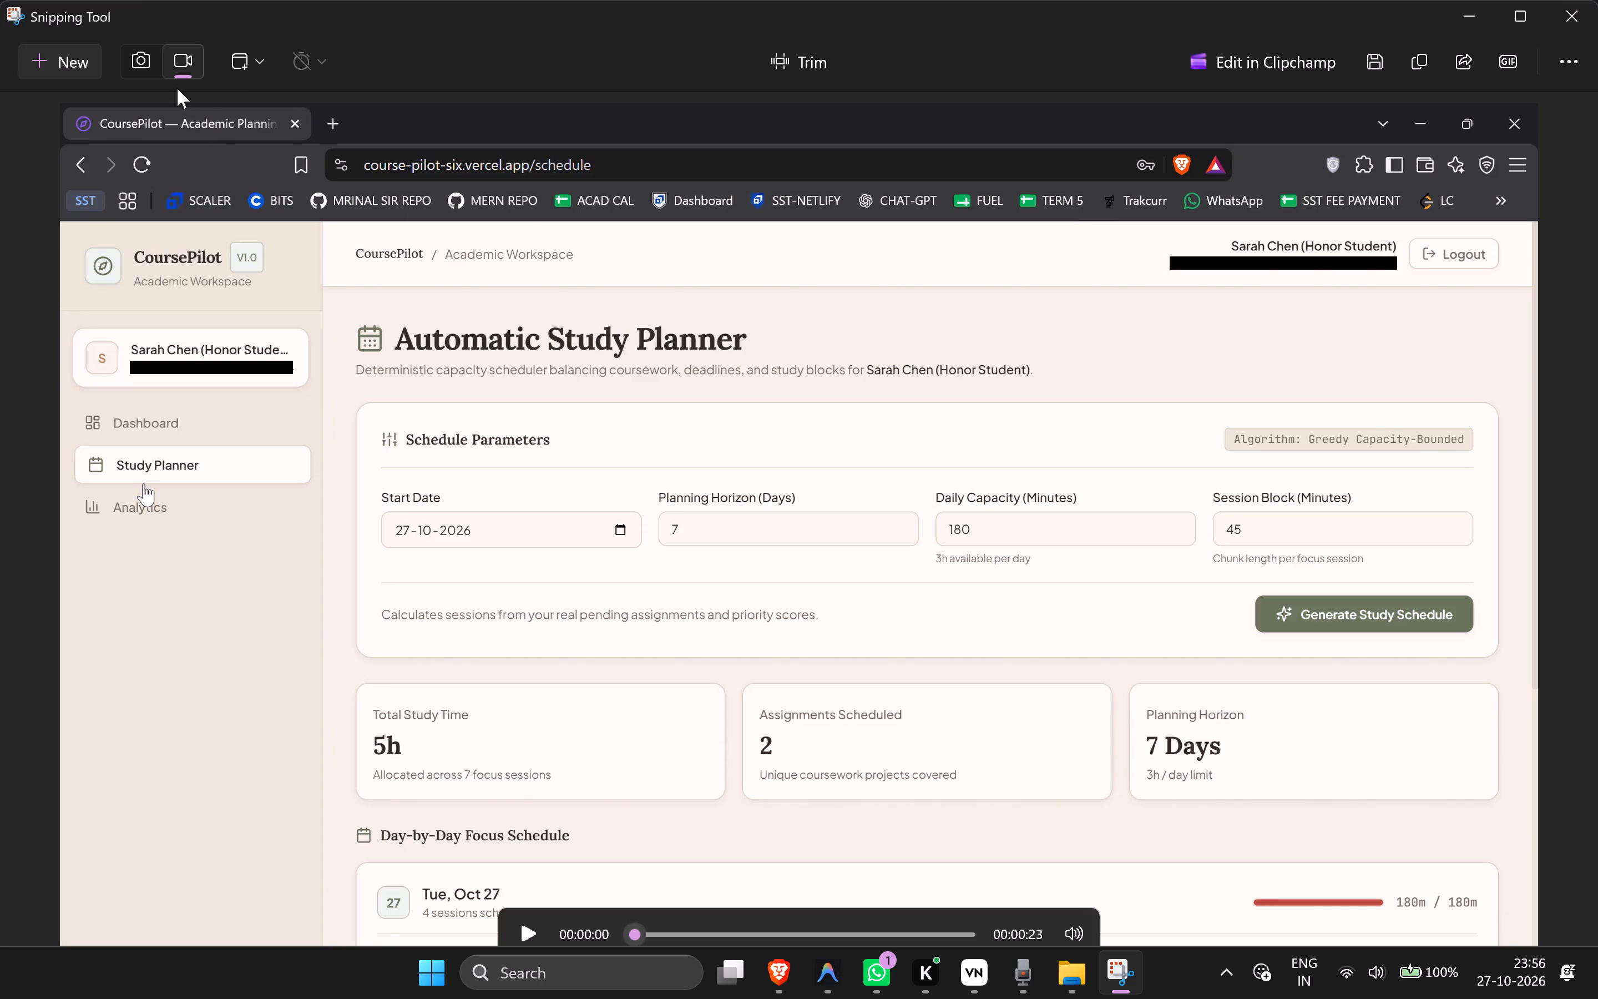
Save the new recording to the Desktop as an MP4 named 5.
left_click(1378, 68)
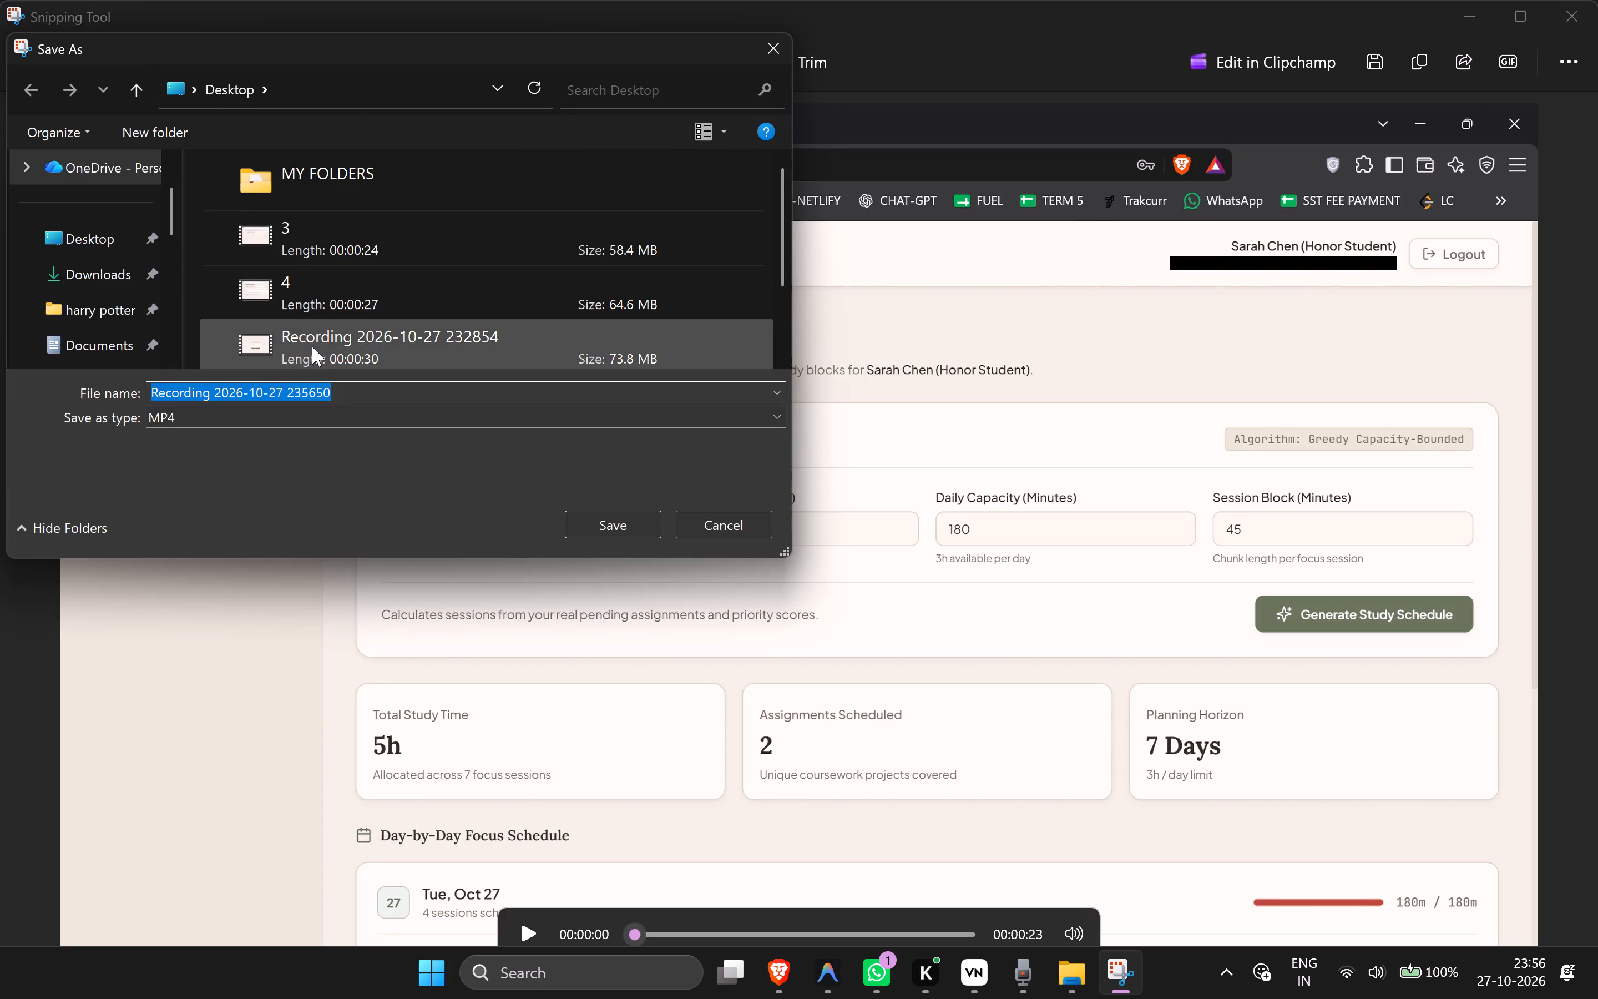
key("5")
key("Return")
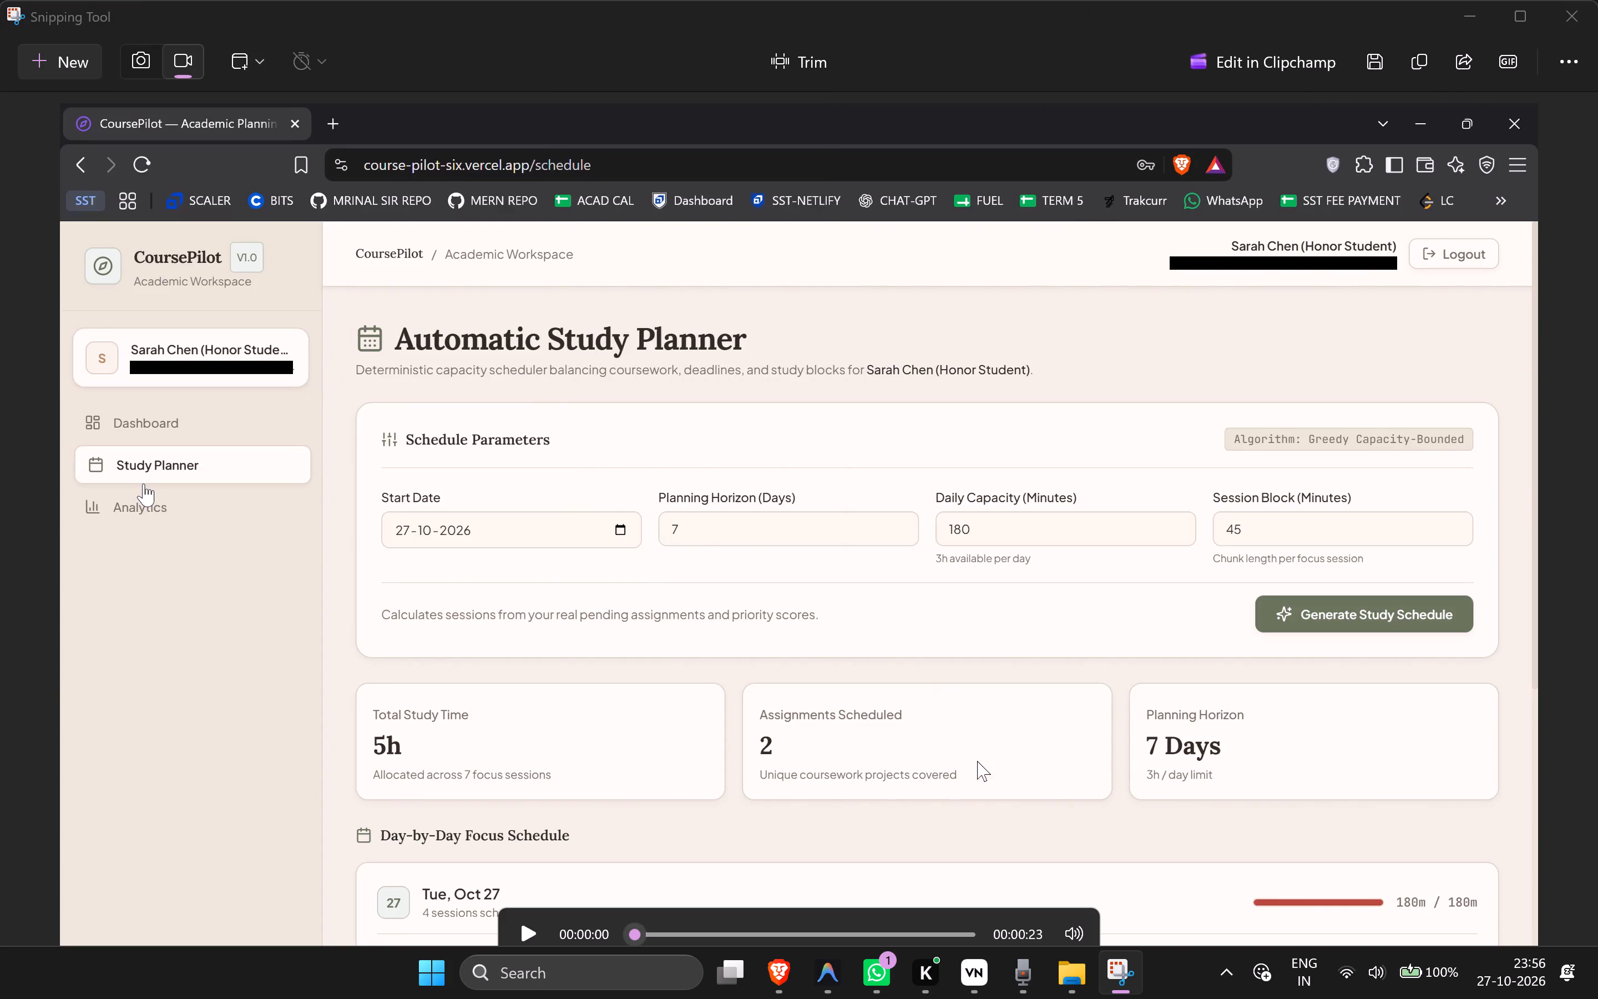
Switch to VN, import recording 5 from the Desktop and append it after the last clip on the timeline.
left_click(975, 970)
left_click(209, 116)
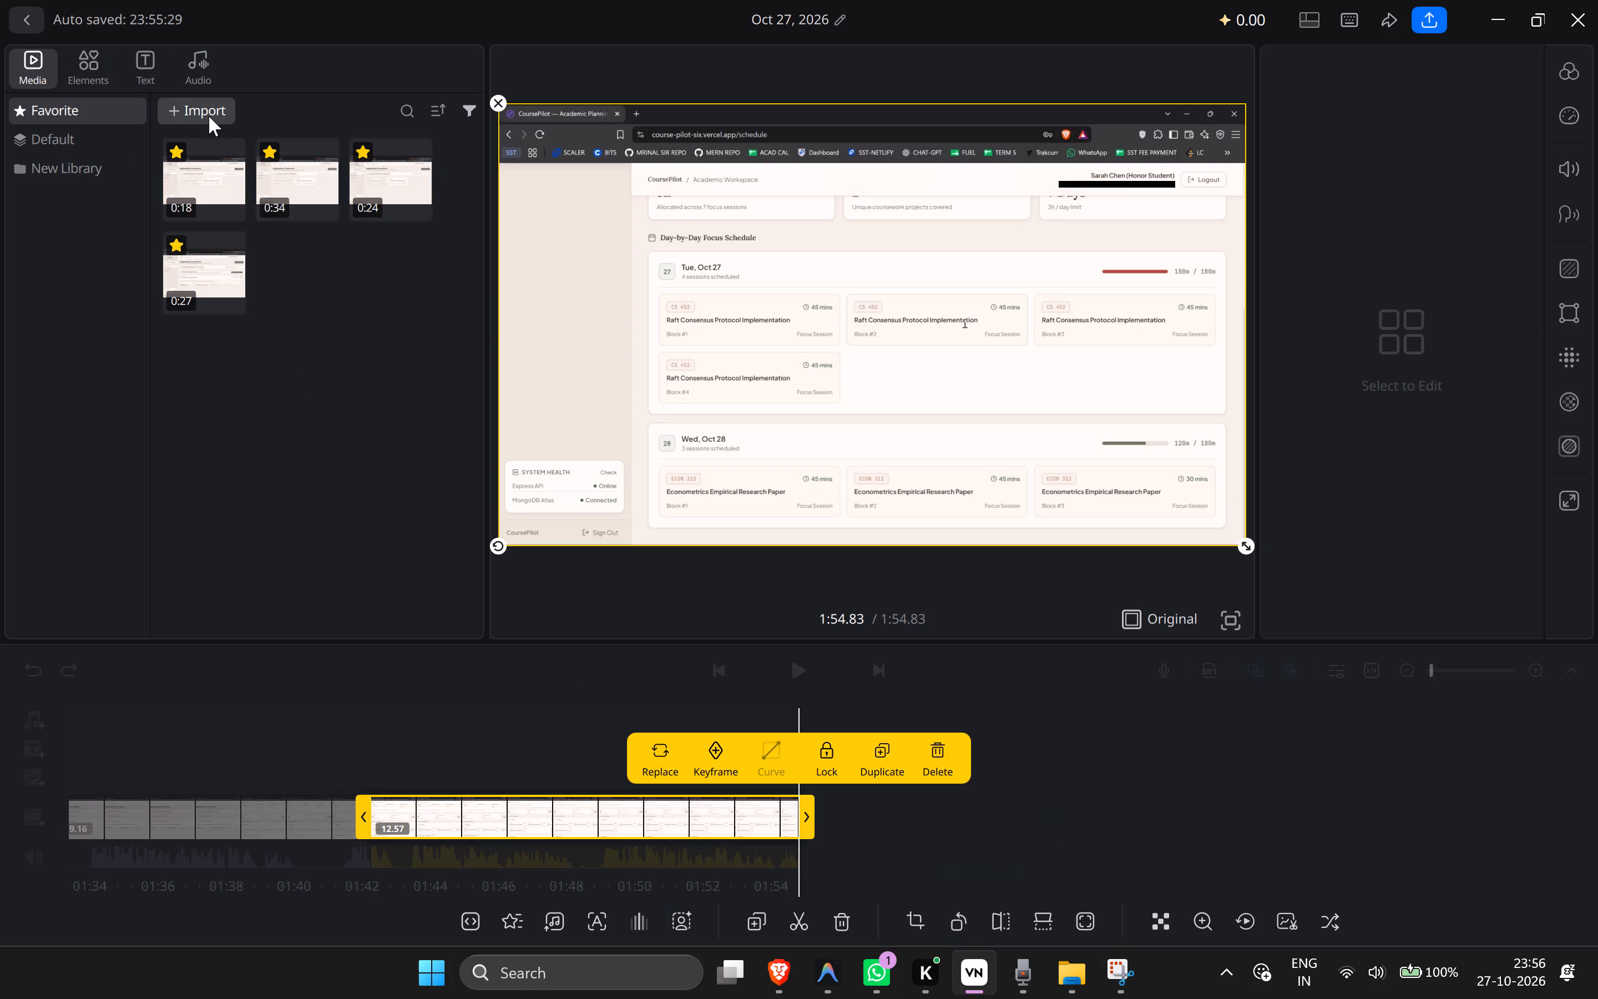
left_click(346, 339)
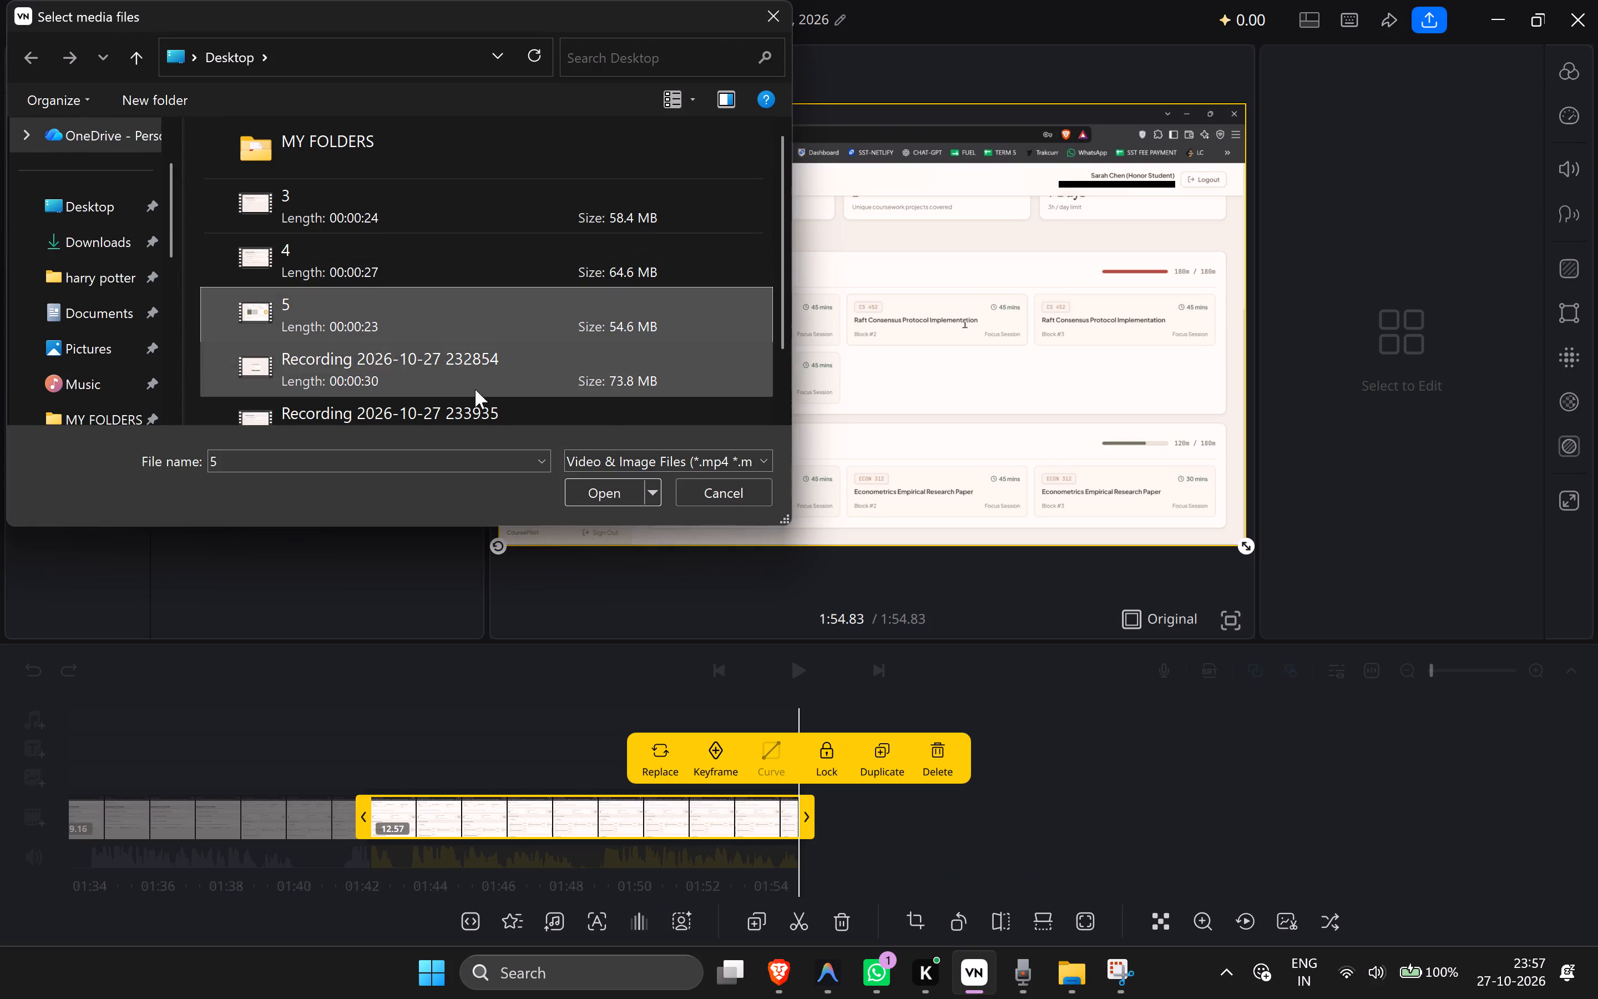
left_click(611, 500)
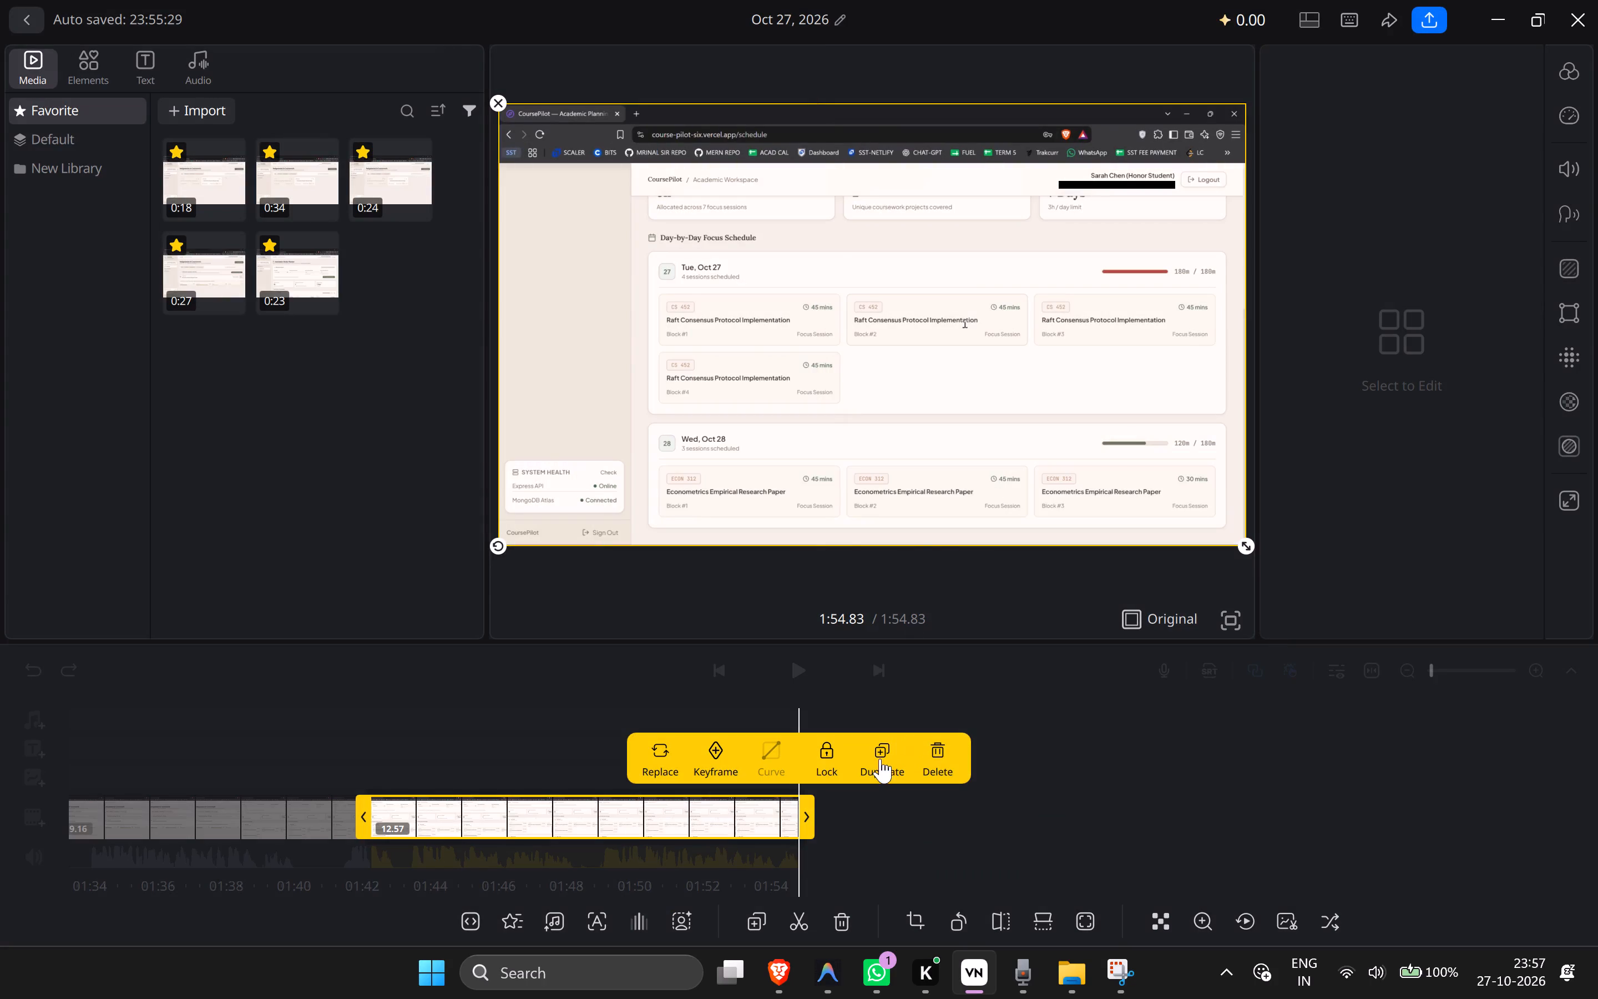
left_click_drag(316, 287, 875, 826)
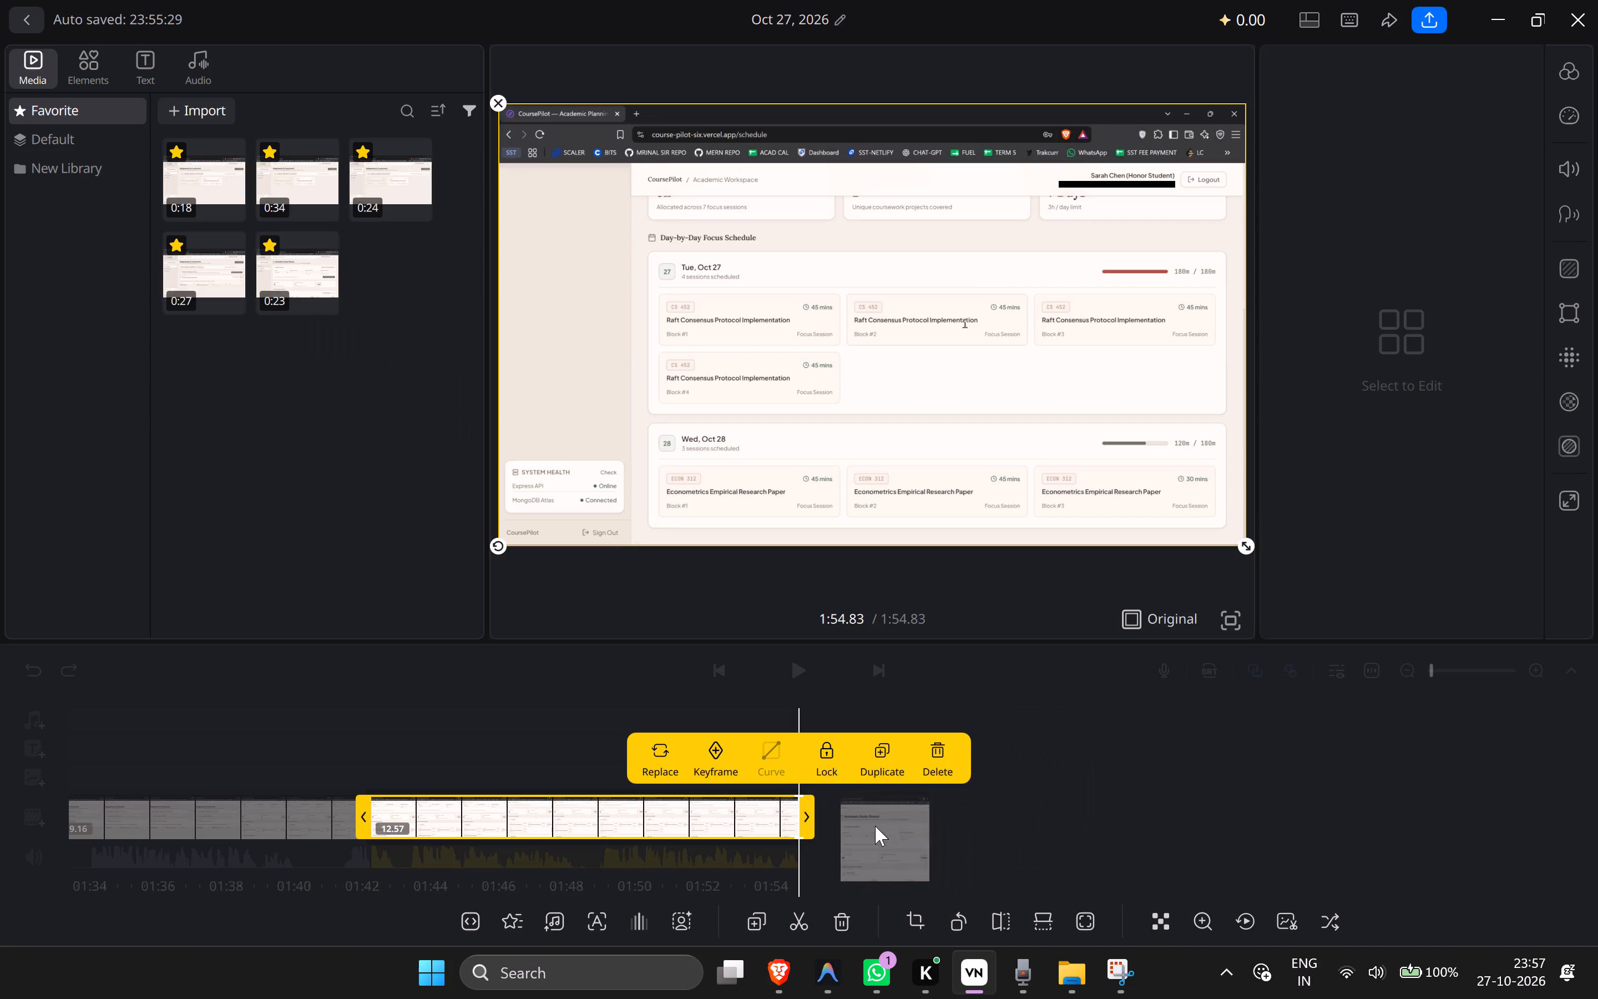
left_click_drag(875, 826, 861, 814)
Play through the newly appended analytics clip and split it at about 2:02.5, in the pause over the charts.
key("space")
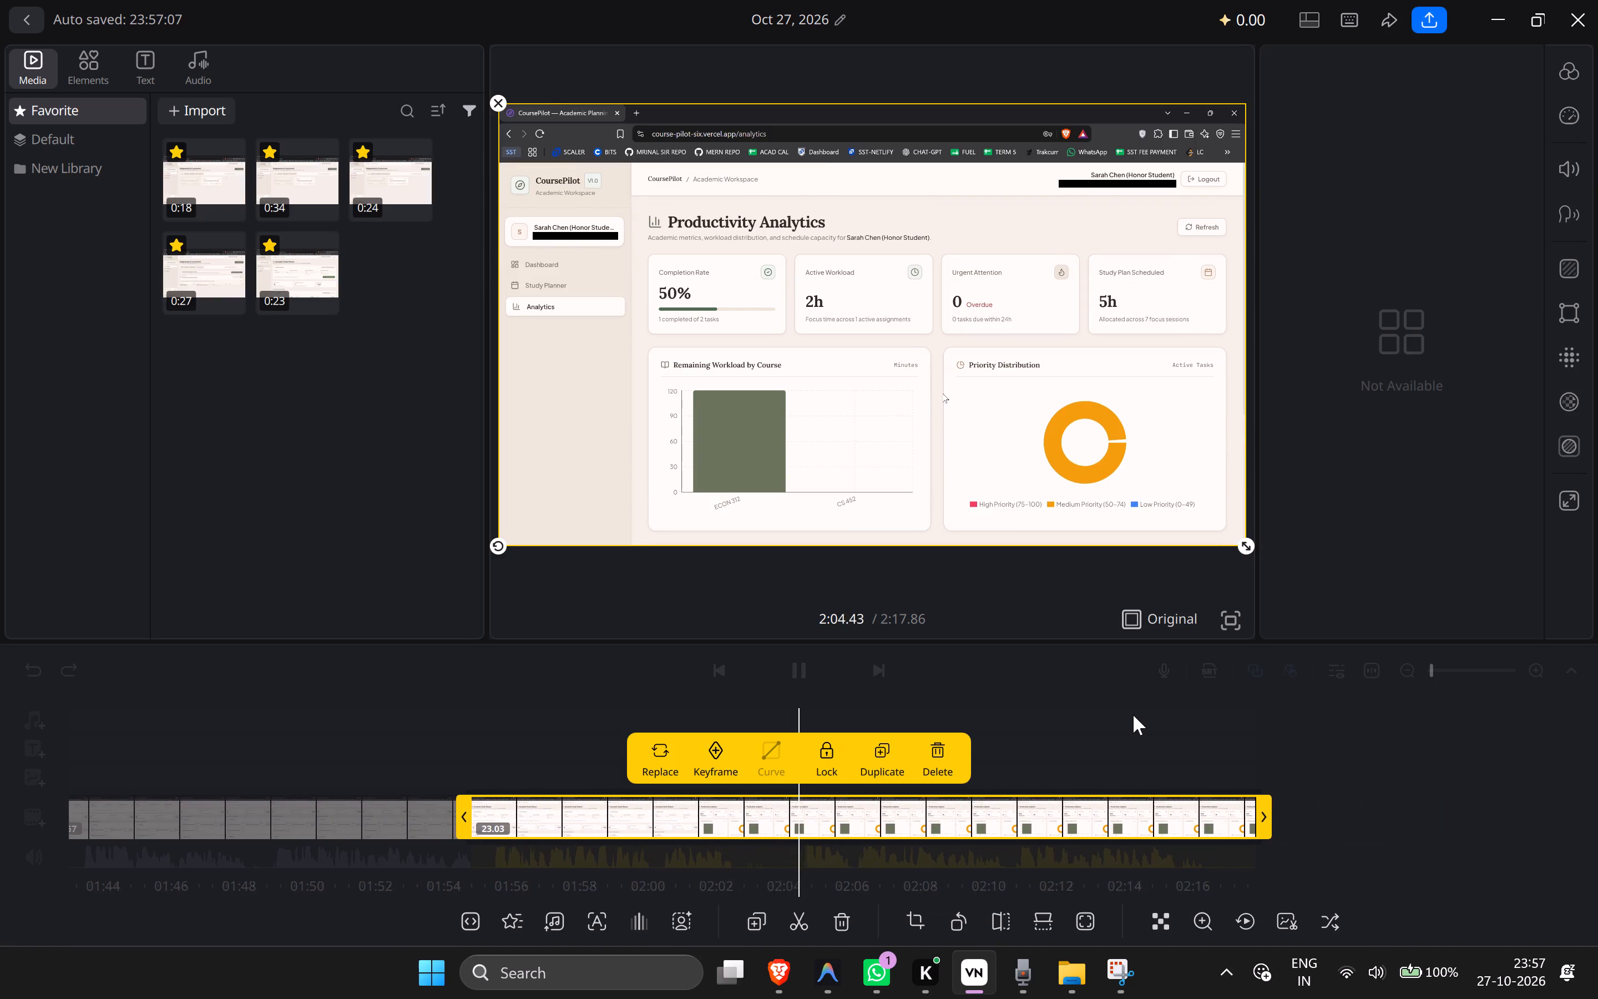
key("space")
left_click_drag(1096, 731, 1190, 733)
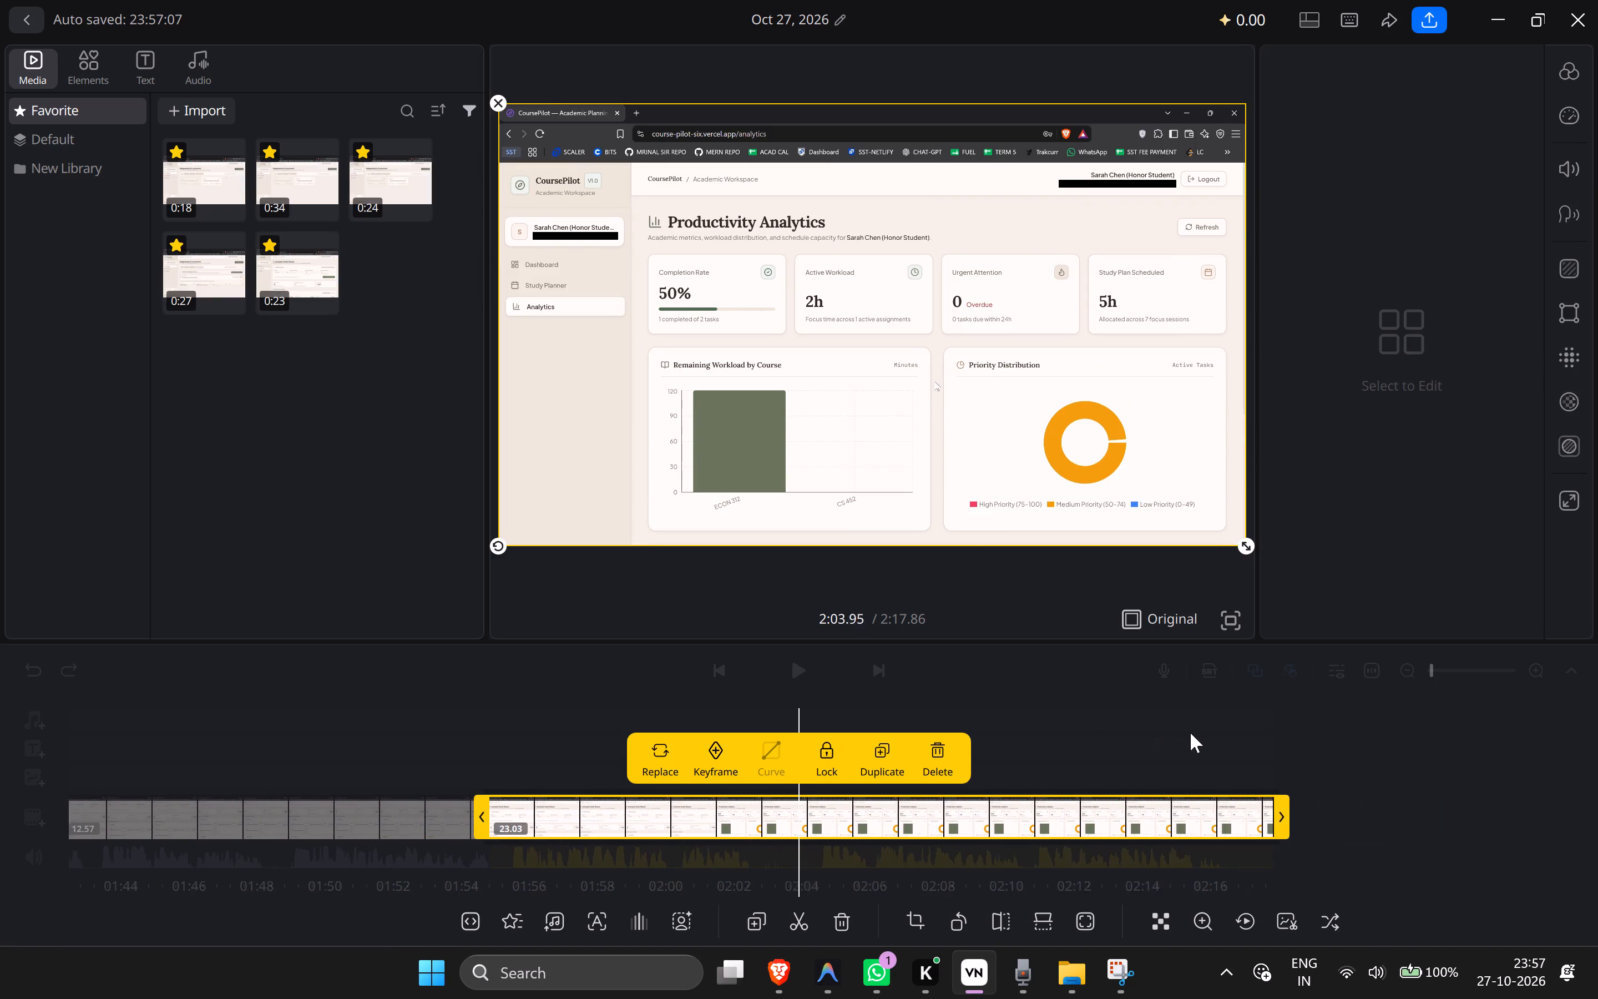
left_click_drag(1190, 733, 1216, 734)
left_click(1473, 724)
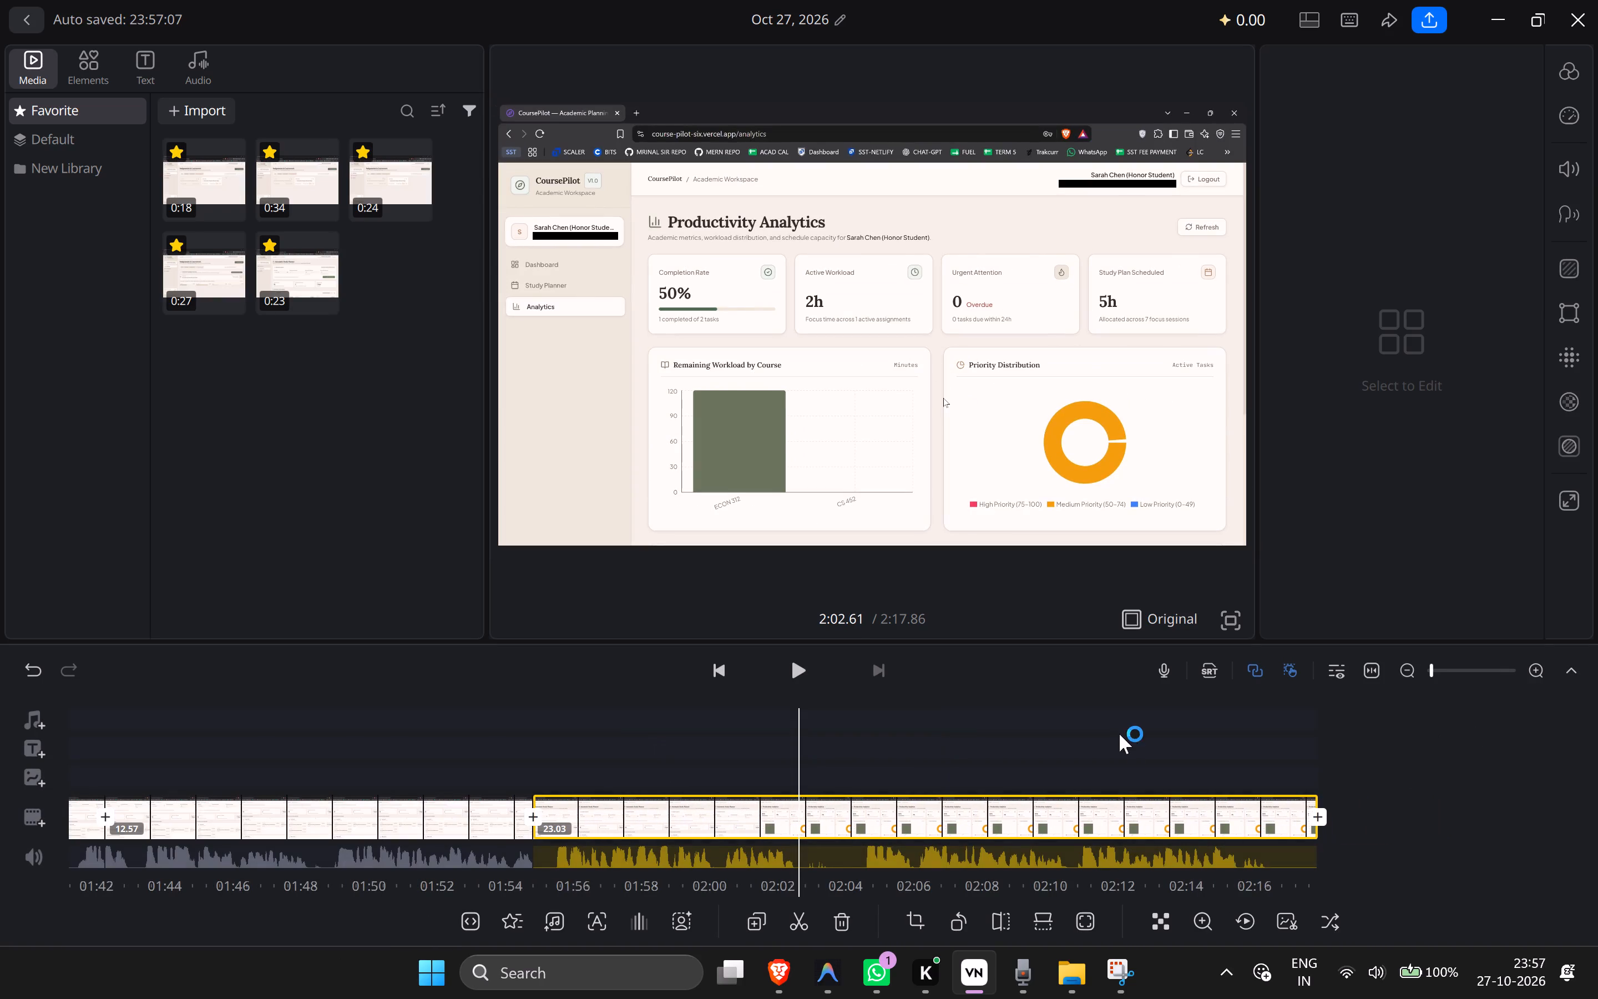
left_click_drag(1119, 734, 1136, 734)
left_click_drag(1136, 734, 1135, 734)
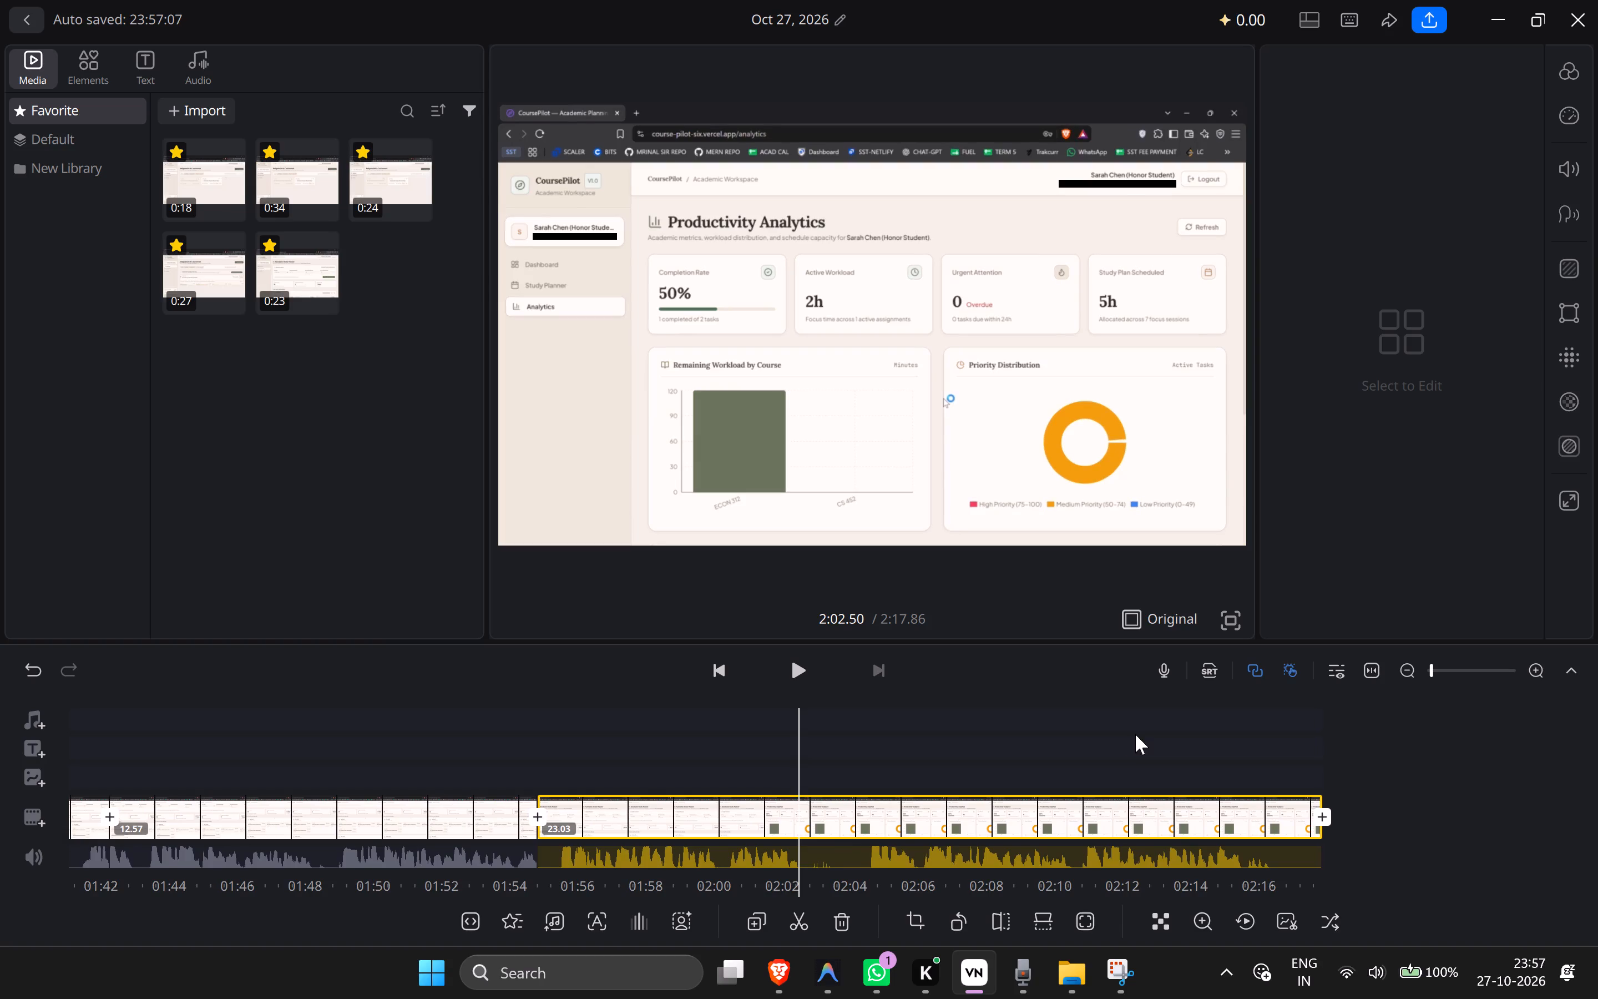
left_click_drag(1135, 734, 1122, 736)
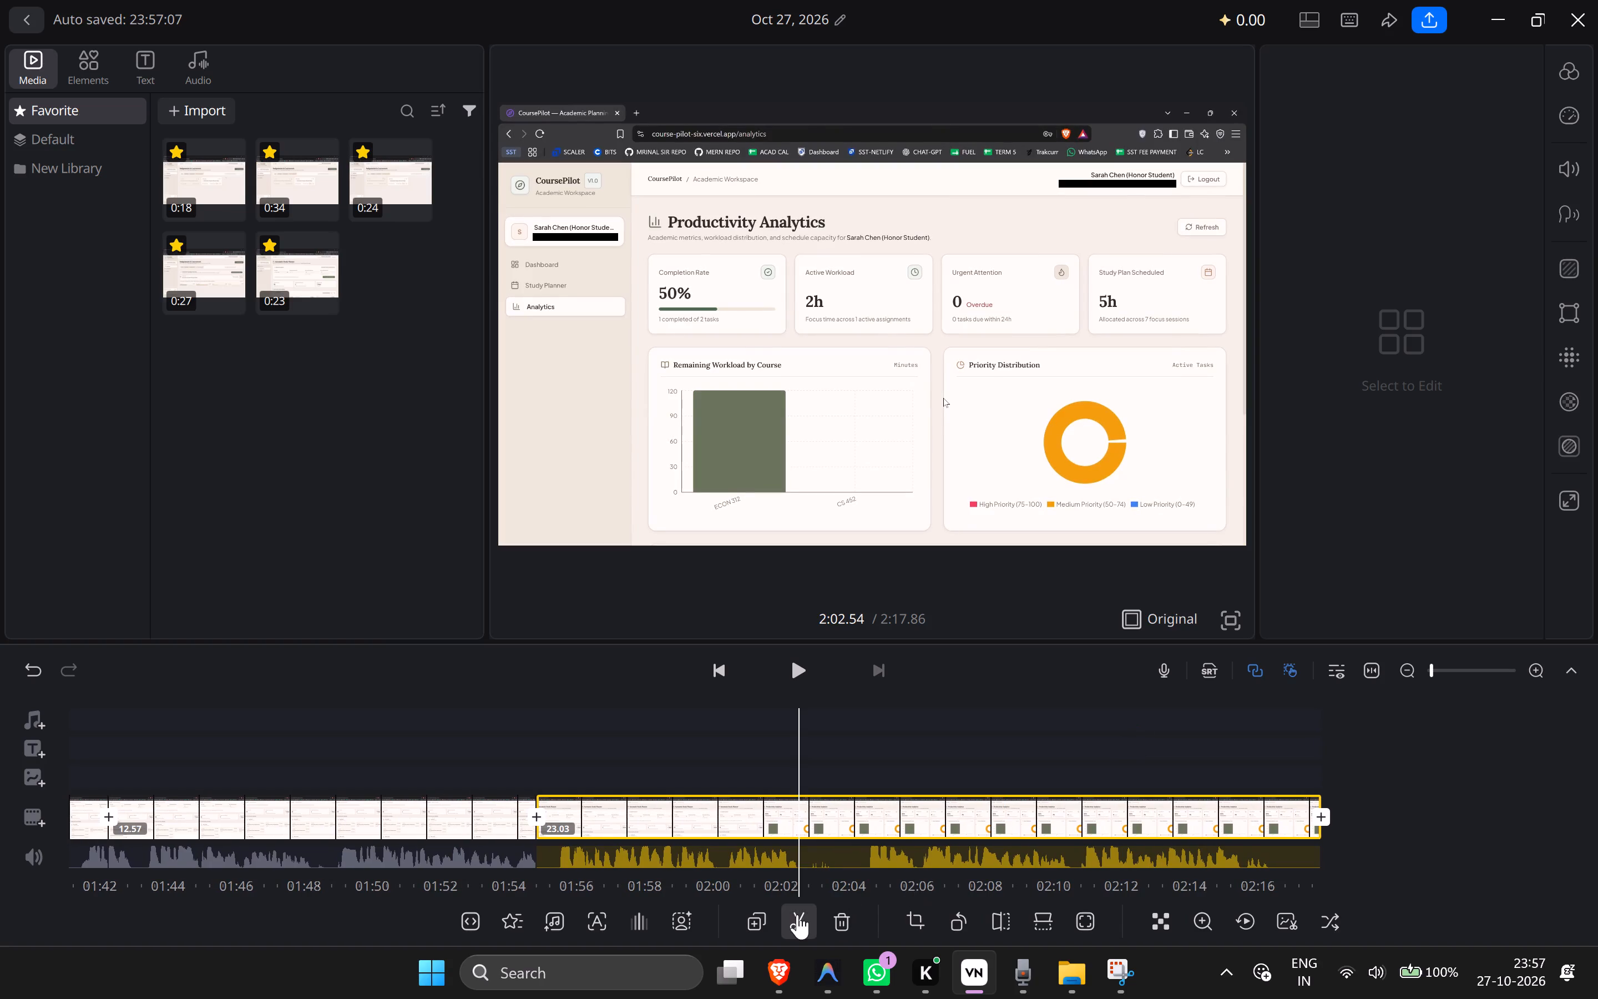
left_click(797, 915)
Split the analytics clip again at about 2:04.5, just before the narration resumes, and delete the silent piece between the two cuts.
key("space")
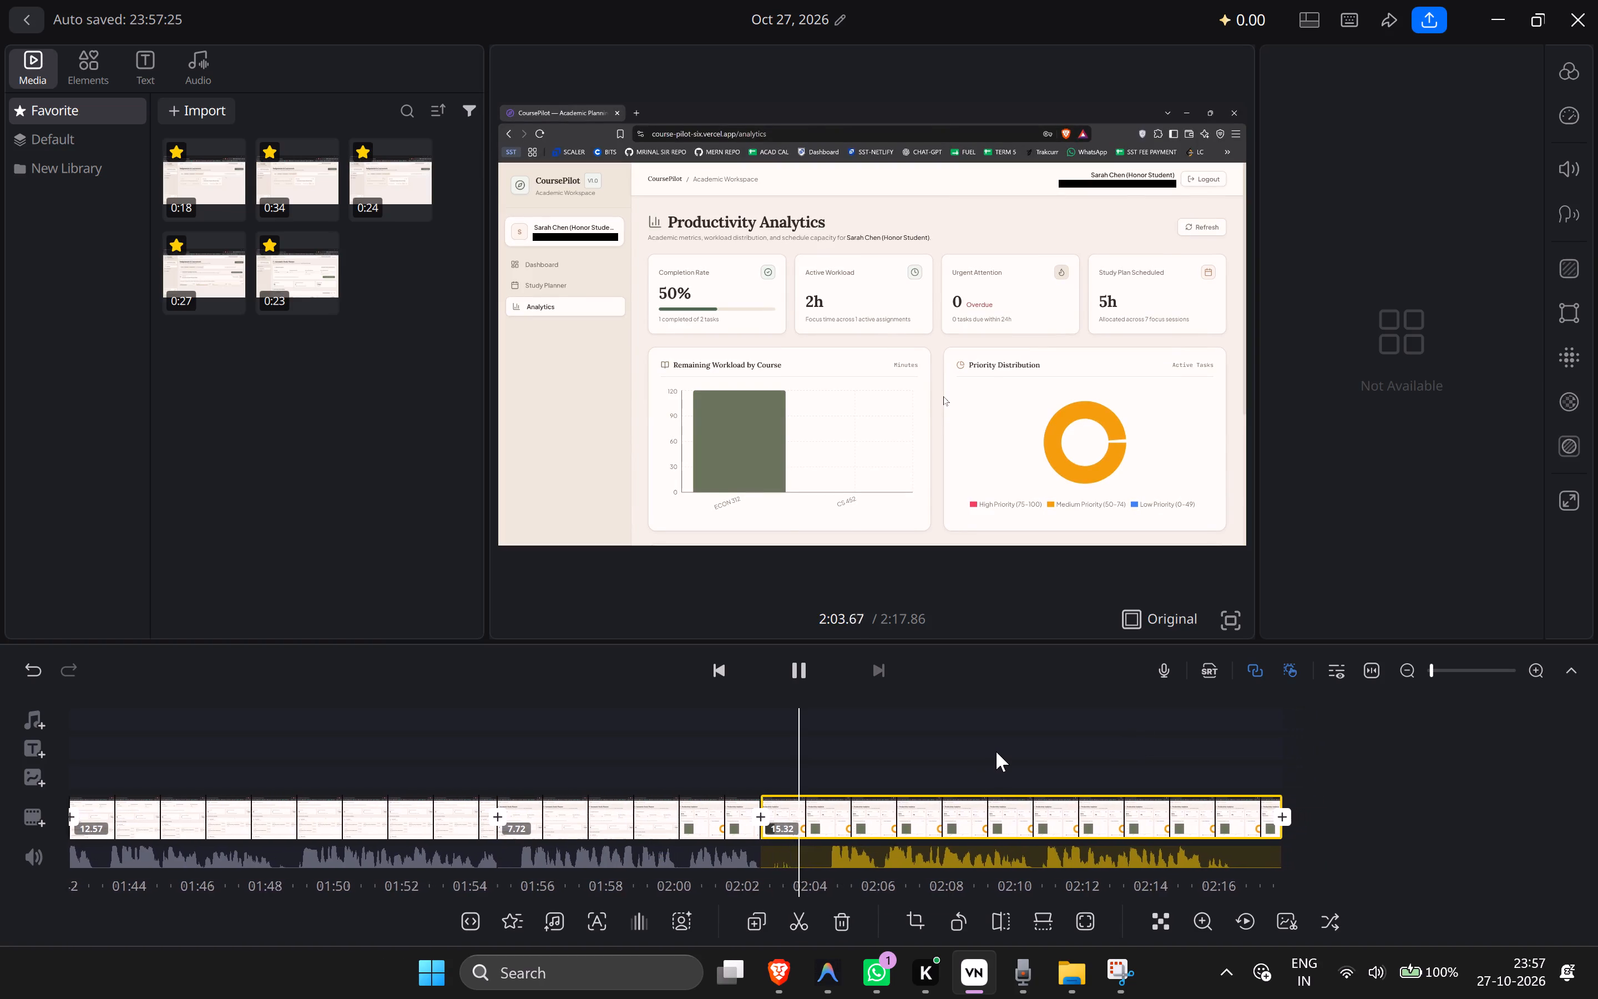
key("space")
key("space")
key("space")
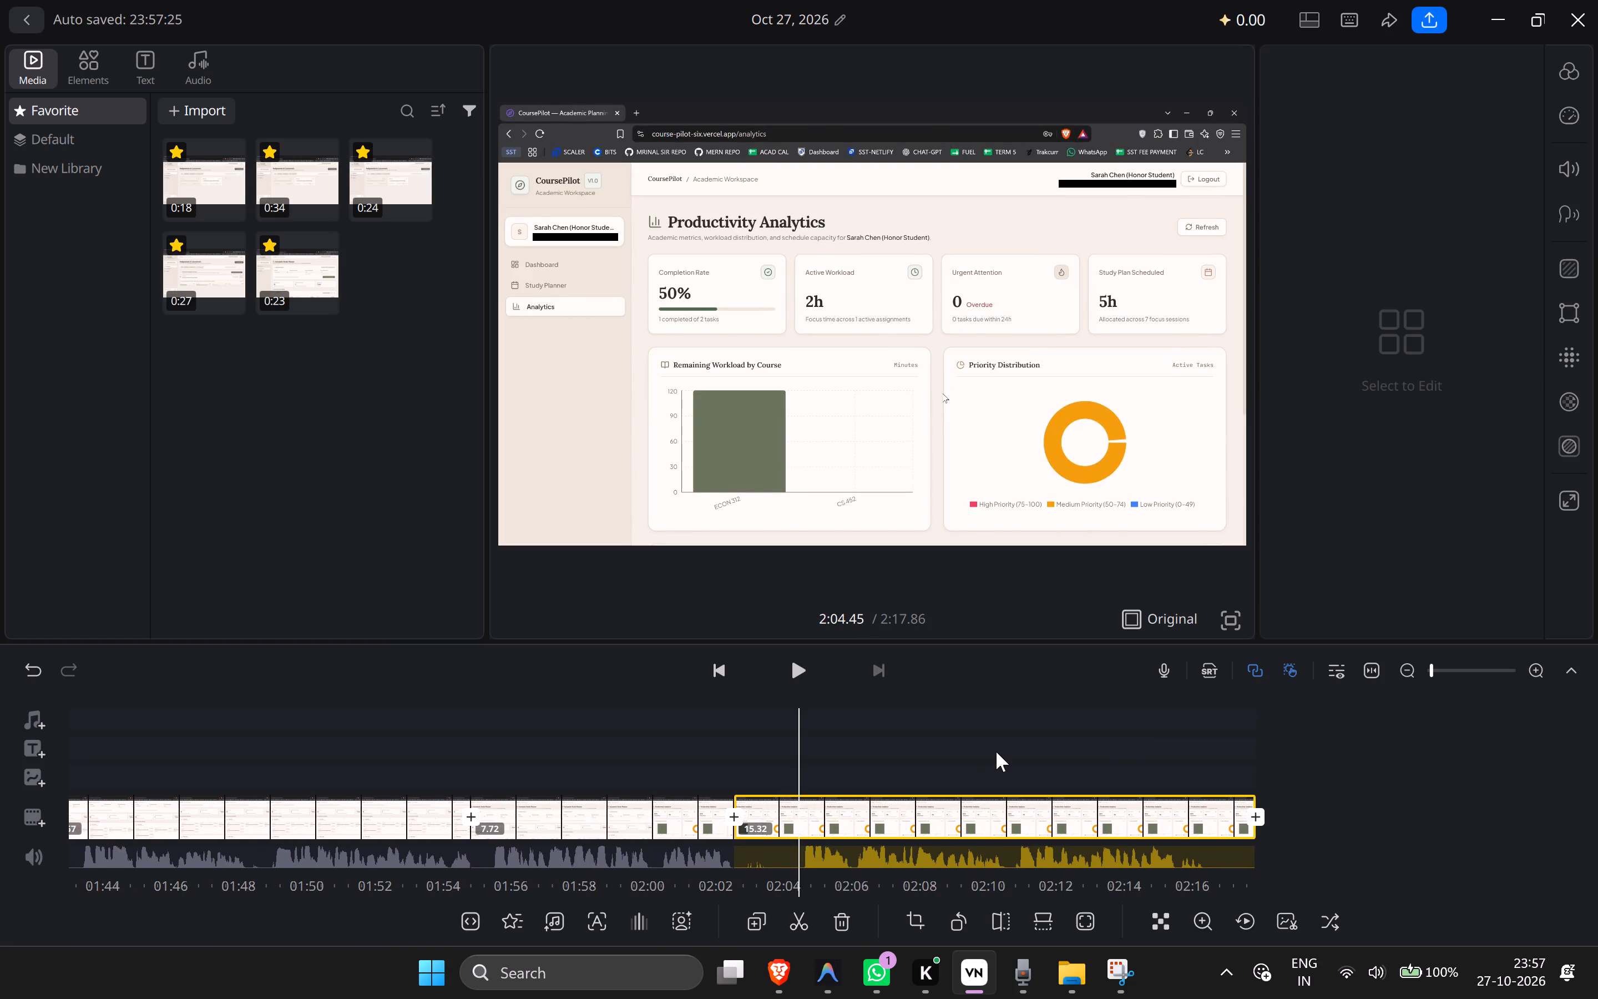
key("space")
key("space")
key("space")
key("space")
left_click_drag(988, 751, 995, 752)
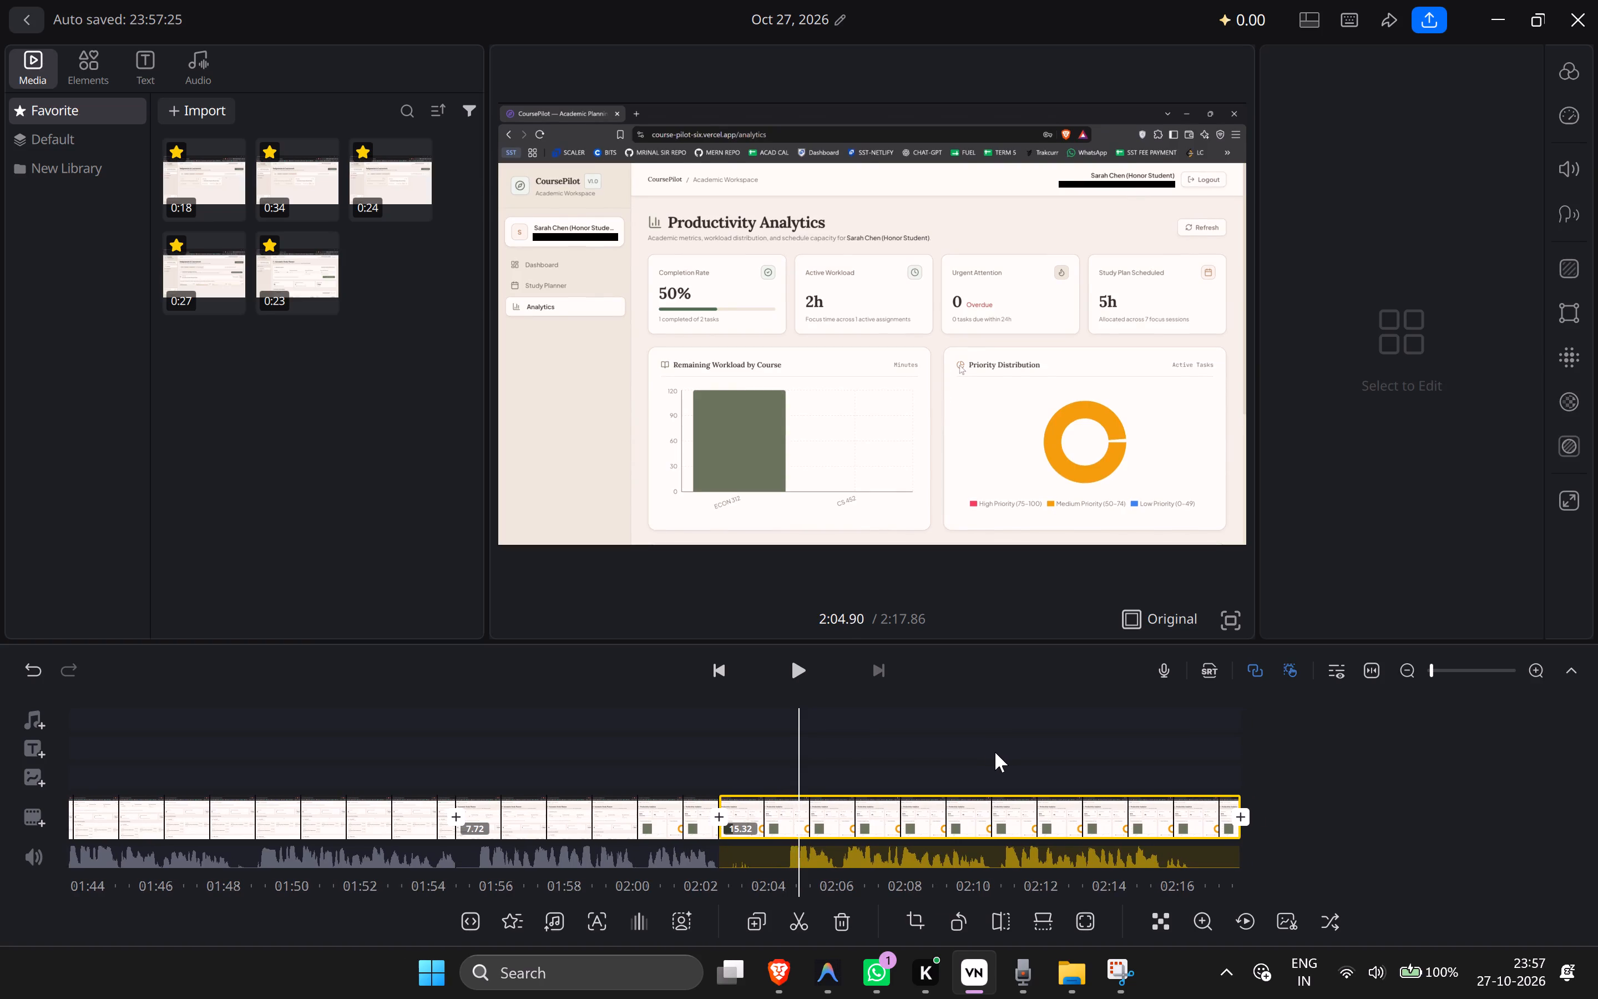
left_click_drag(995, 752, 1012, 754)
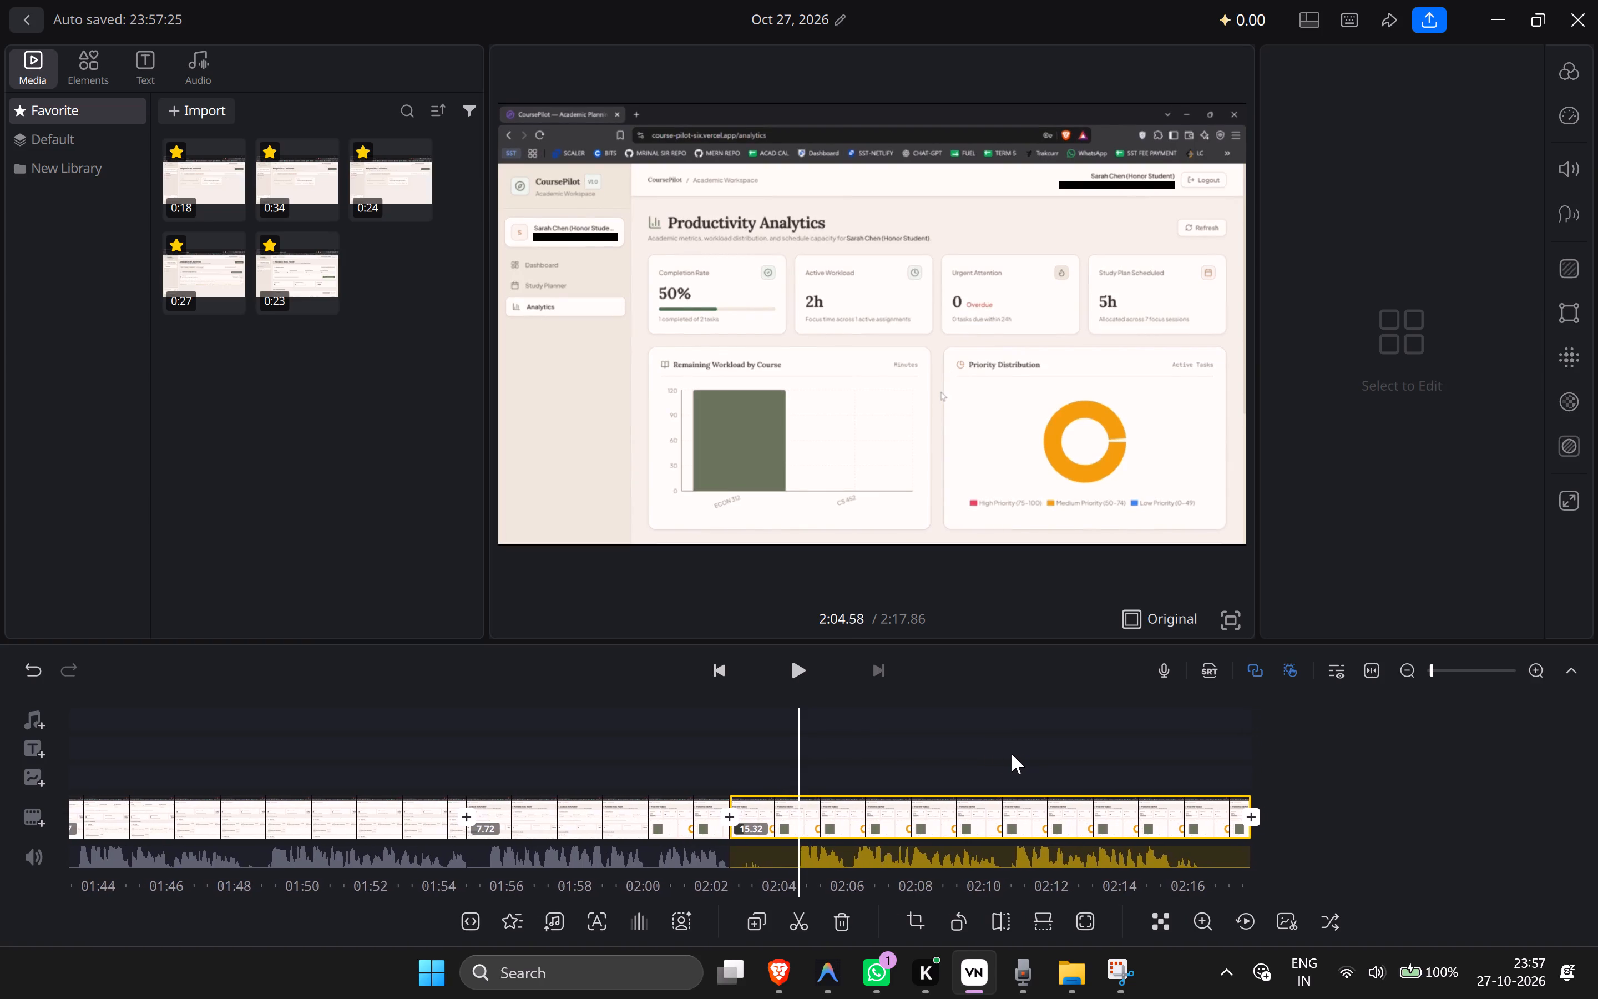
left_click_drag(1012, 754, 1013, 754)
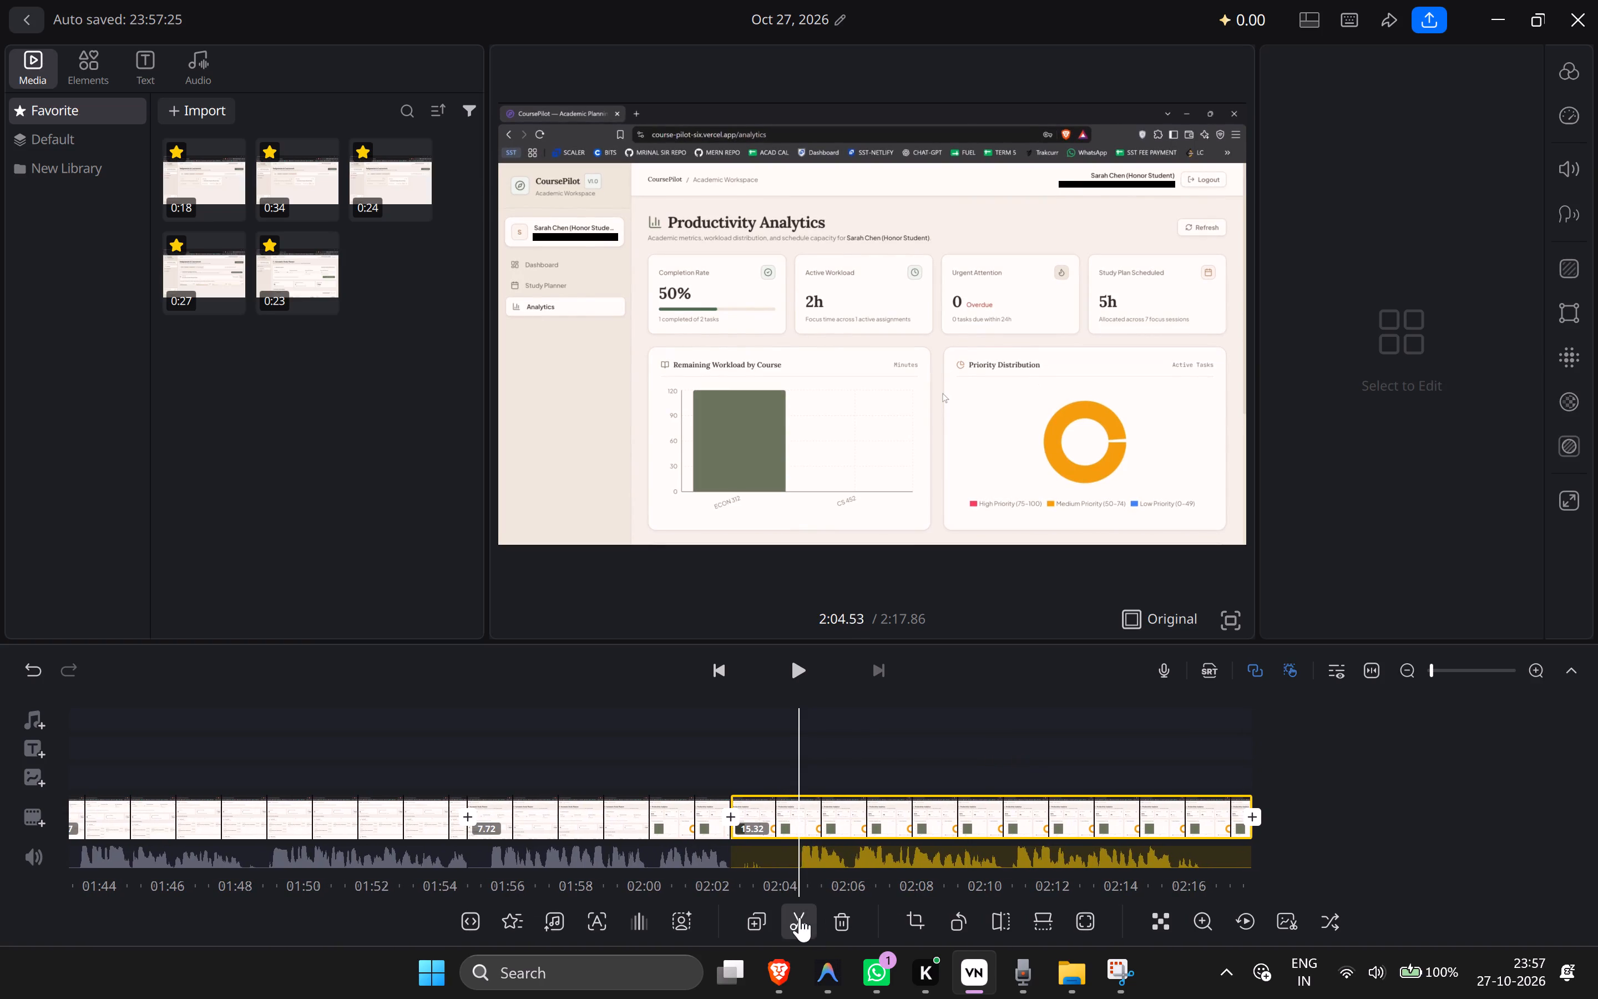
left_click(800, 917)
key("Delete")
Play the remaining analytics footage, split it at about 2:14.4 where the narration ends, and delete the leftover tail.
left_click_drag(994, 788, 1082, 791)
key("space")
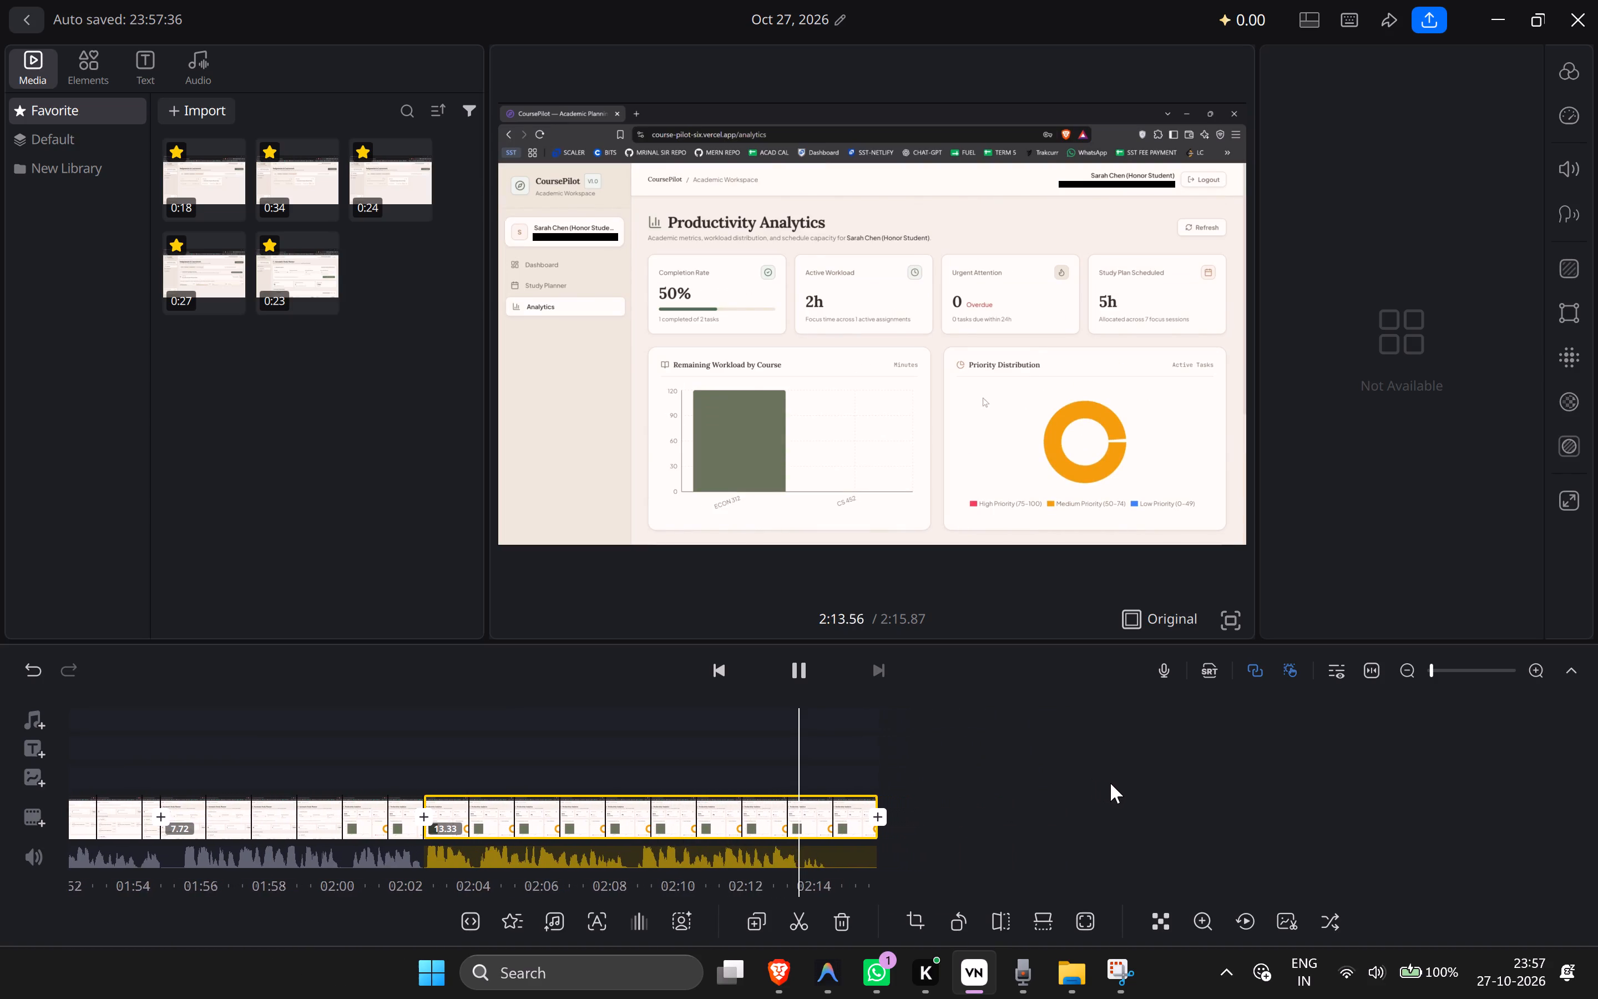
left_click_drag(1112, 783, 1144, 788)
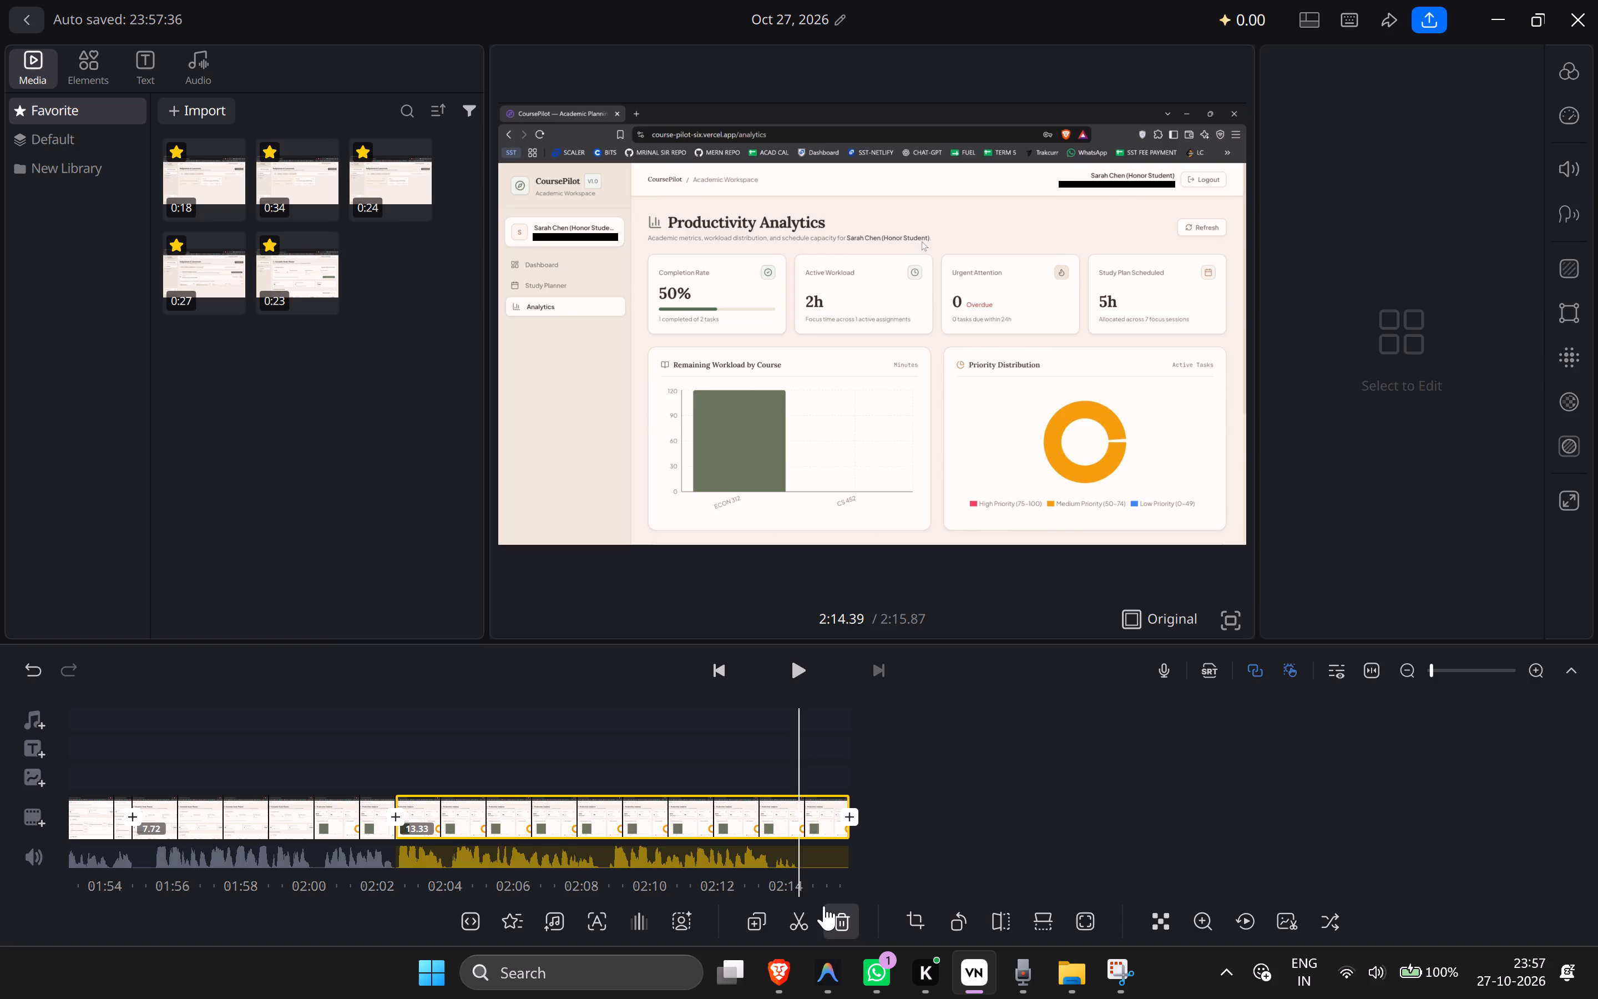
left_click(812, 908)
left_click_drag(948, 808, 907, 815)
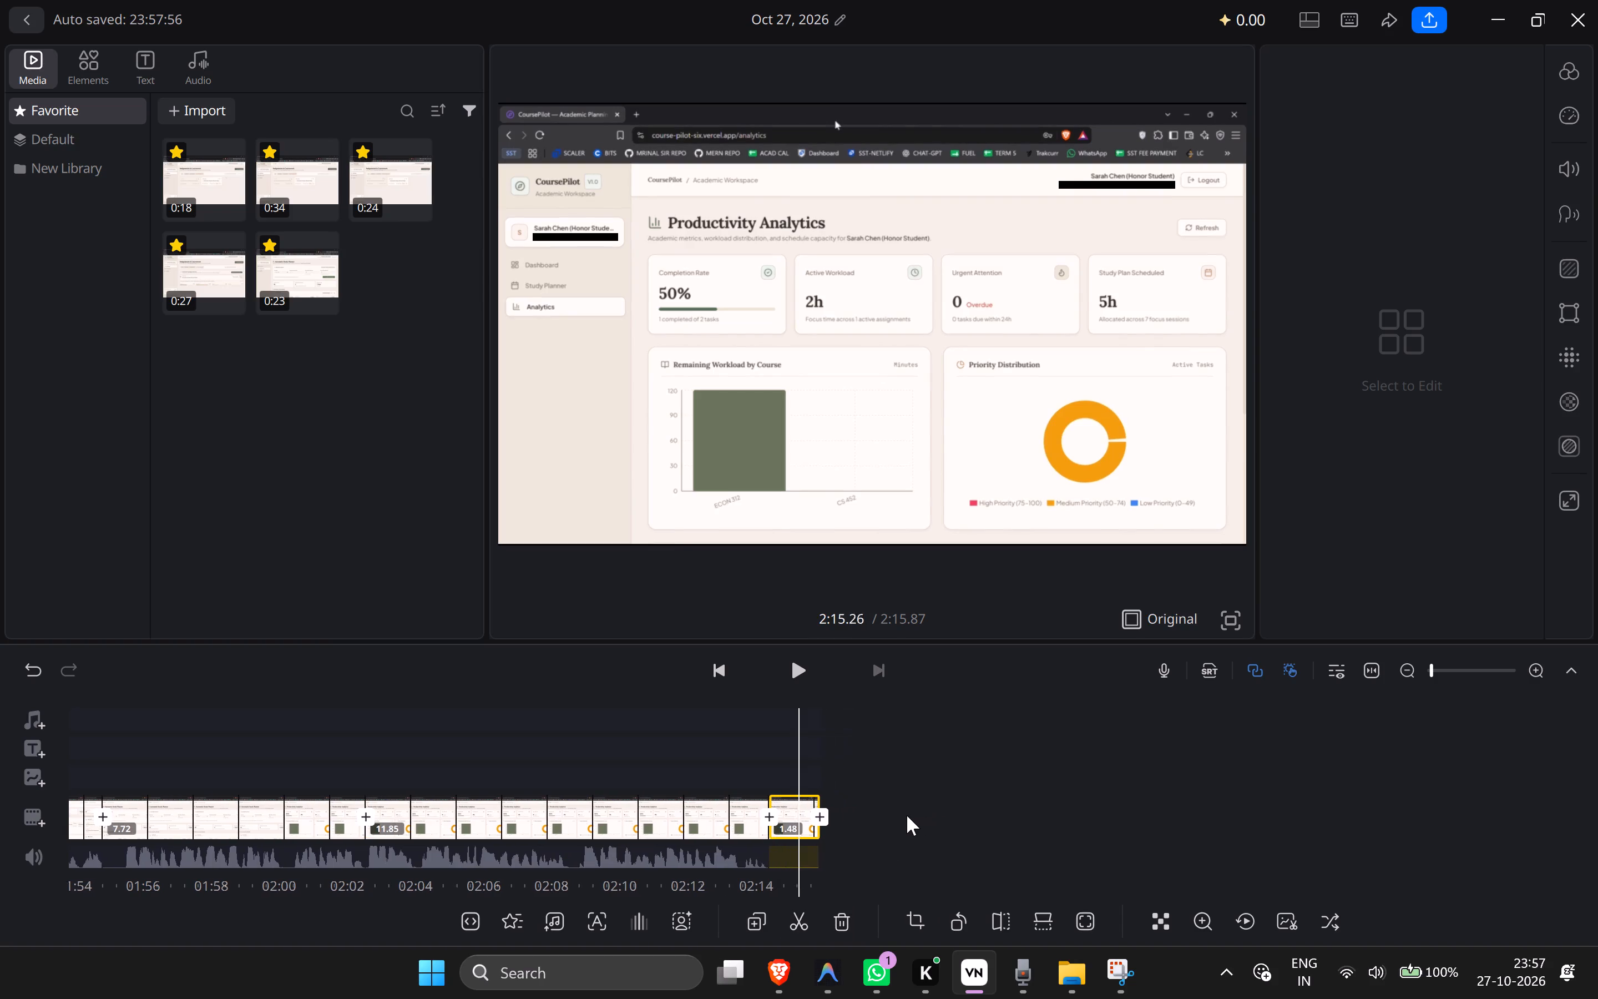
key("Delete")
Go back to about 2:12 on the timeline to review the ending of the trimmed analytics clip.
left_click_drag(957, 814, 1033, 841)
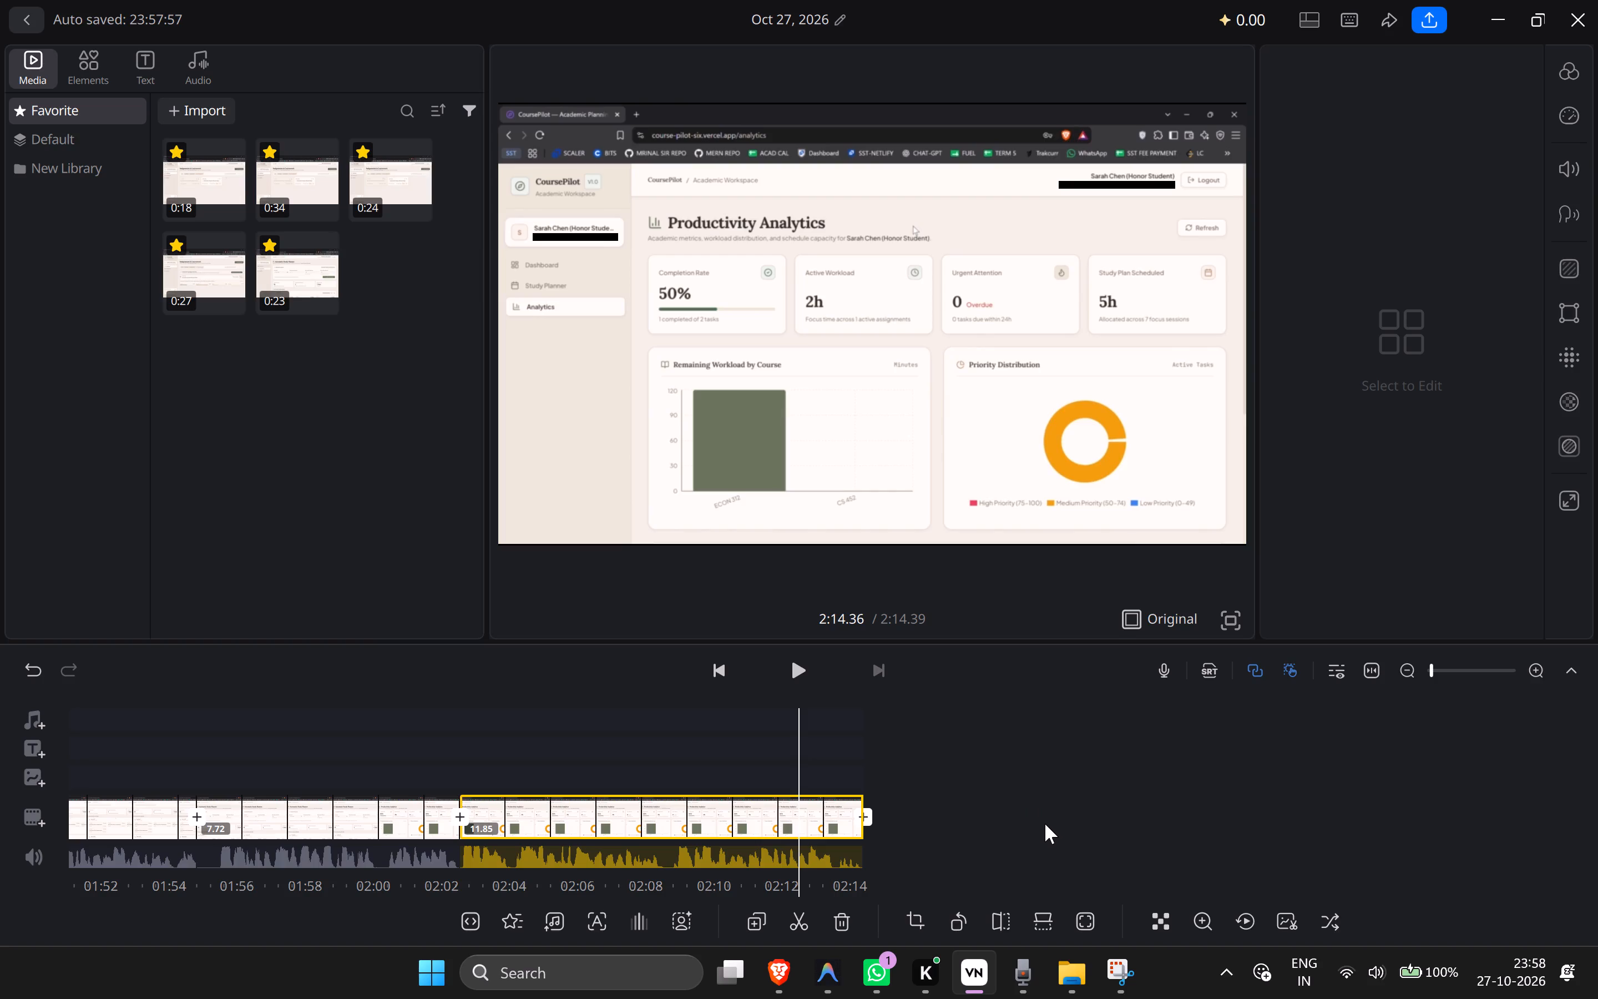
left_click_drag(1075, 816, 1114, 820)
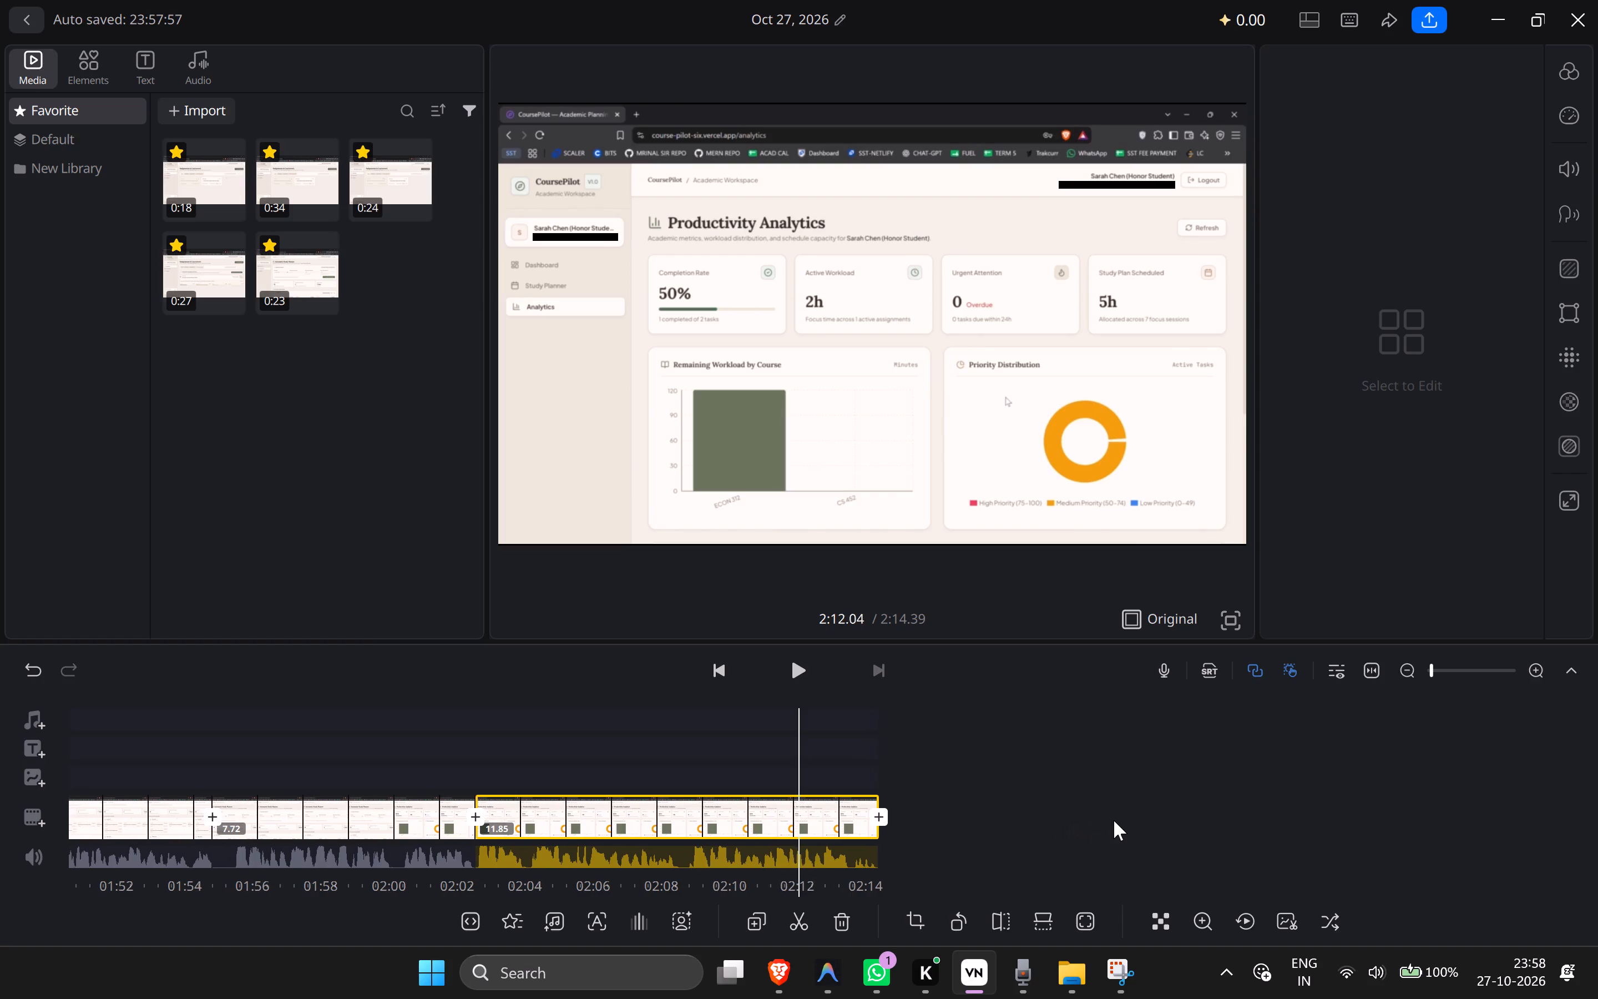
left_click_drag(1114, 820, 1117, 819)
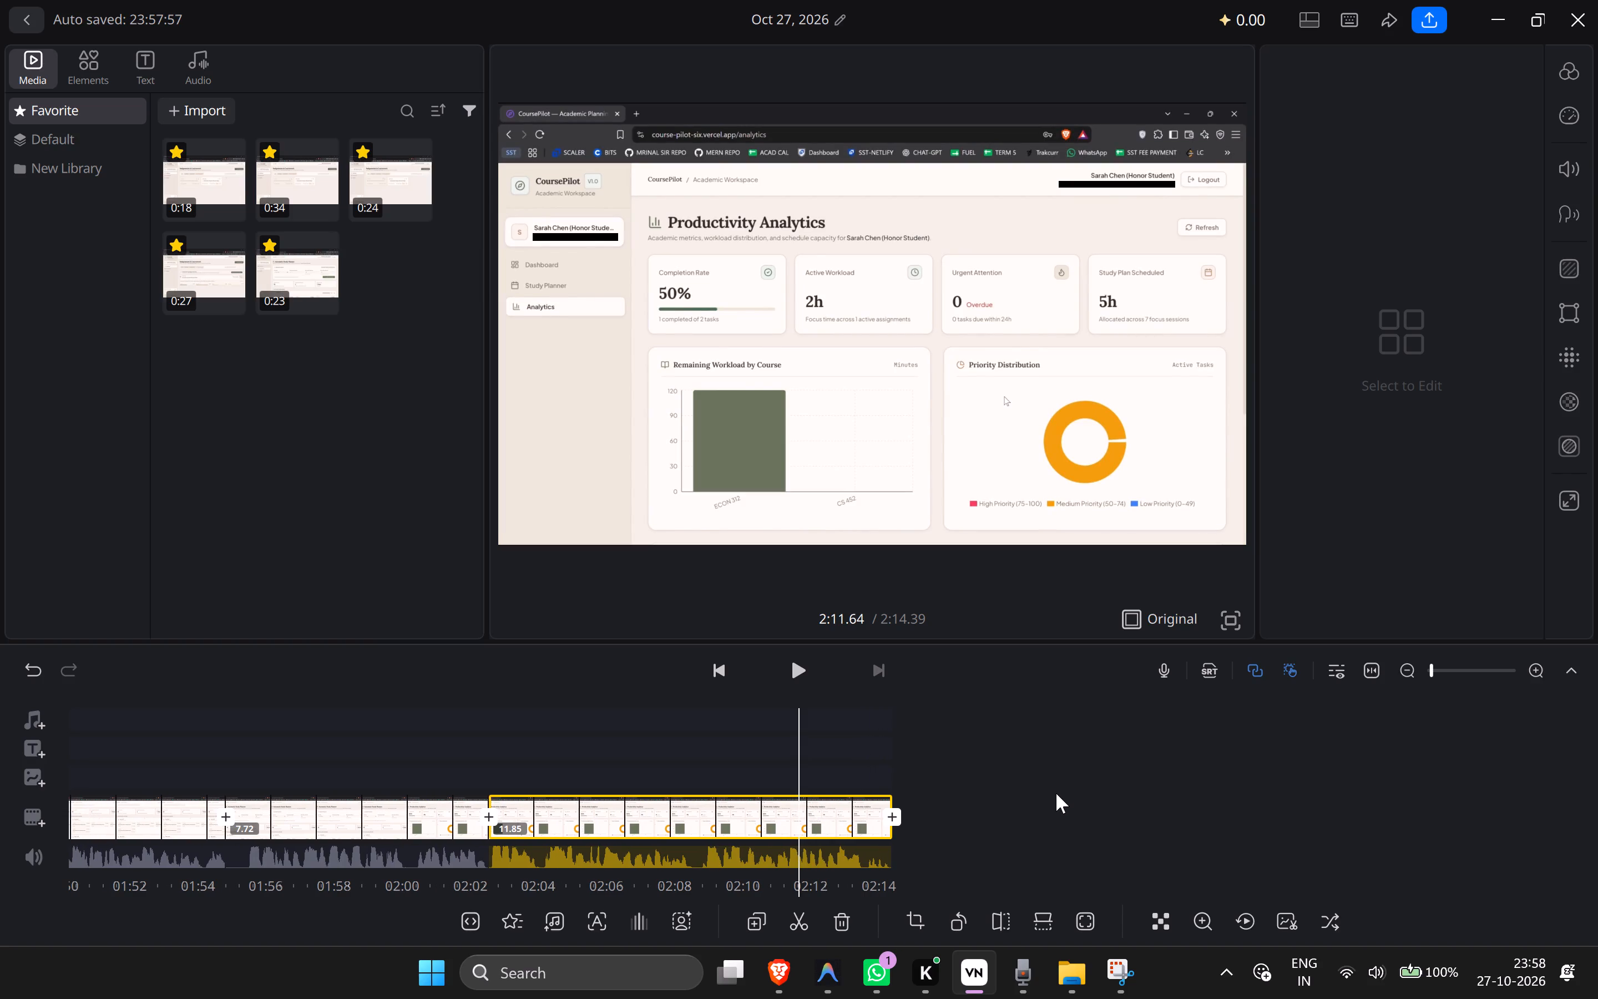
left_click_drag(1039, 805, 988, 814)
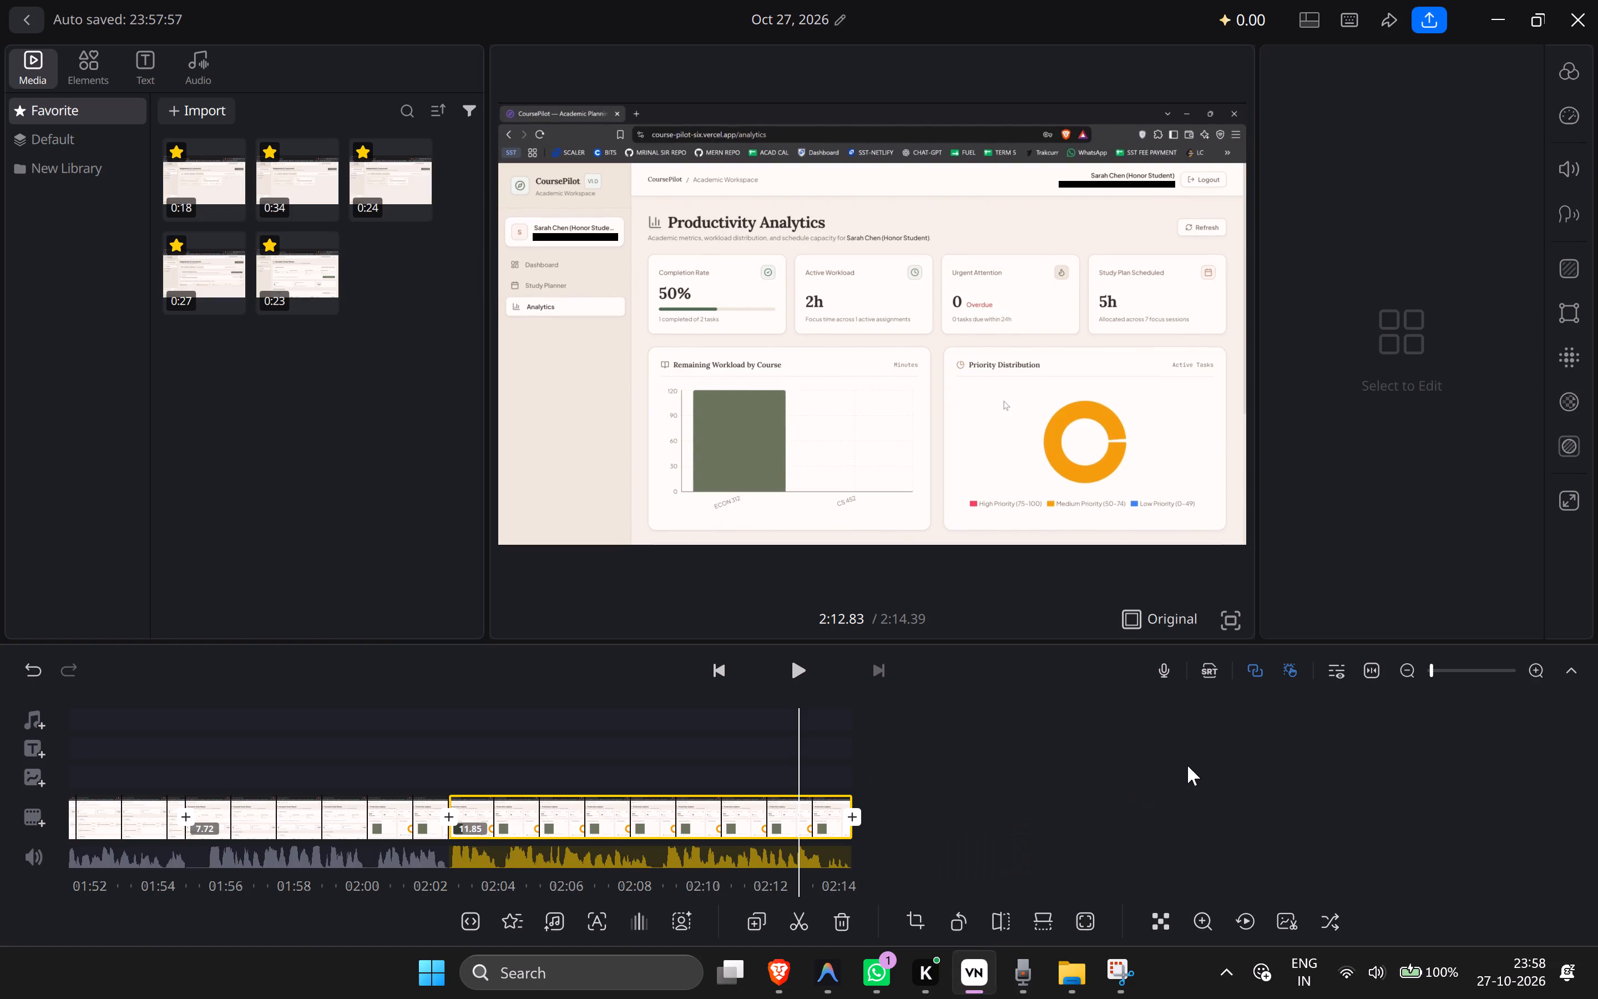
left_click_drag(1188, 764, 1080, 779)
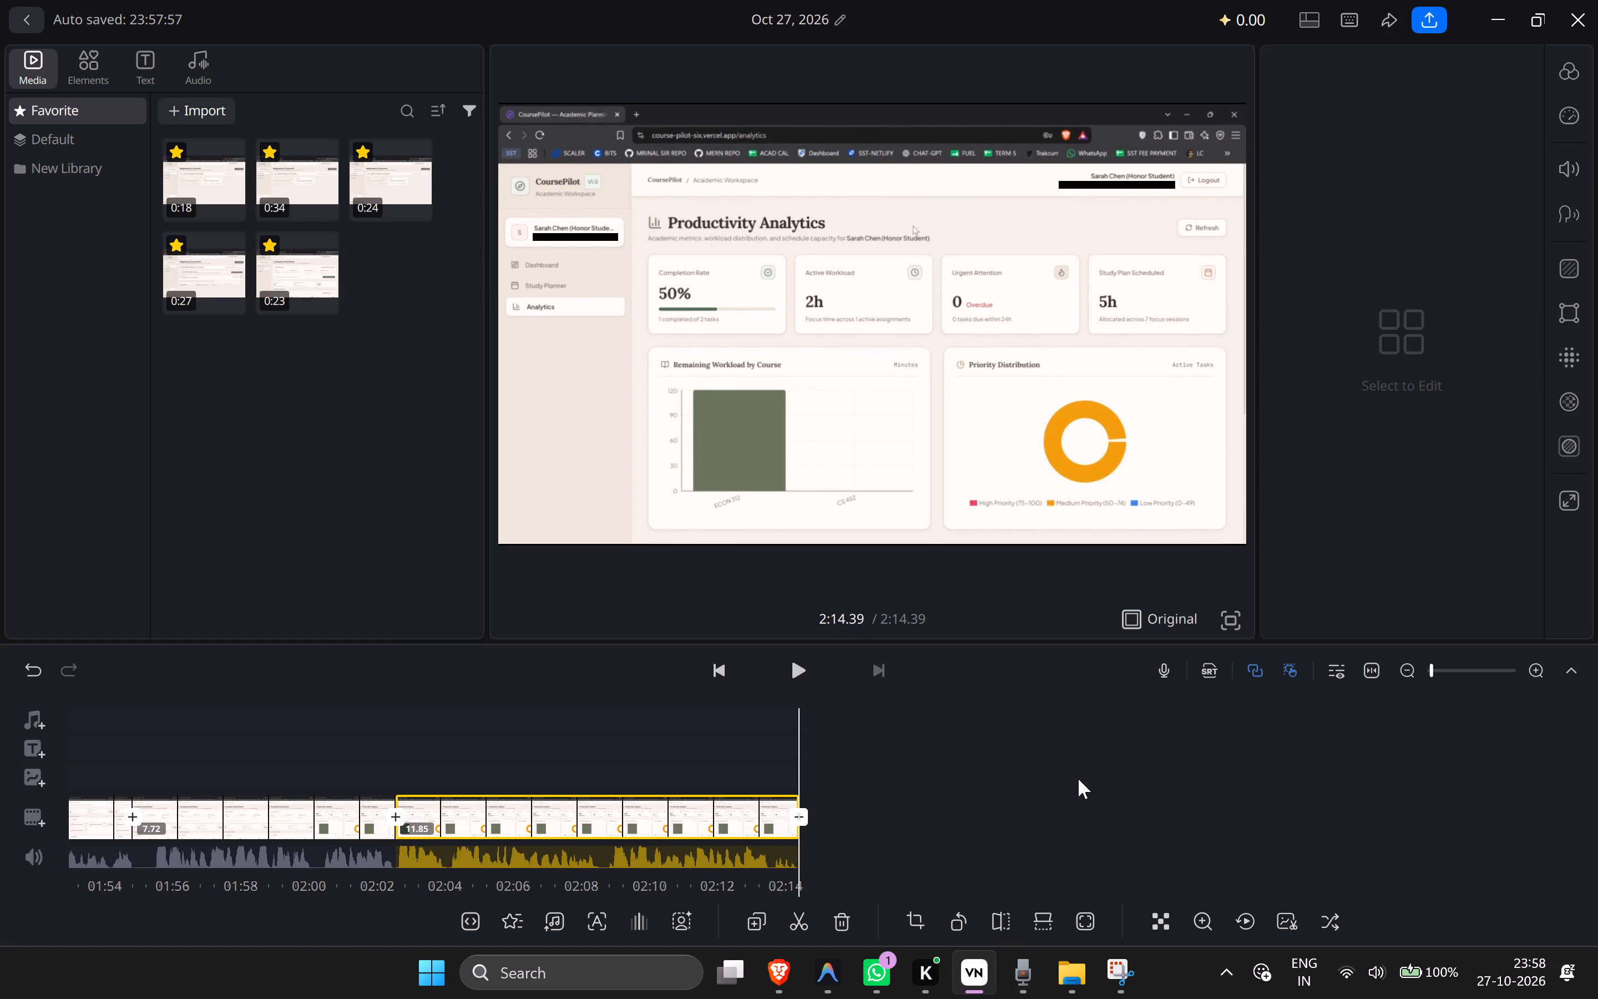